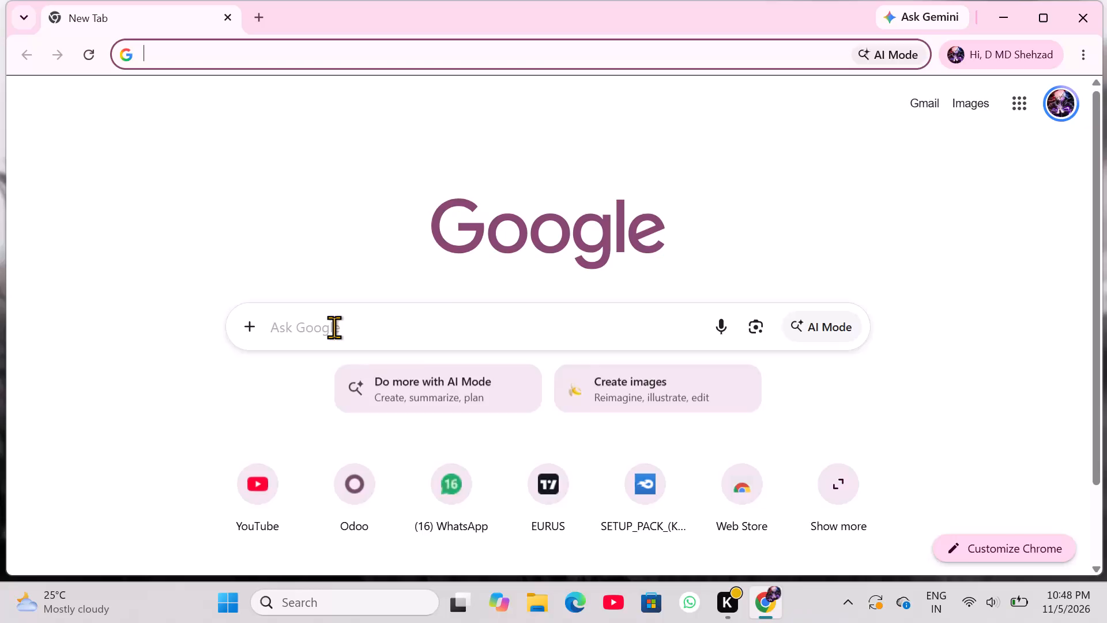
Search Google for backtestingmax, open the BacktestingMax website and start its backtesting app.
left_click(334, 327)
double_click(351, 377)
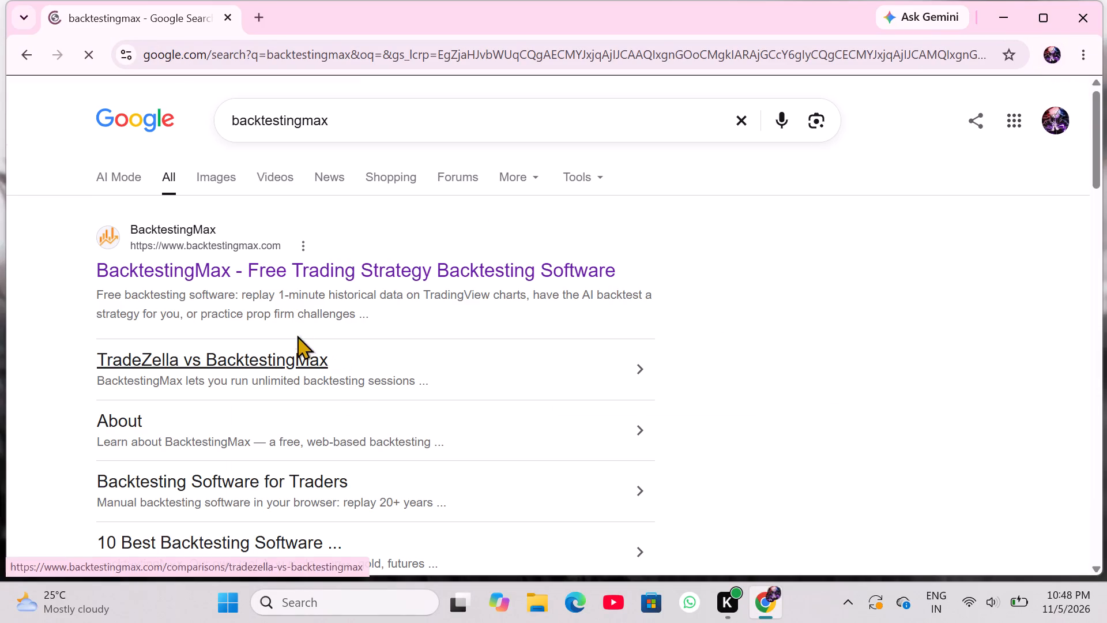
double_click(263, 272)
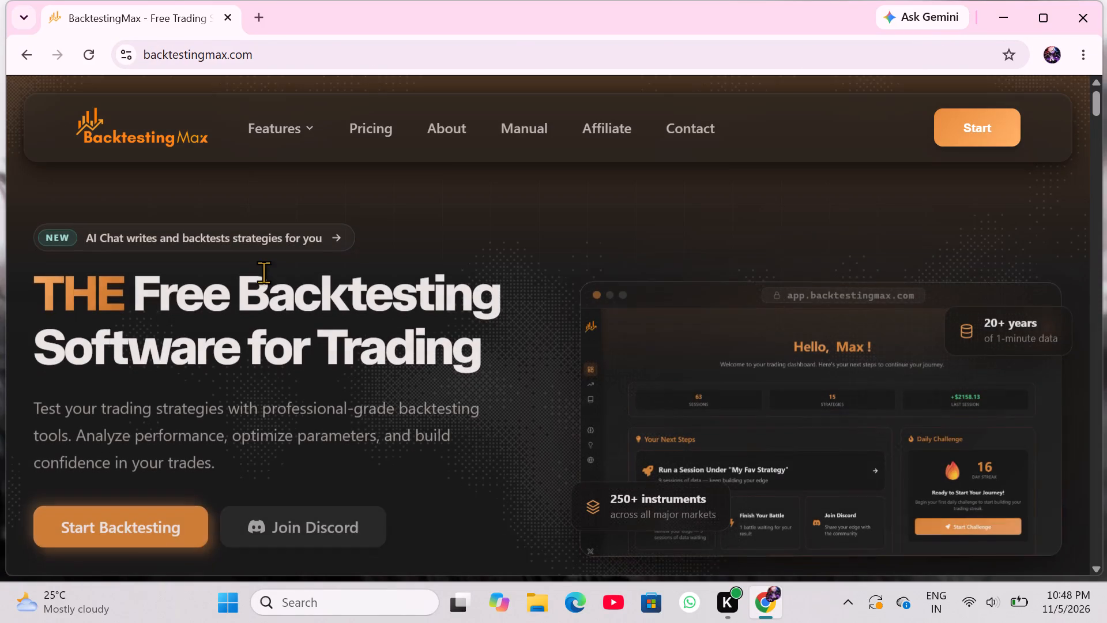
double_click(157, 536)
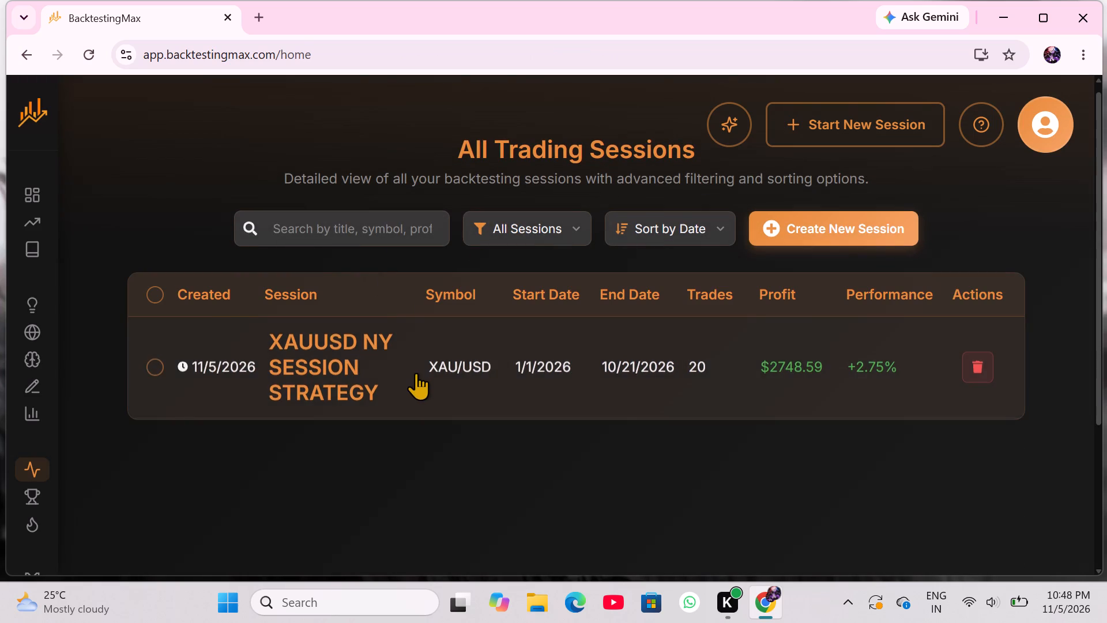
Open the XAUUSD NY SESSION STRATEGY session, continue its playback and dismiss the feature promotion banner.
double_click(416, 373)
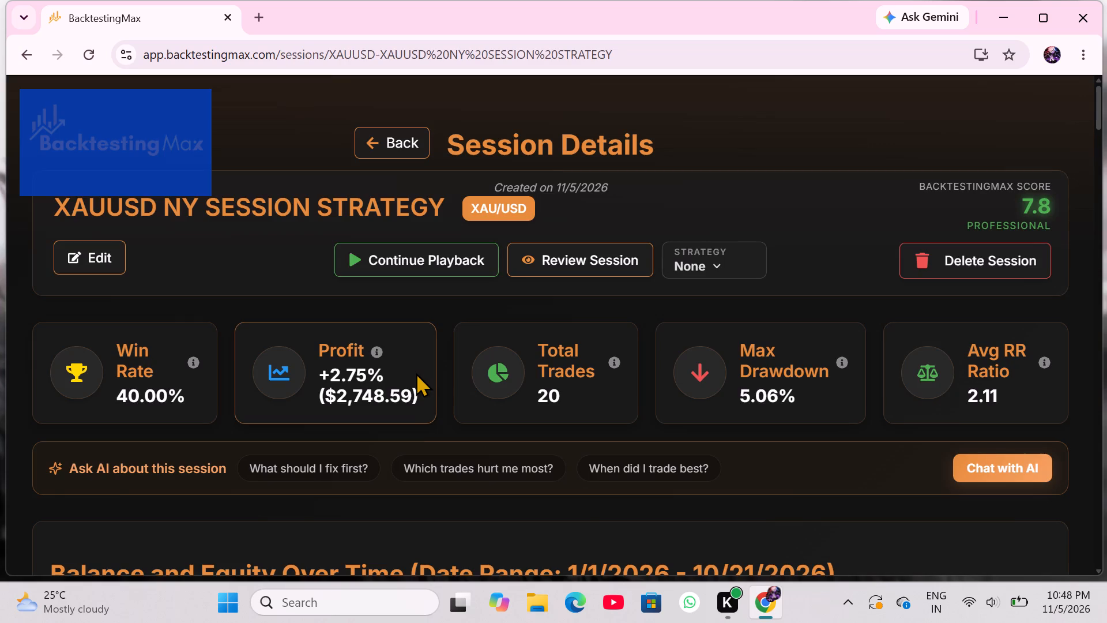
left_click(470, 253)
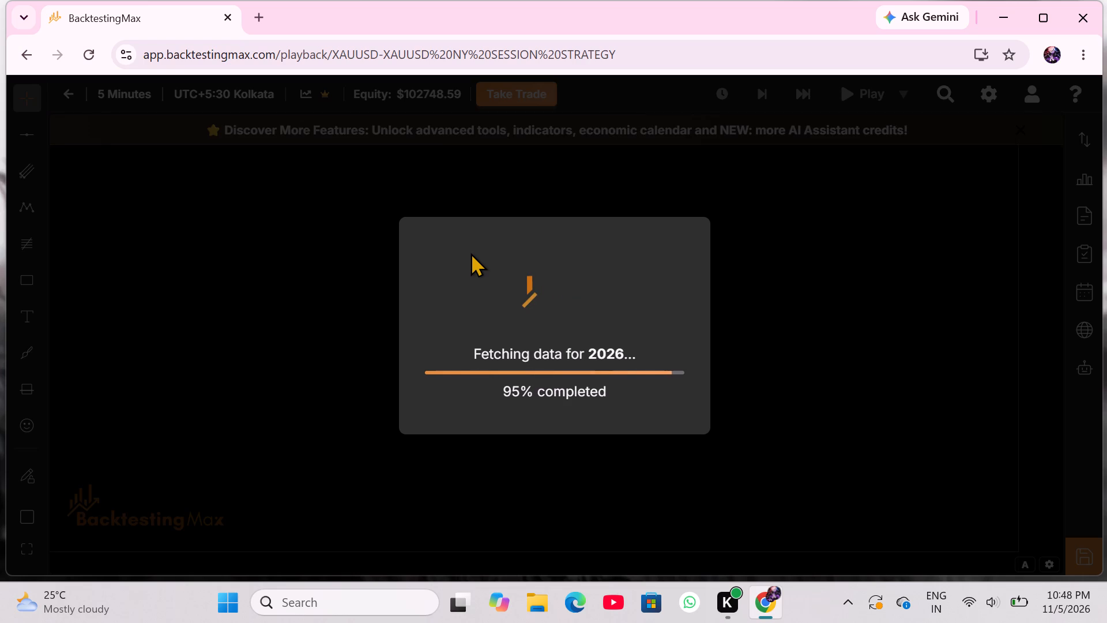
left_click_drag(837, 367, 624, 299)
left_click(1012, 130)
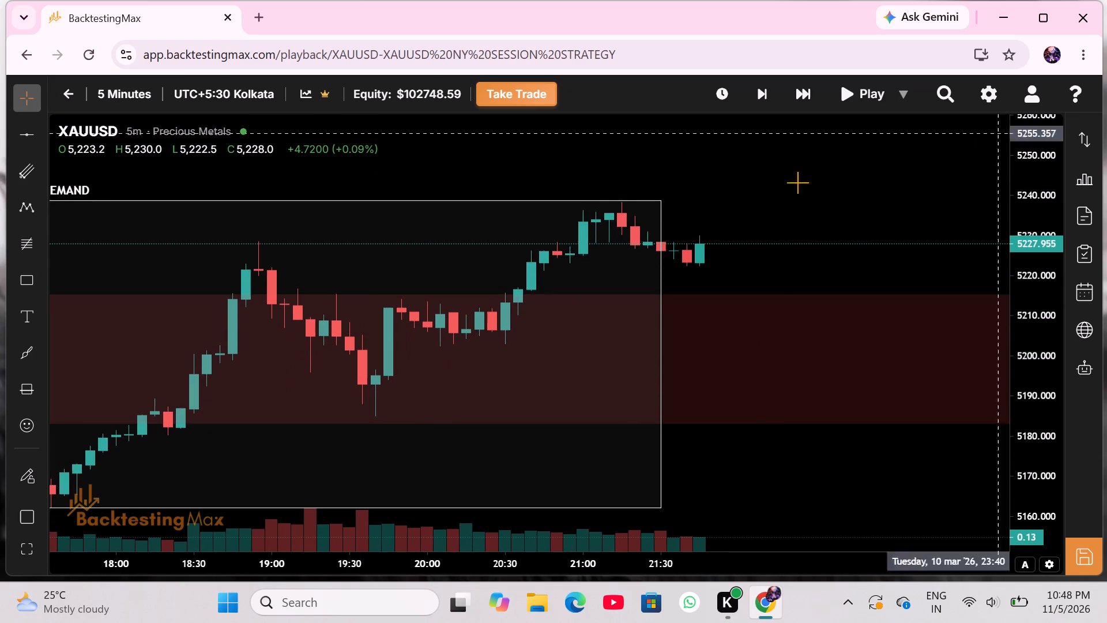
Switch the XAUUSD playback chart to full screen.
left_click_drag(680, 229, 564, 202)
left_click(28, 546)
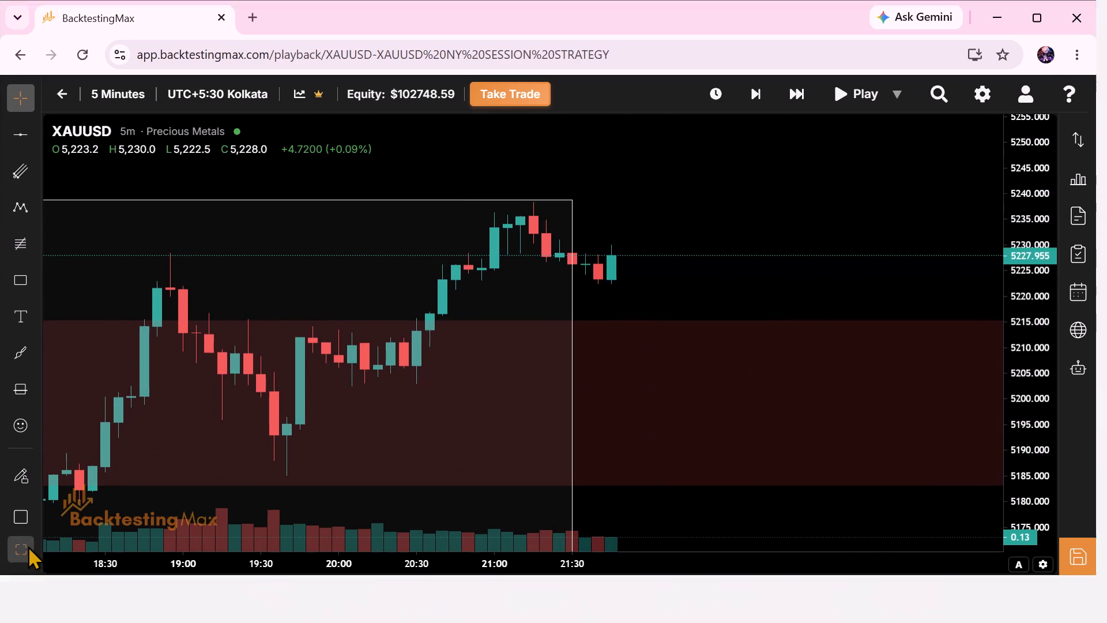
left_click_drag(618, 128, 782, 94)
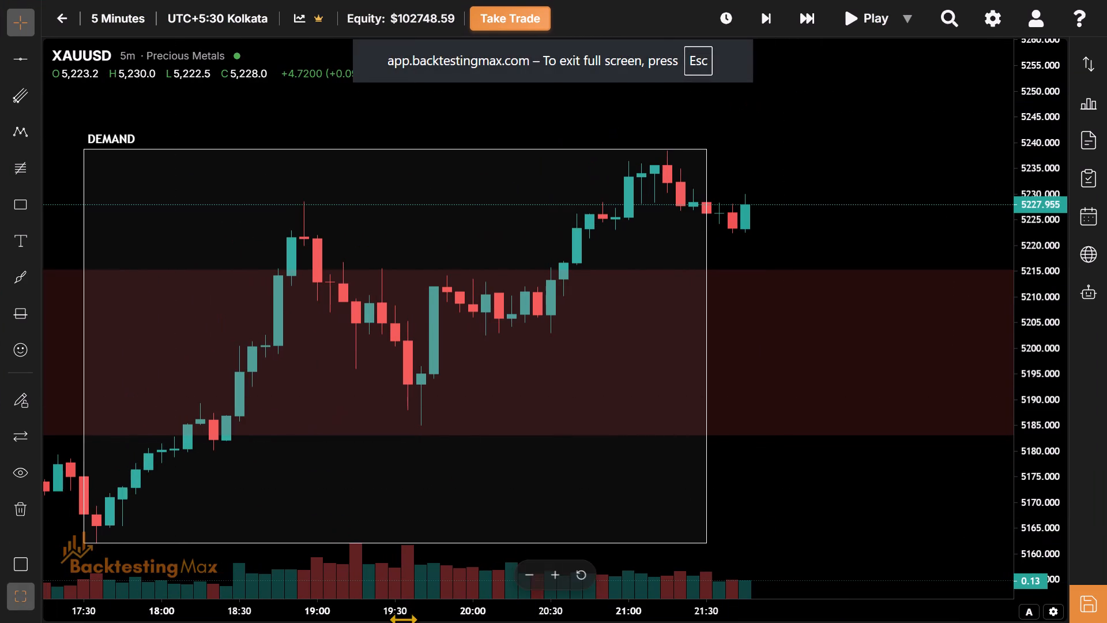
Apply the Support/Demand template to the red zone between about 5183 and 5215.
left_click_drag(1050, 474, 1037, 401)
left_click_drag(894, 229, 796, 200)
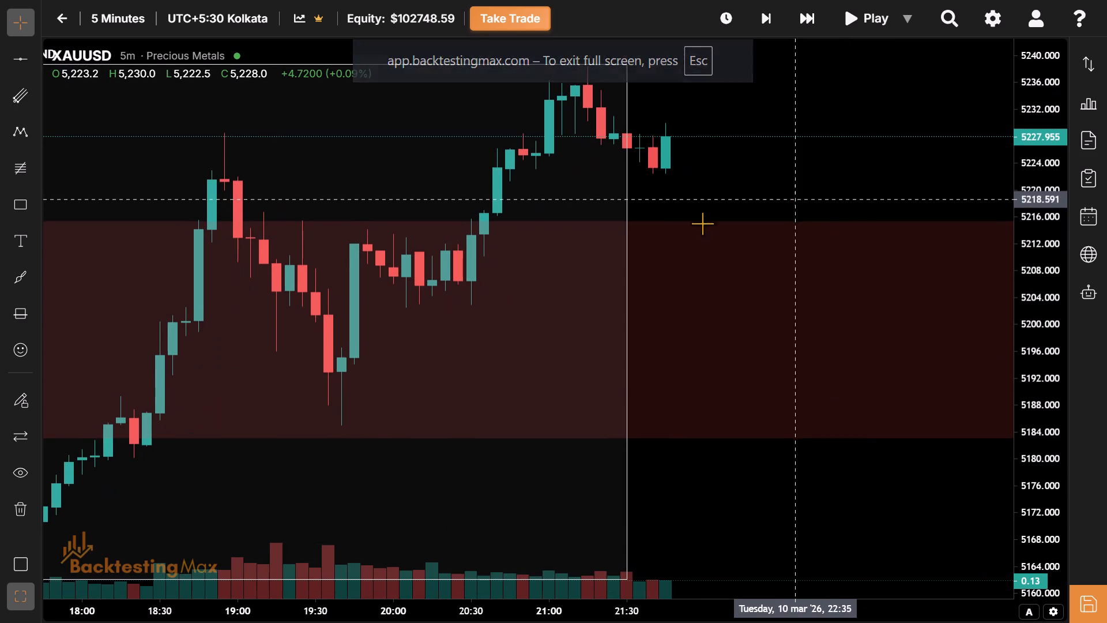
left_click_drag(326, 617, 763, 606)
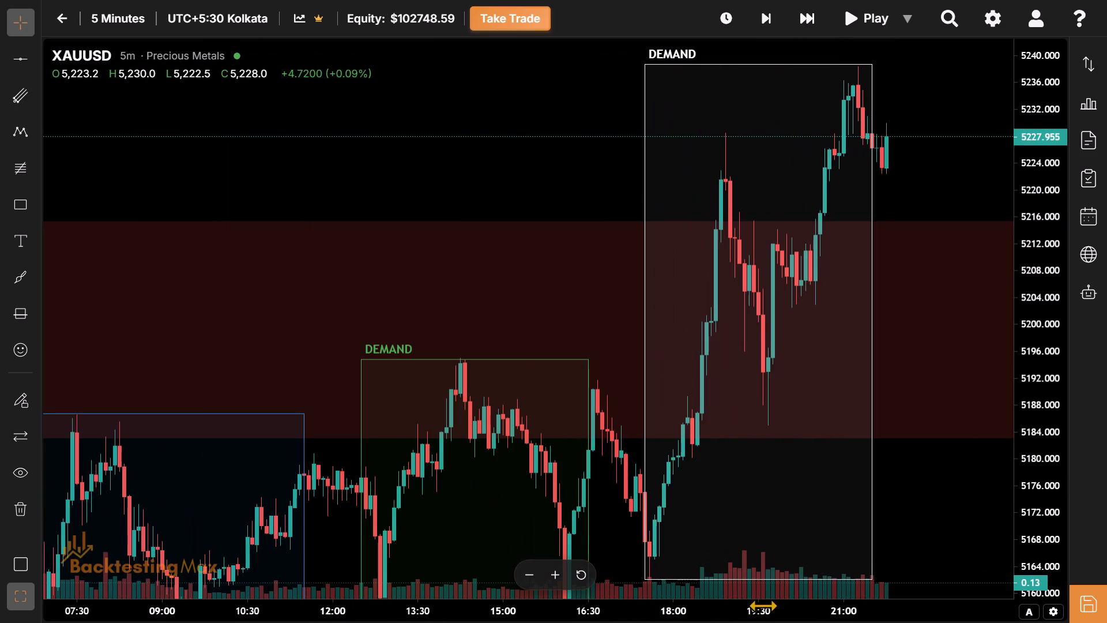
left_click_drag(951, 471, 639, 349)
left_click_drag(1036, 87, 1032, 197)
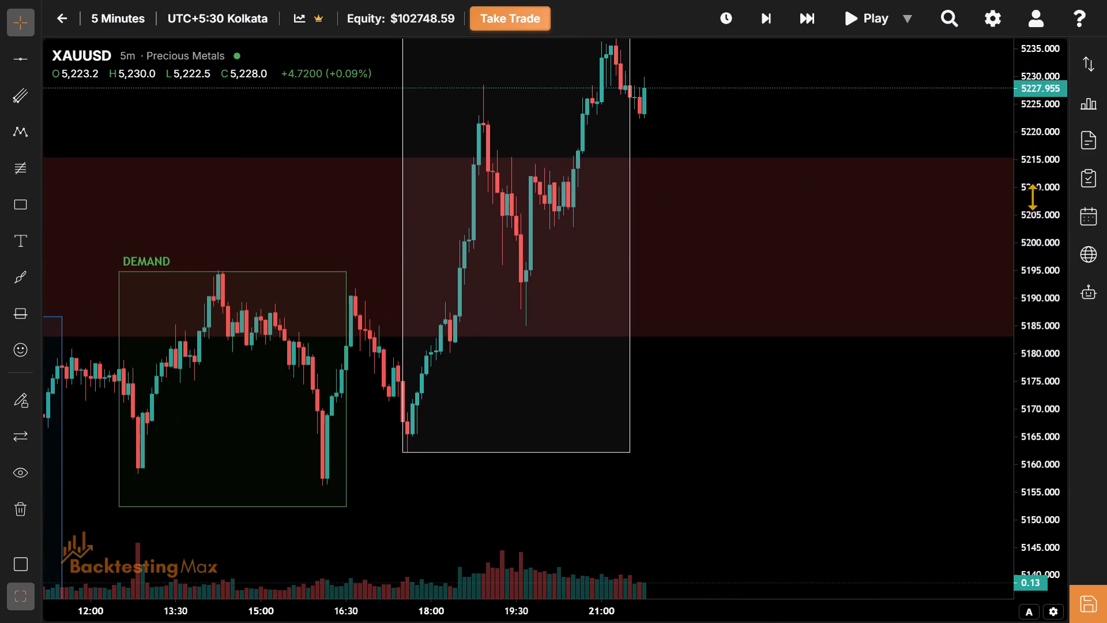
left_click_drag(742, 113, 626, 252)
left_click(616, 251)
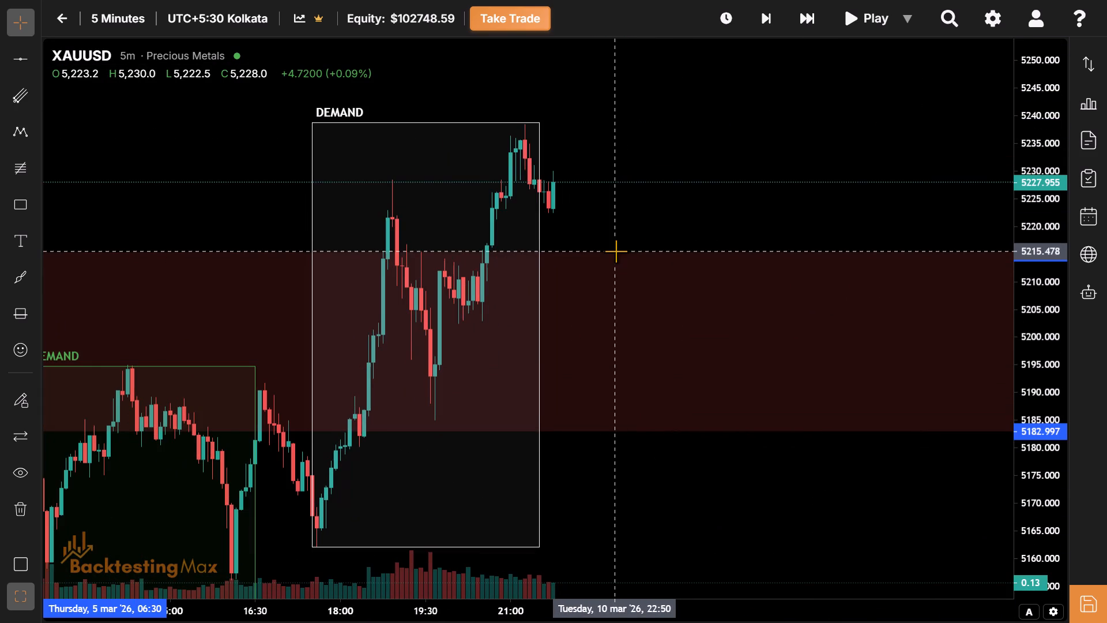
left_click_drag(510, 220, 40, 111)
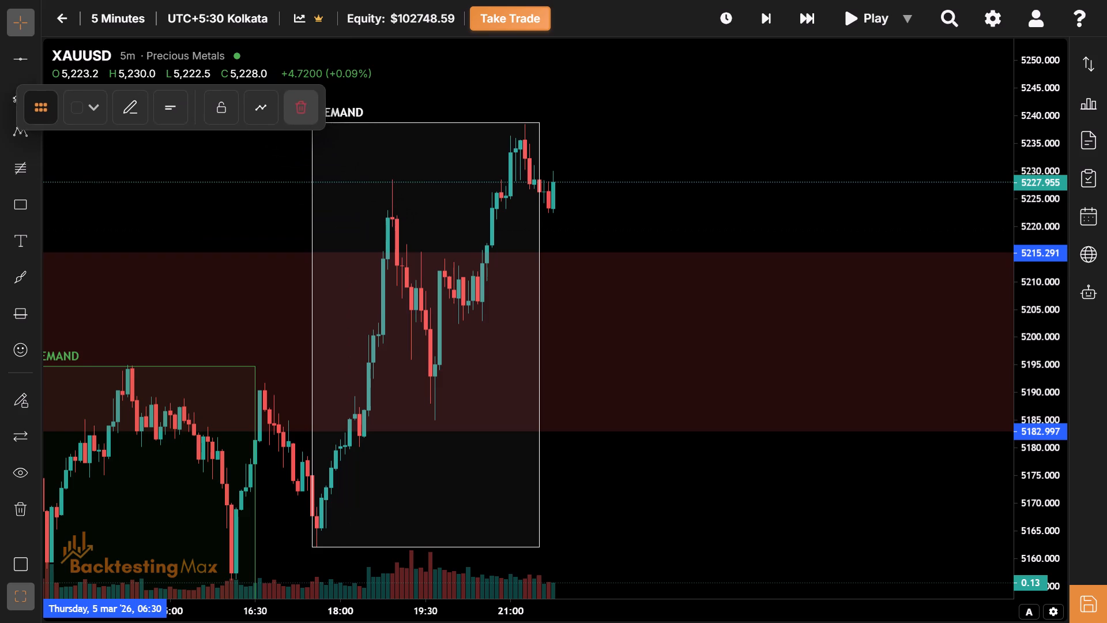
left_click_drag(40, 111, 69, 113)
left_click(129, 112)
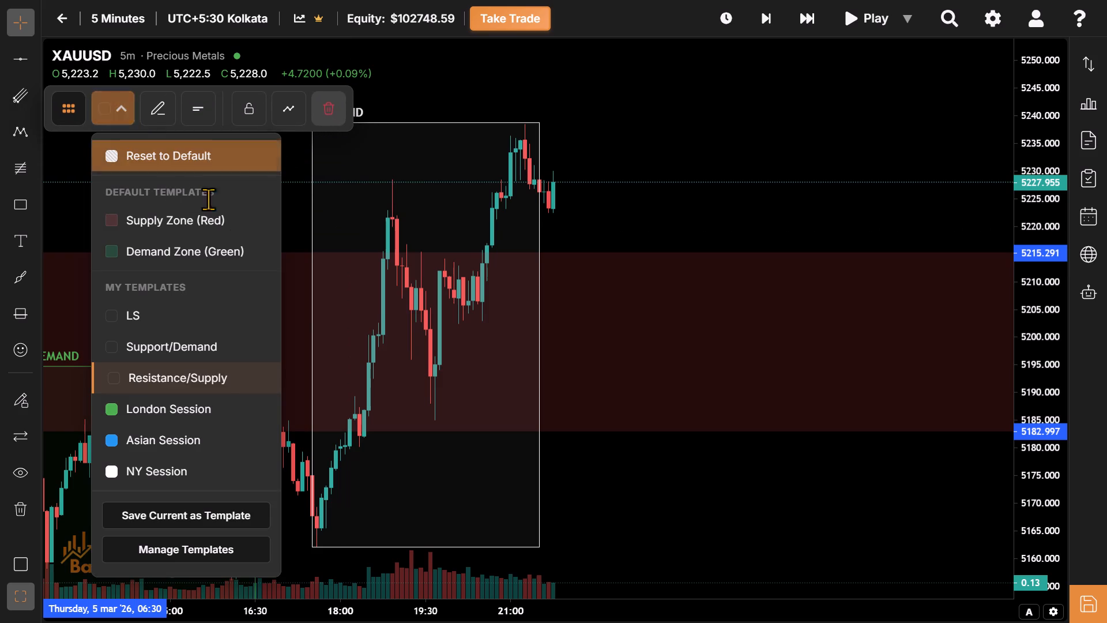
left_click(224, 339)
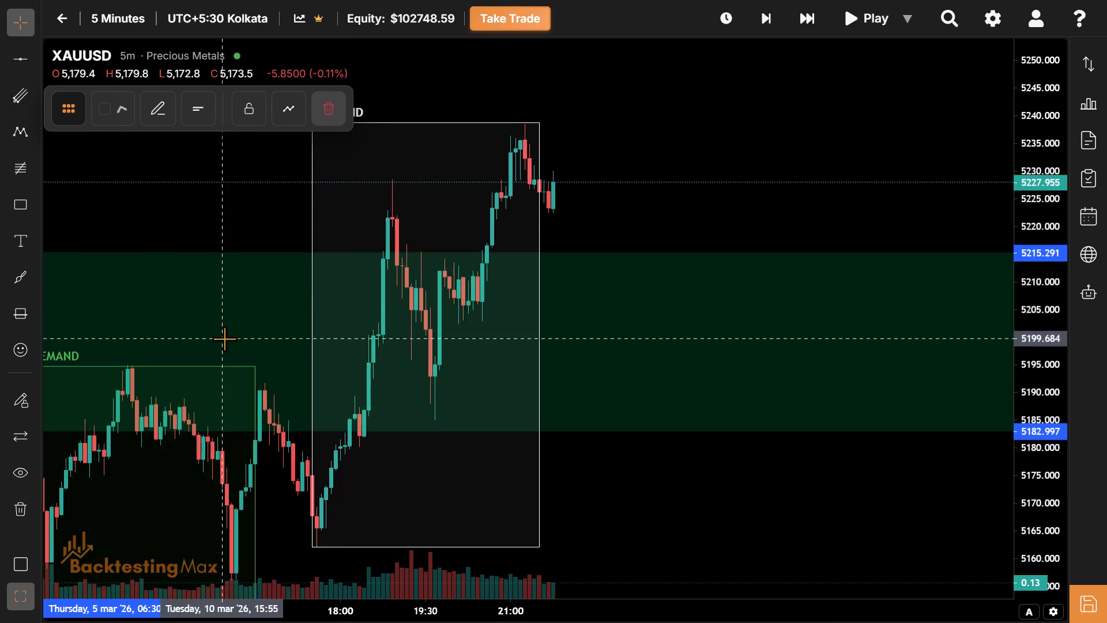
Examine the 5-minute price action around the green zone and the earlier session boxes.
left_click_drag(376, 212, 339, 236)
left_click_drag(586, 221, 354, 160)
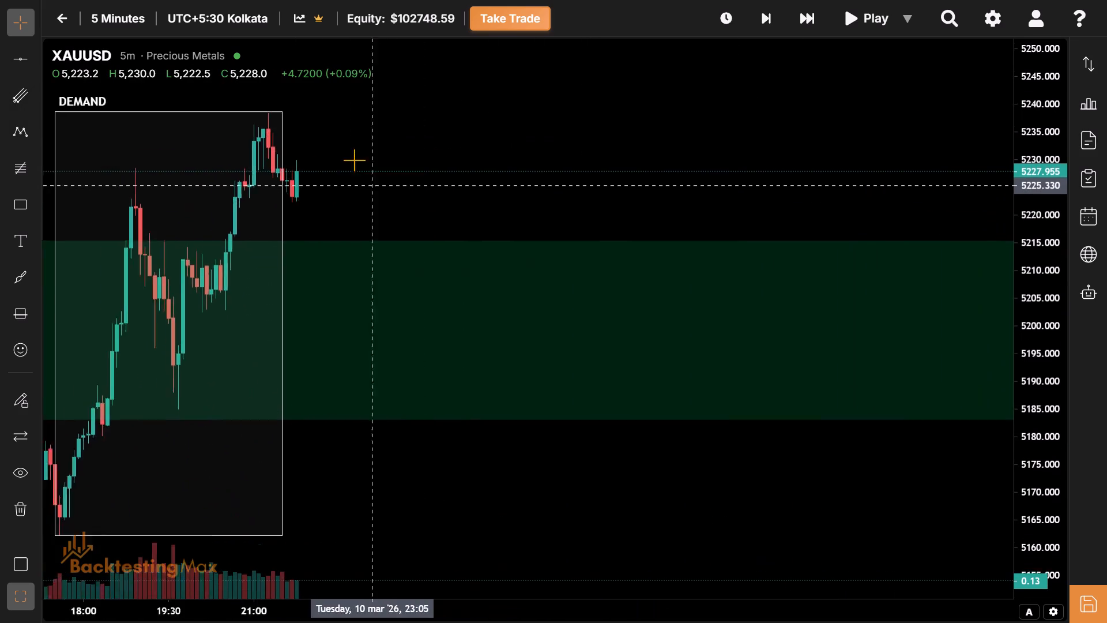
left_click_drag(354, 160, 605, 61)
left_click_drag(670, 433, 879, 99)
left_click_drag(654, 306, 496, 506)
left_click_drag(616, 404, 413, 618)
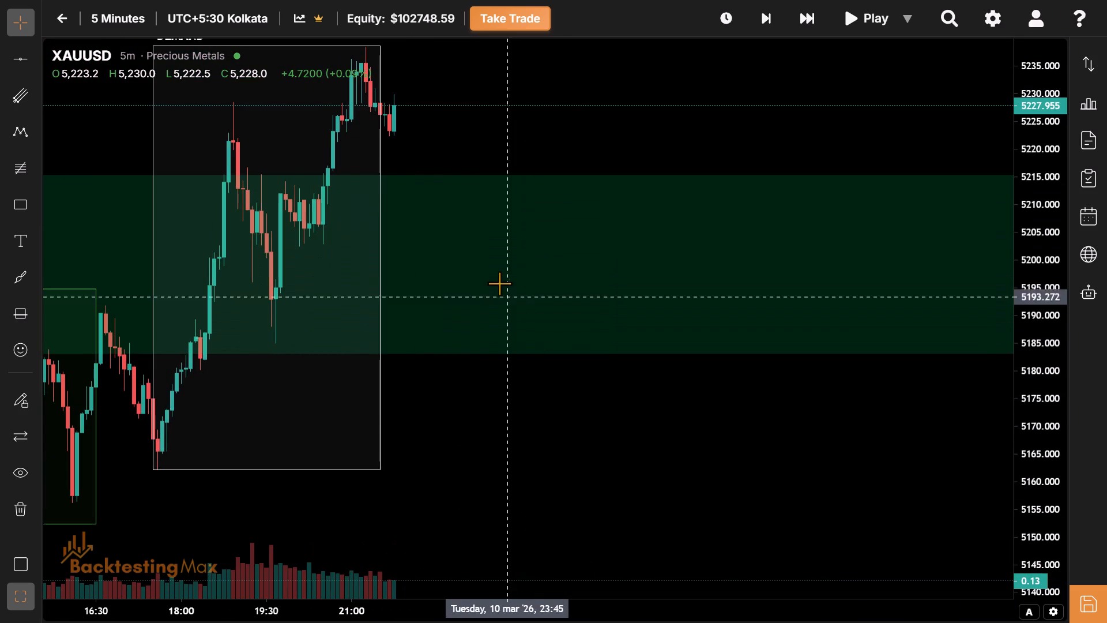
left_click_drag(519, 80, 631, 466)
left_click_drag(520, 136, 676, 466)
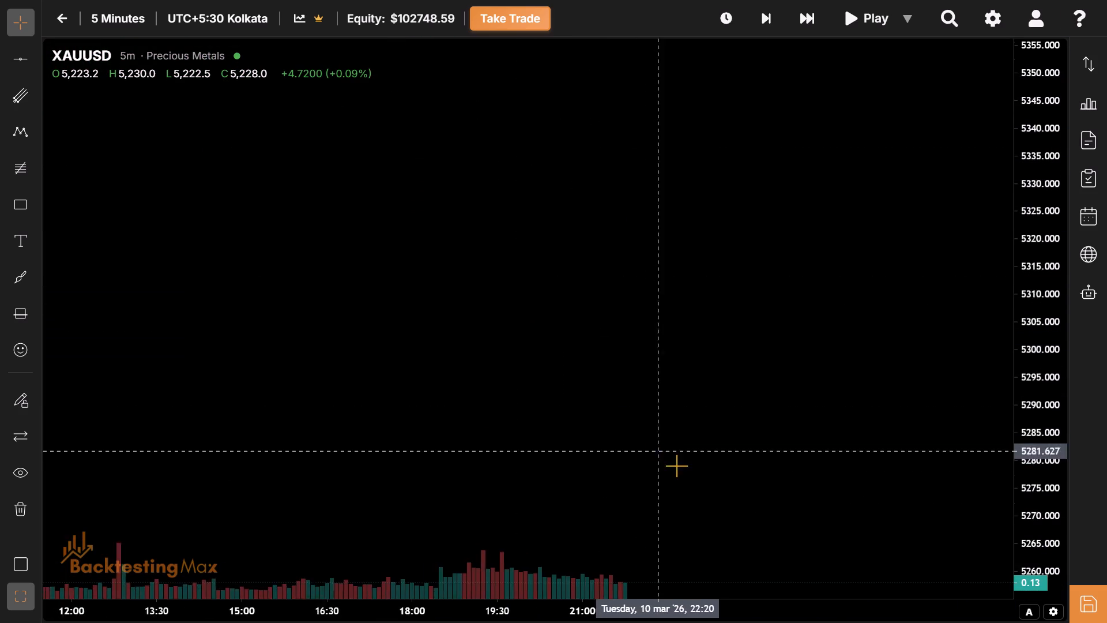
left_click_drag(676, 466, 758, 587)
left_click_drag(739, 341, 683, 129)
left_click_drag(723, 522, 749, 118)
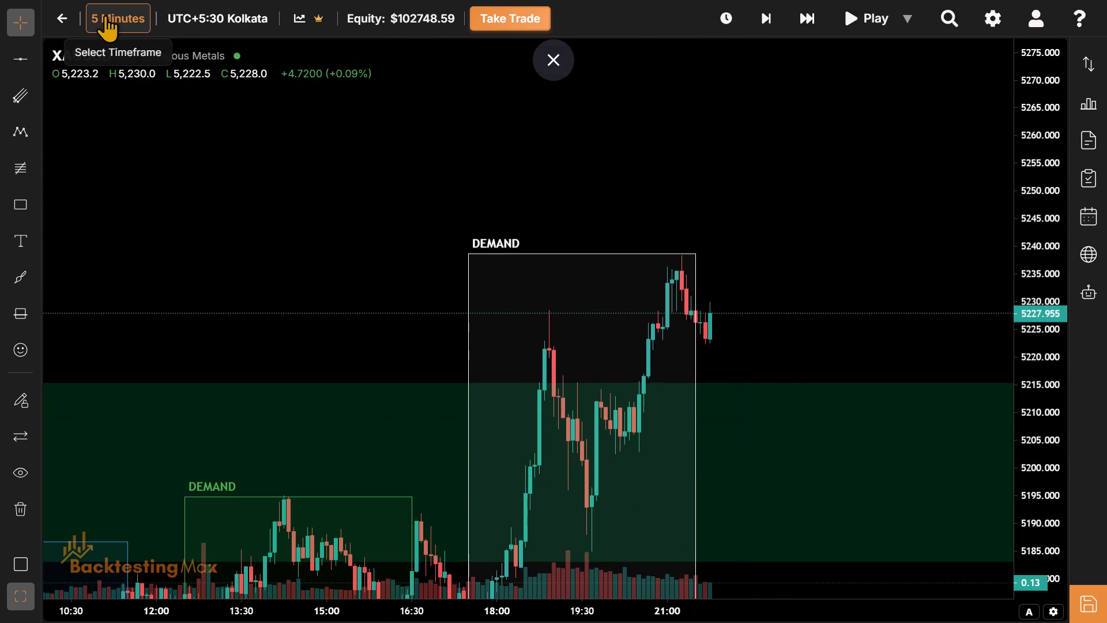
Switch the chart to the 1 Hour timeframe and examine price between the green demand zone and the red supply zone above.
left_click(105, 15)
left_click(182, 298)
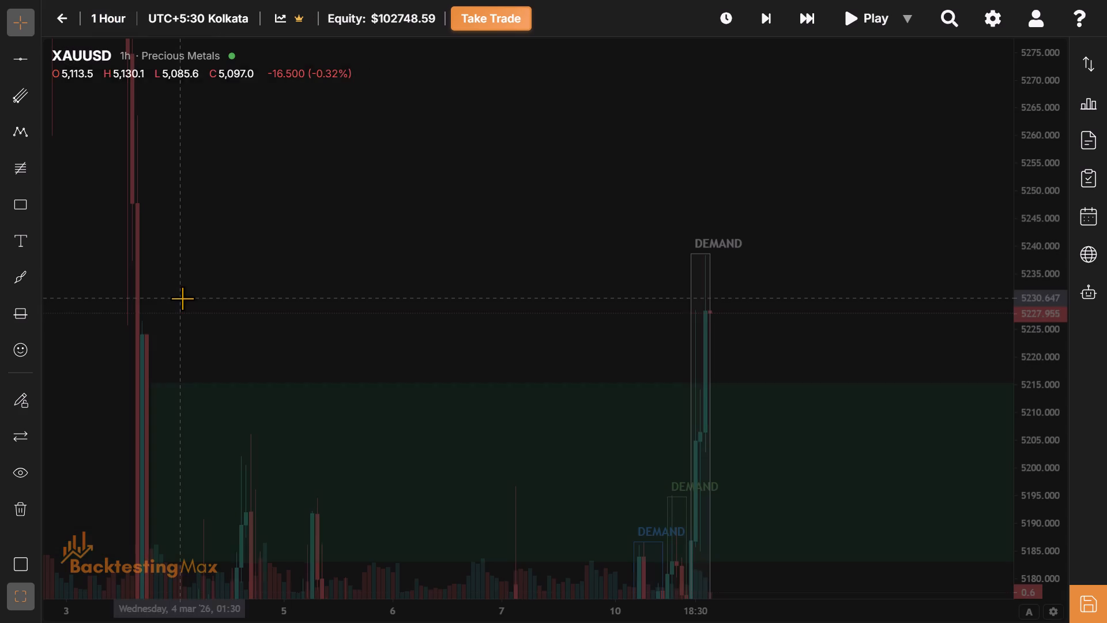
left_click_drag(1026, 91, 1062, 431)
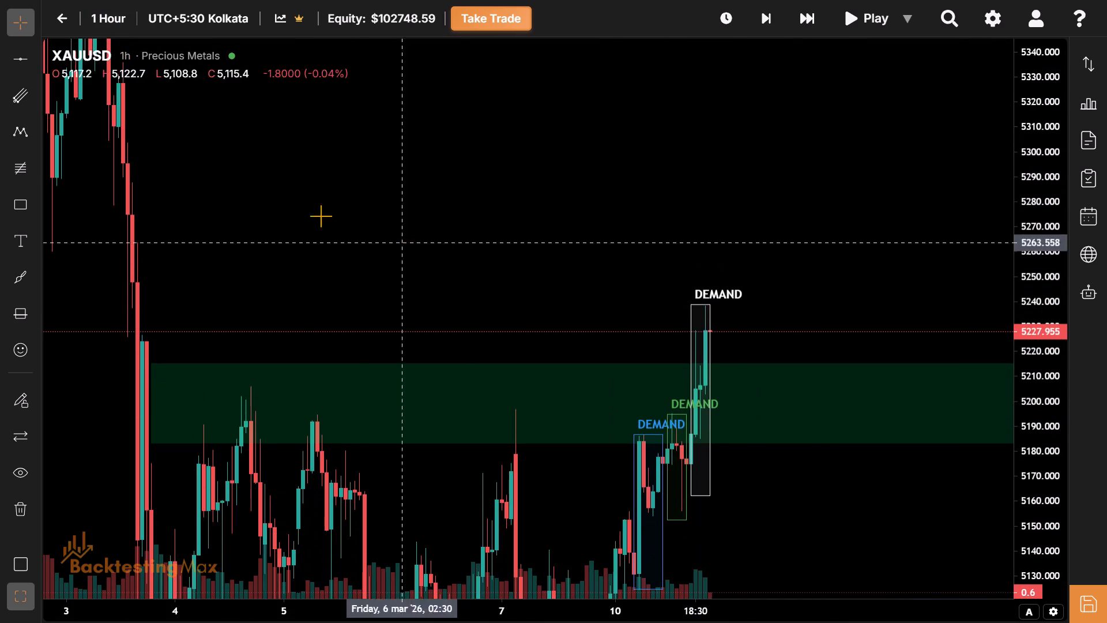
left_click_drag(305, 208, 357, 264)
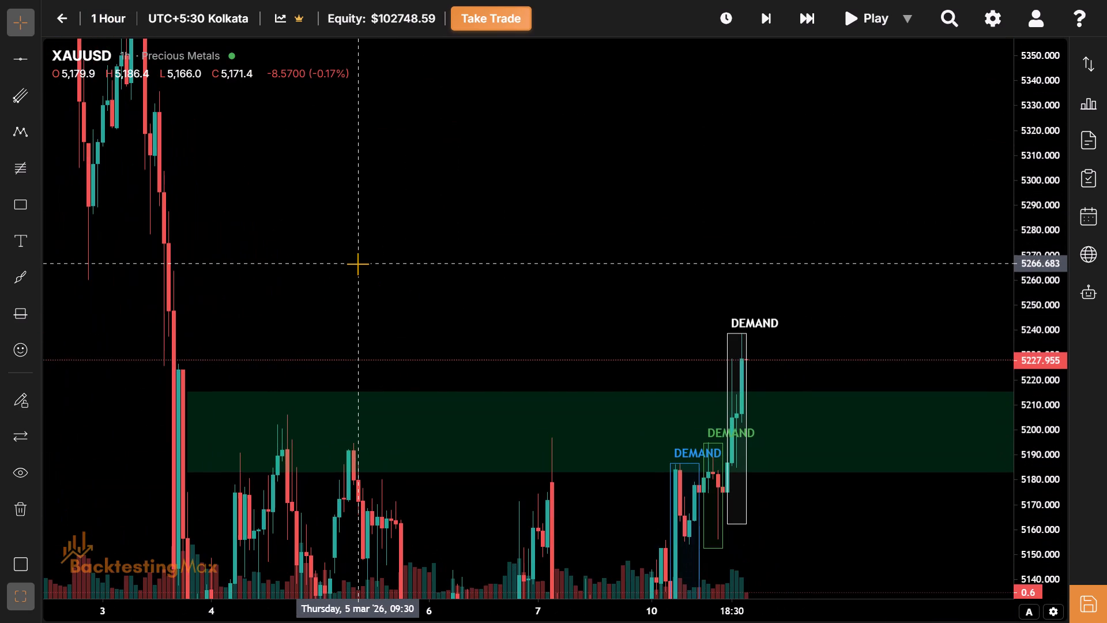
left_click_drag(340, 234, 348, 374)
left_click(462, 403)
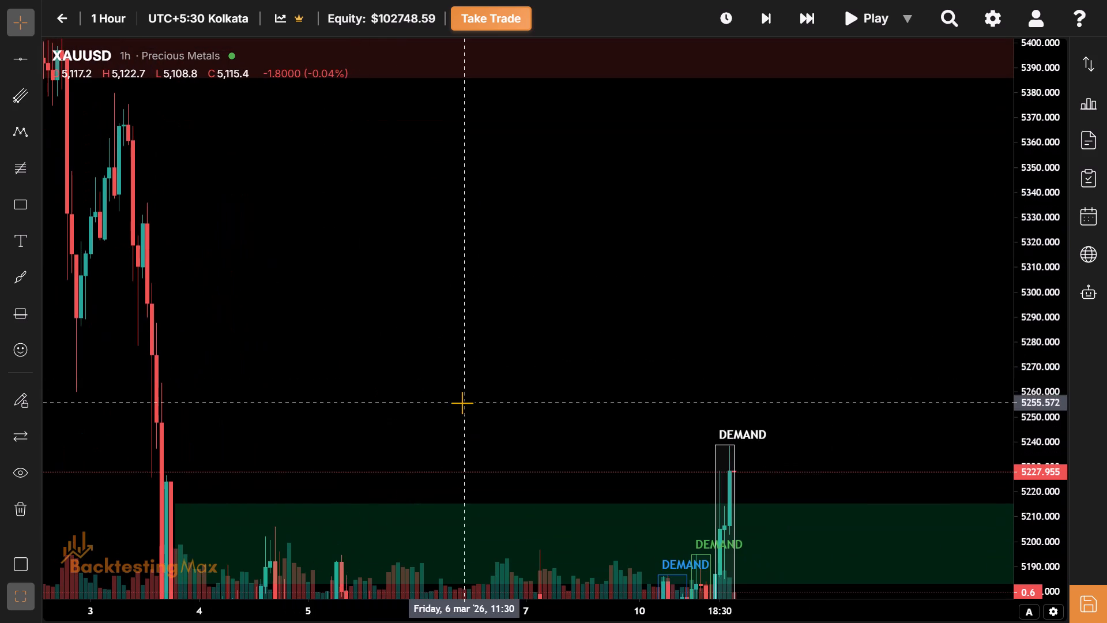
left_click_drag(462, 403, 405, 342)
left_click_drag(405, 342, 290, 211)
left_click_drag(385, 231, 691, 115)
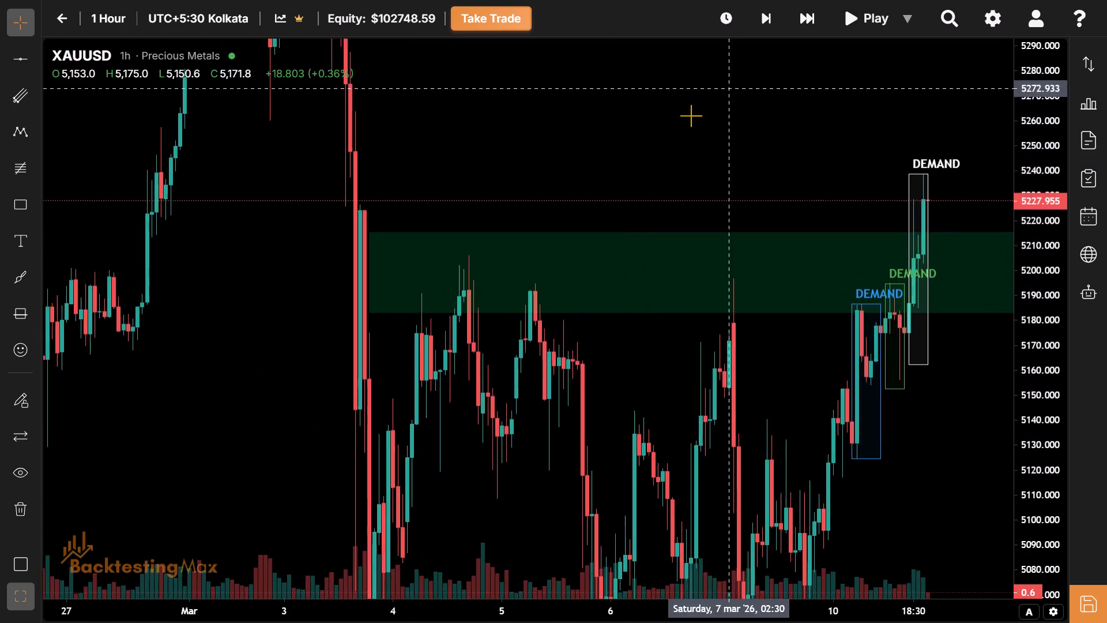
left_click_drag(691, 115, 498, 320)
left_click_drag(660, 367, 525, 421)
left_click_drag(483, 368, 524, 498)
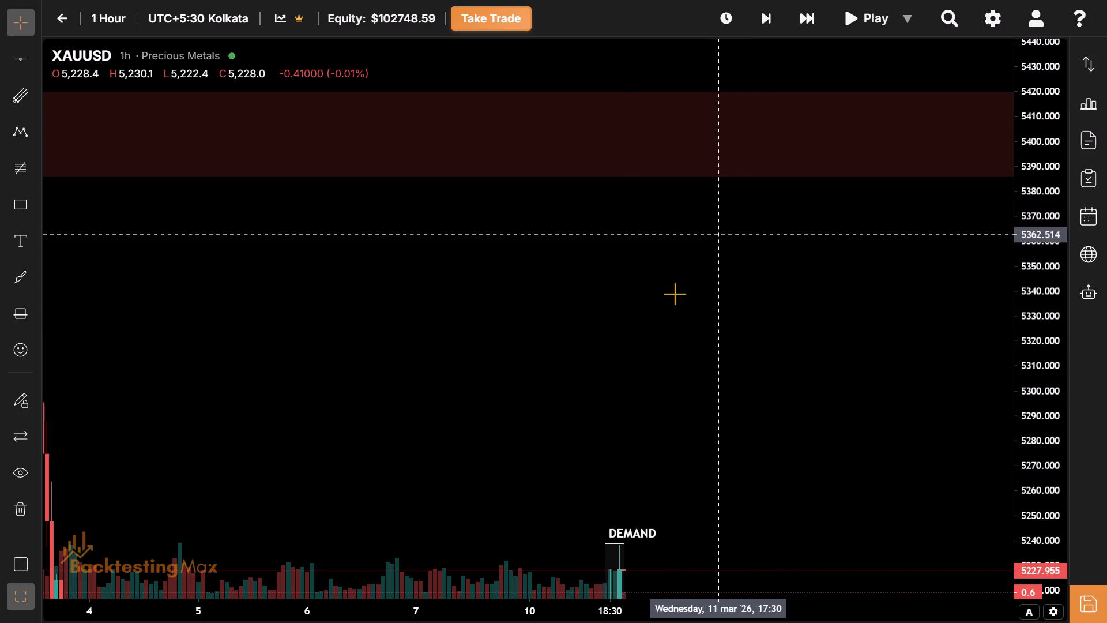
left_click_drag(396, 373, 644, 379)
left_click_drag(644, 379, 503, 308)
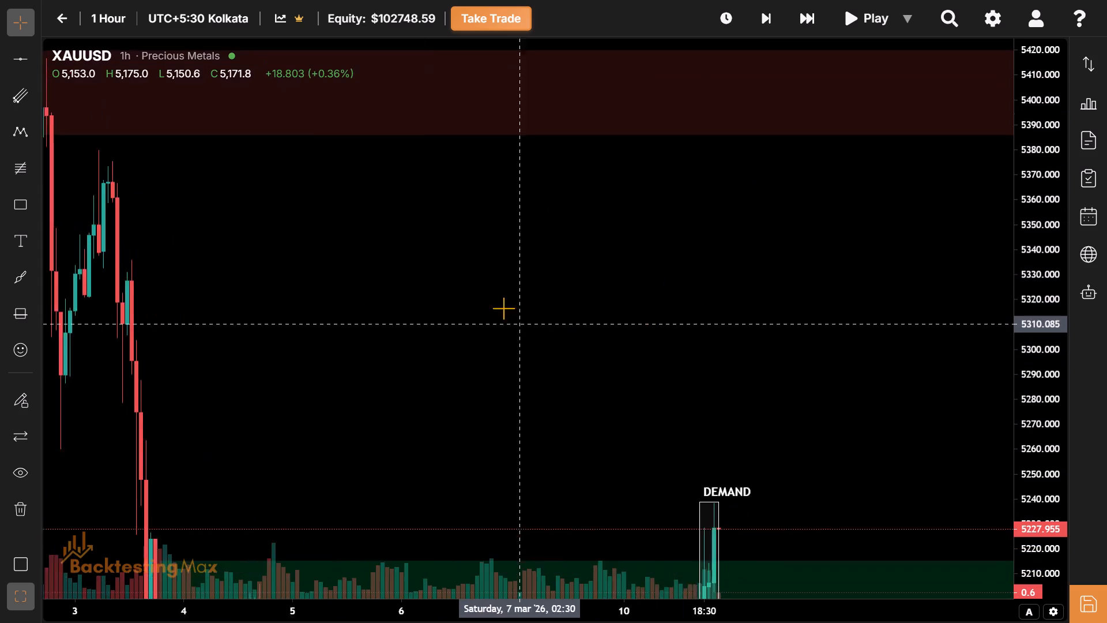
left_click_drag(503, 308, 588, 418)
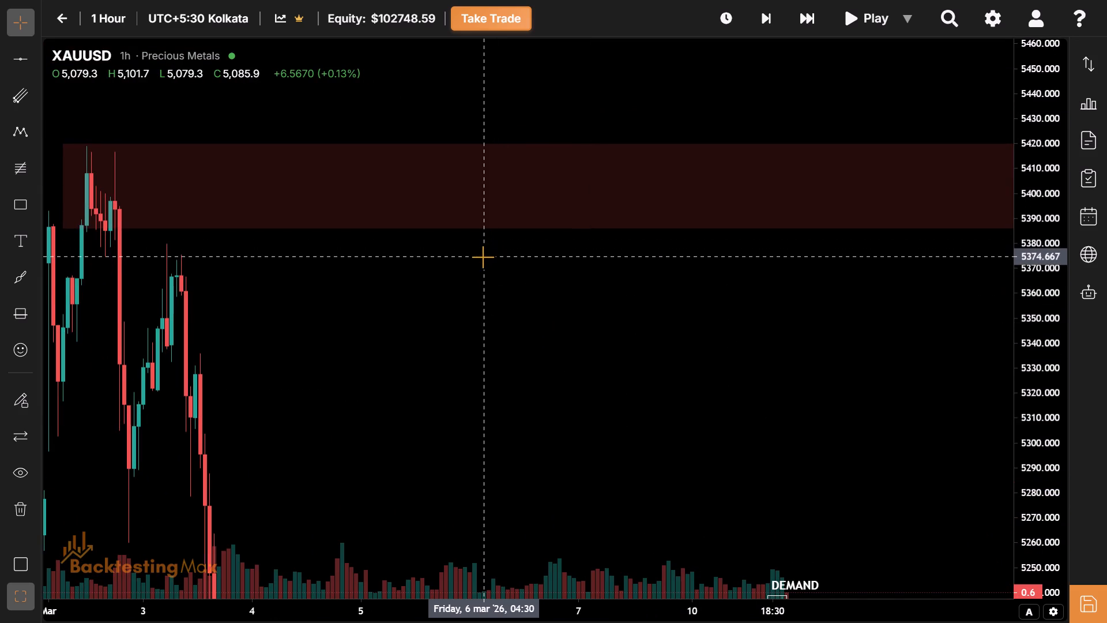
left_click_drag(632, 473, 328, 287)
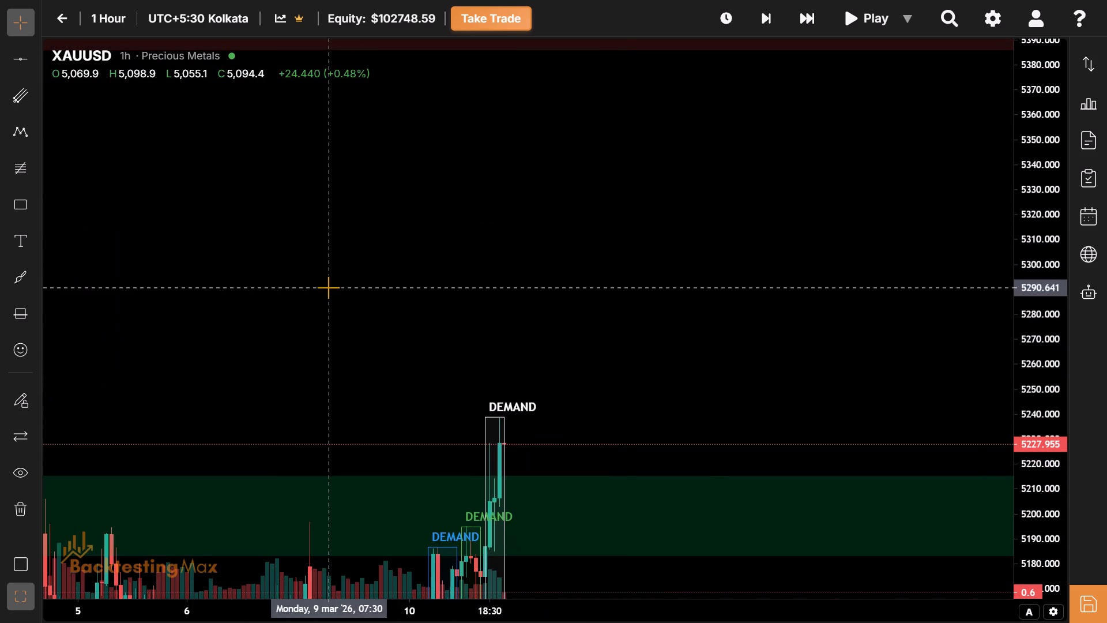
left_click_drag(724, 348, 571, 191)
left_click_drag(588, 289, 707, 322)
left_click_drag(658, 306, 636, 208)
left_click_drag(636, 208, 623, 261)
left_click(623, 261)
left_click_drag(623, 261, 623, 328)
left_click(623, 328)
left_click_drag(623, 328, 616, 364)
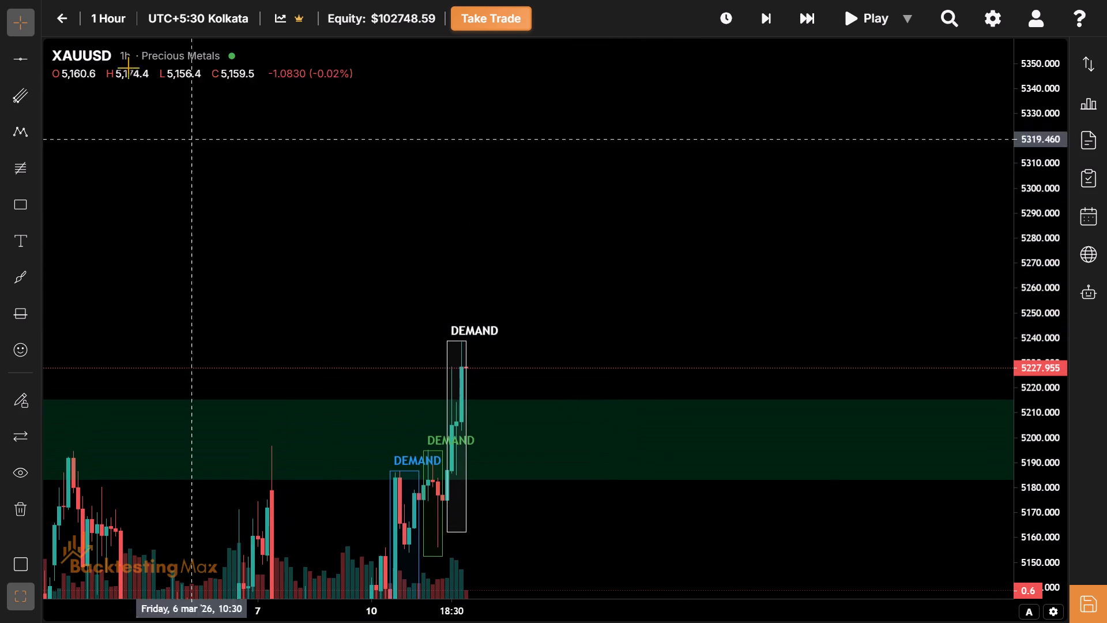
Return the chart to the 5 Minutes timeframe and examine the latest candles above the green zone.
left_click(123, 16)
left_click_drag(123, 16, 150, 192)
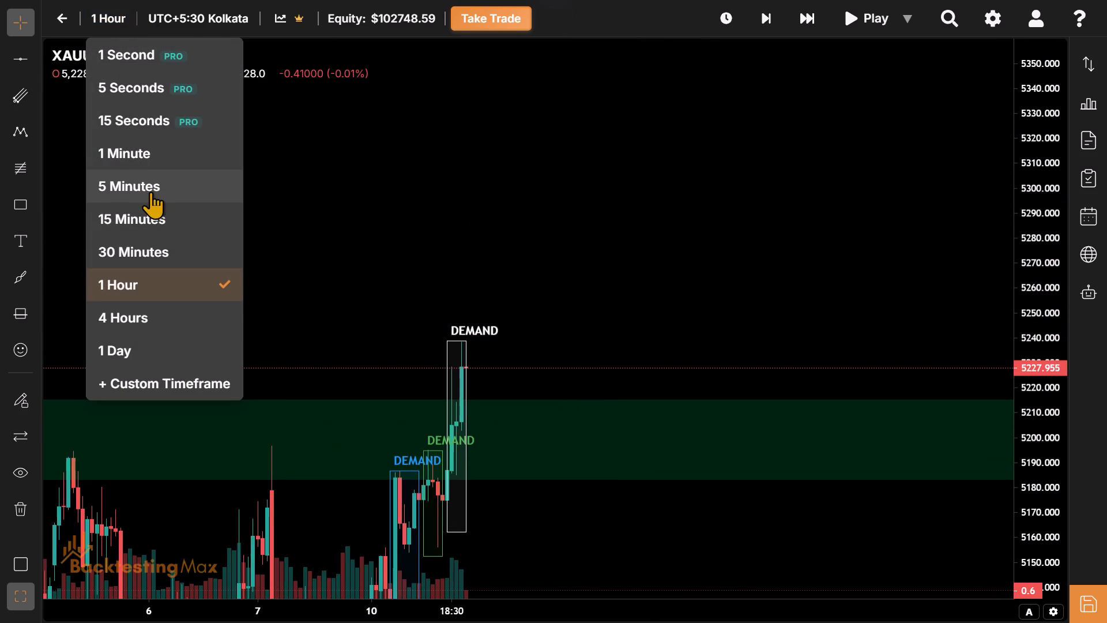
left_click(150, 192)
left_click_drag(563, 340, 661, 291)
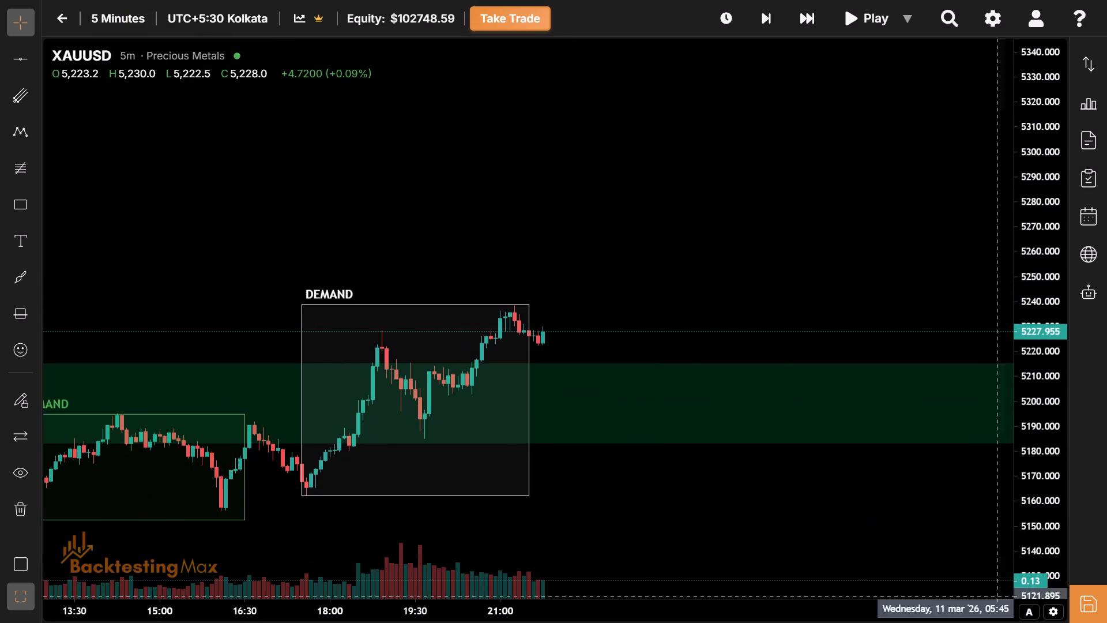
left_click_drag(653, 285, 773, 164)
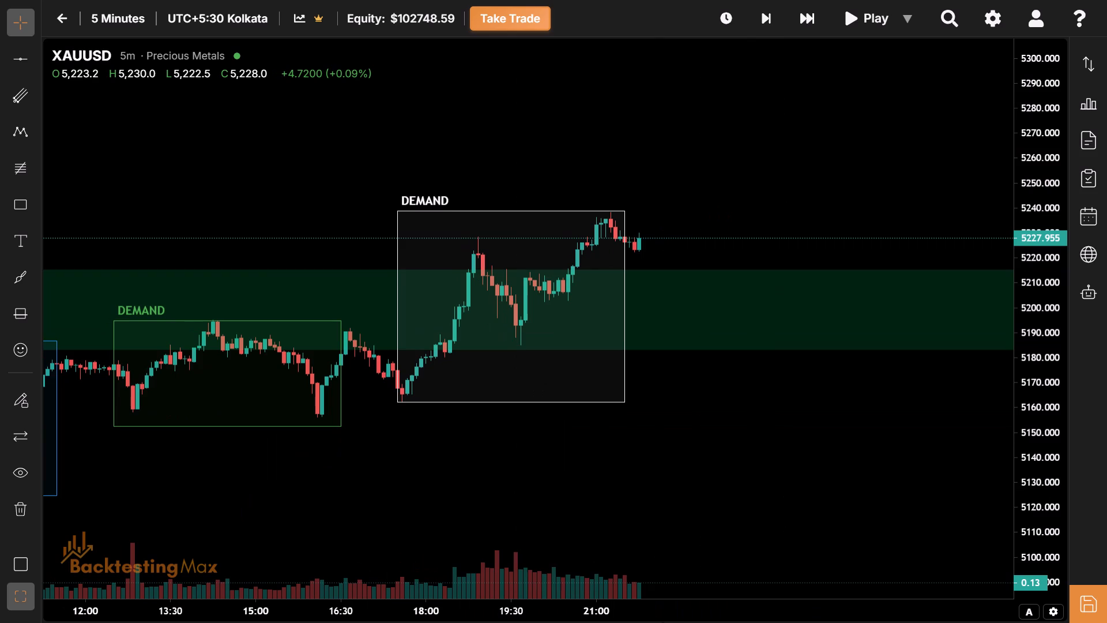
left_click_drag(671, 616, 660, 615)
left_click_drag(1034, 587, 1034, 527)
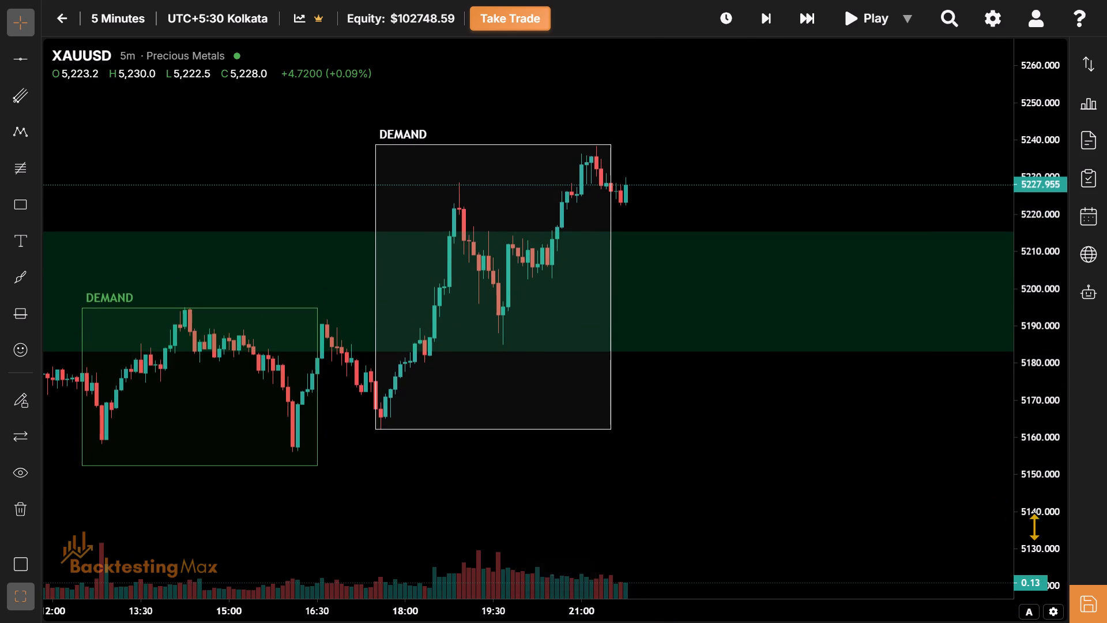
left_click(792, 181)
left_click_drag(792, 181, 594, 306)
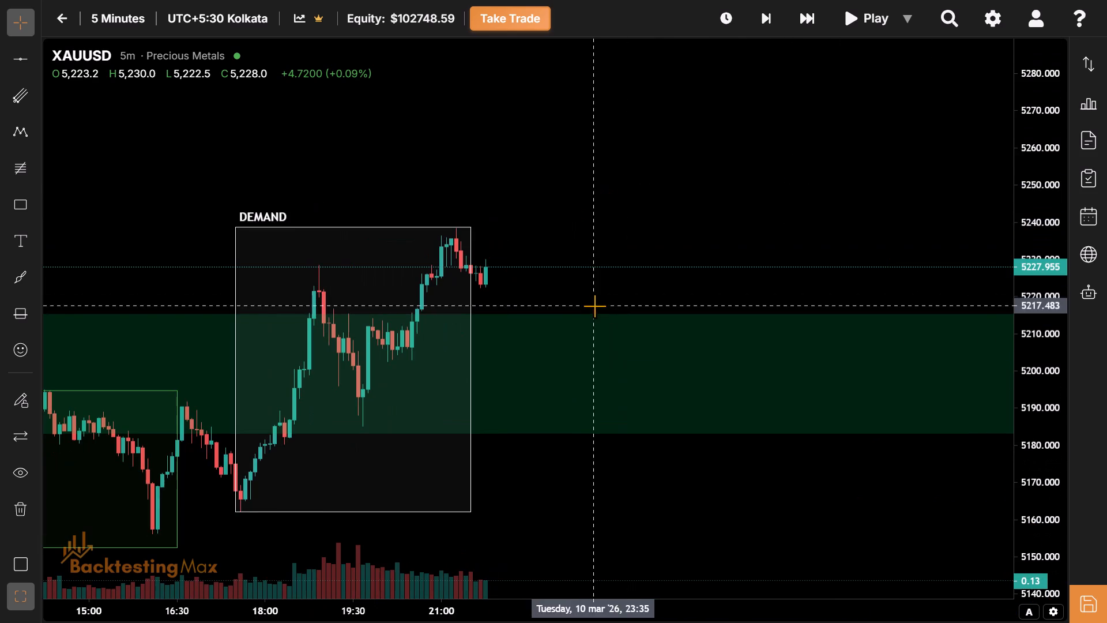
left_click_drag(1033, 584, 1038, 494)
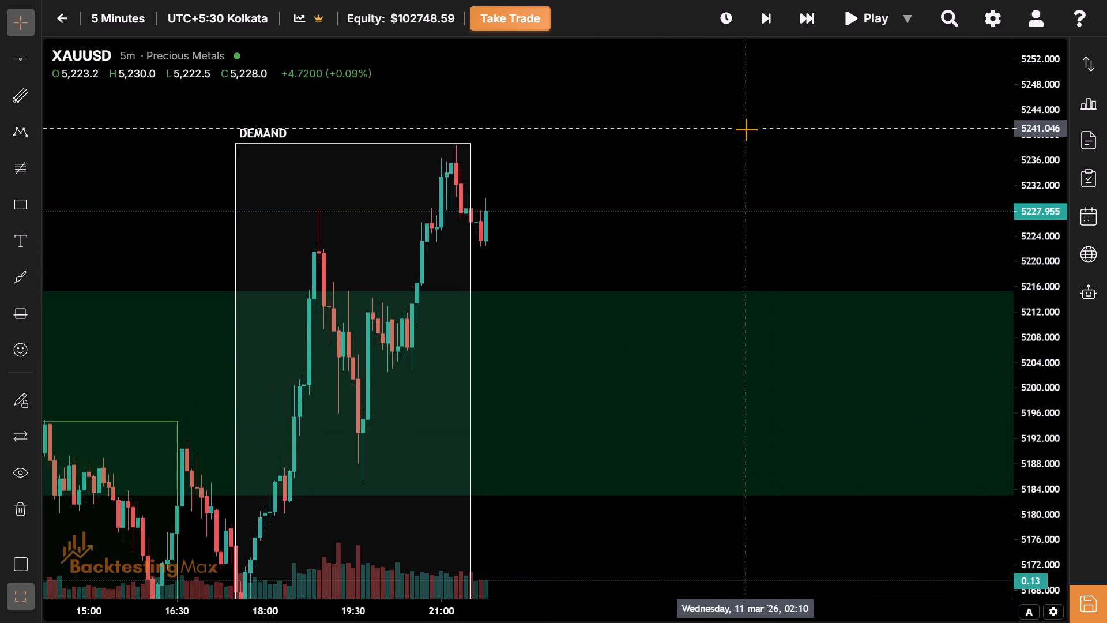
Advance the 5-minute replay one bar at a time to about 23:50 on 10 March.
left_click(746, 129)
left_click_drag(746, 129, 777, 310)
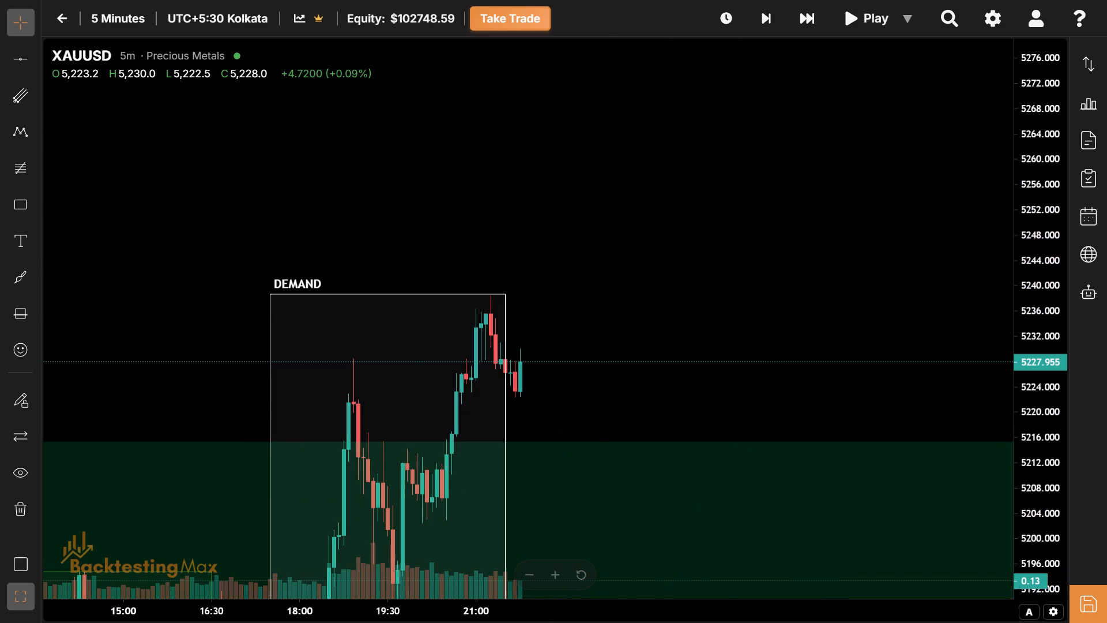
left_click(521, 622)
left_click_drag(518, 620, 411, 612)
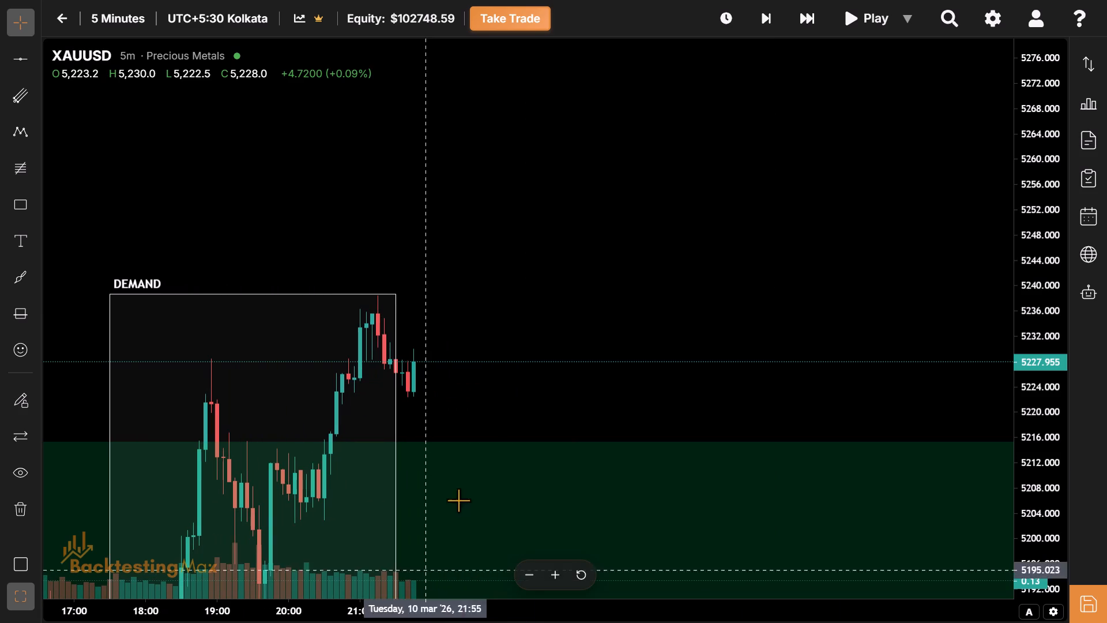
left_click_drag(500, 372, 429, 306)
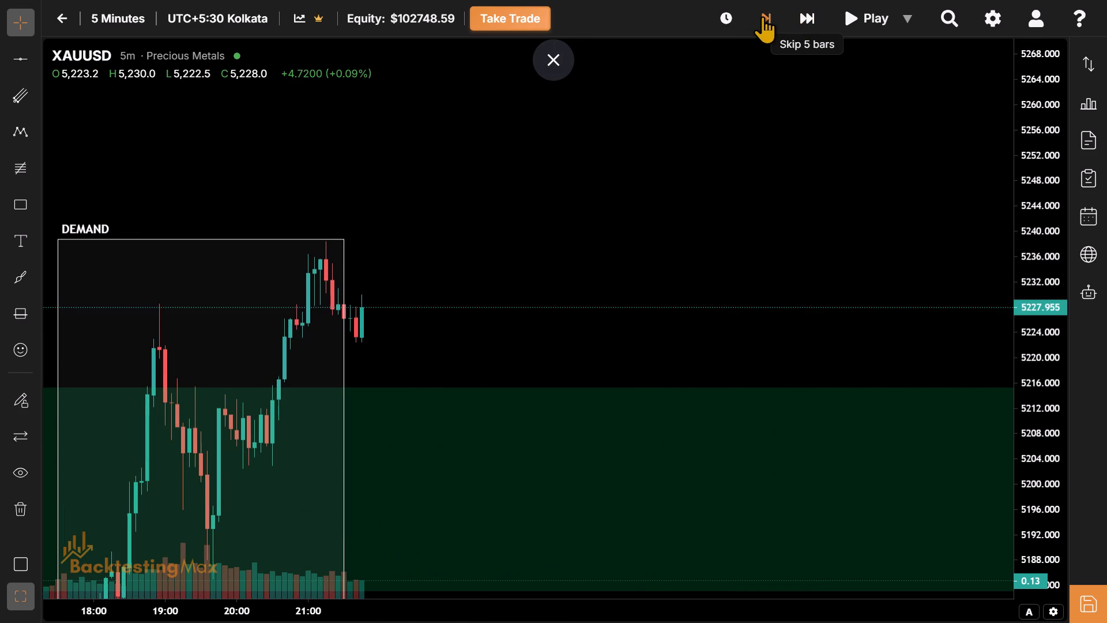
left_click(762, 16)
left_click(762, 16)
left_click(762, 16)
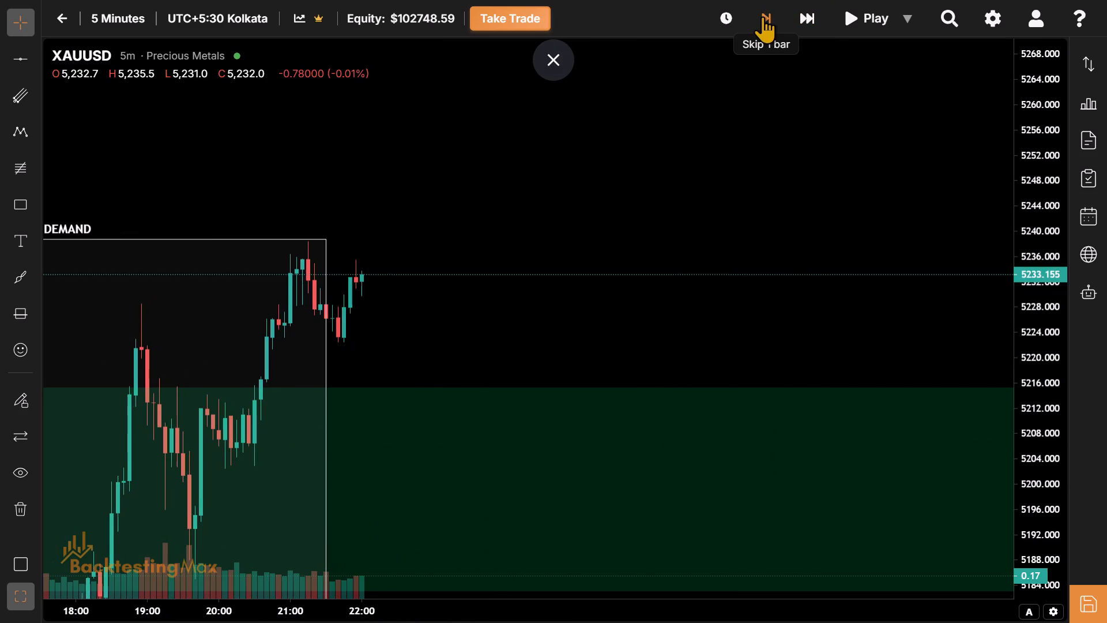
left_click(762, 16)
left_click(762, 16)
left_click(762, 16)
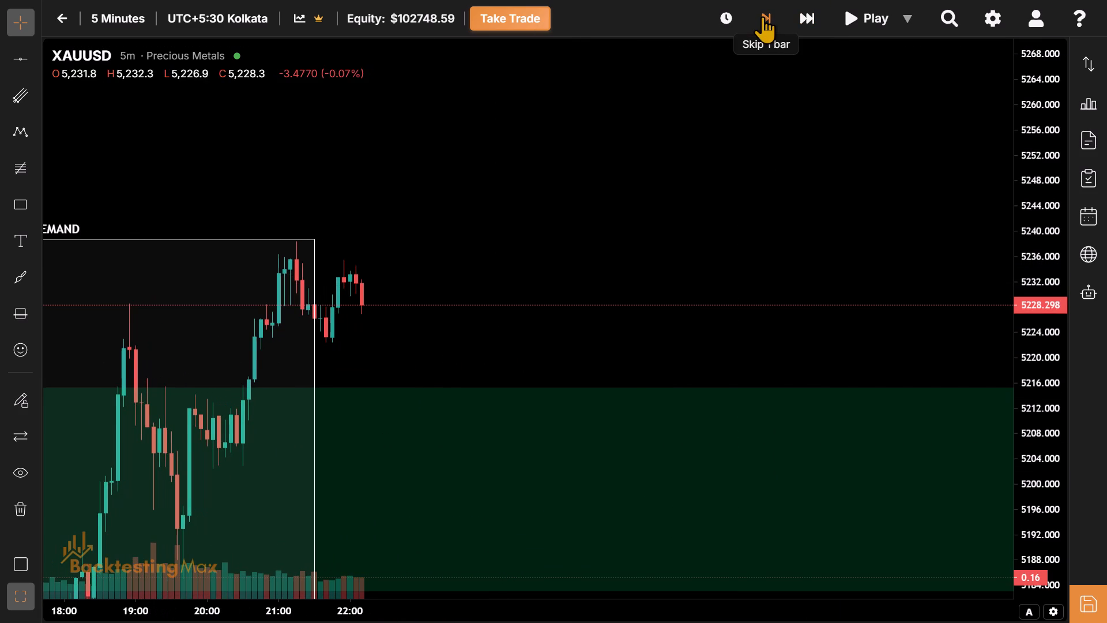
left_click(762, 16)
left_click(762, 16)
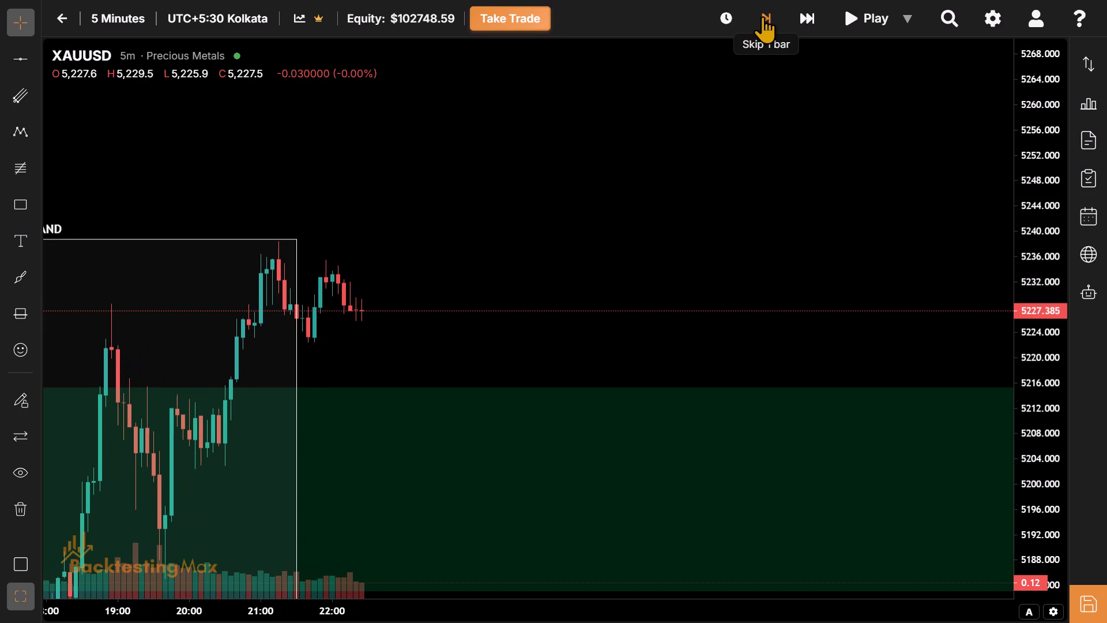
left_click(762, 16)
left_click(762, 16)
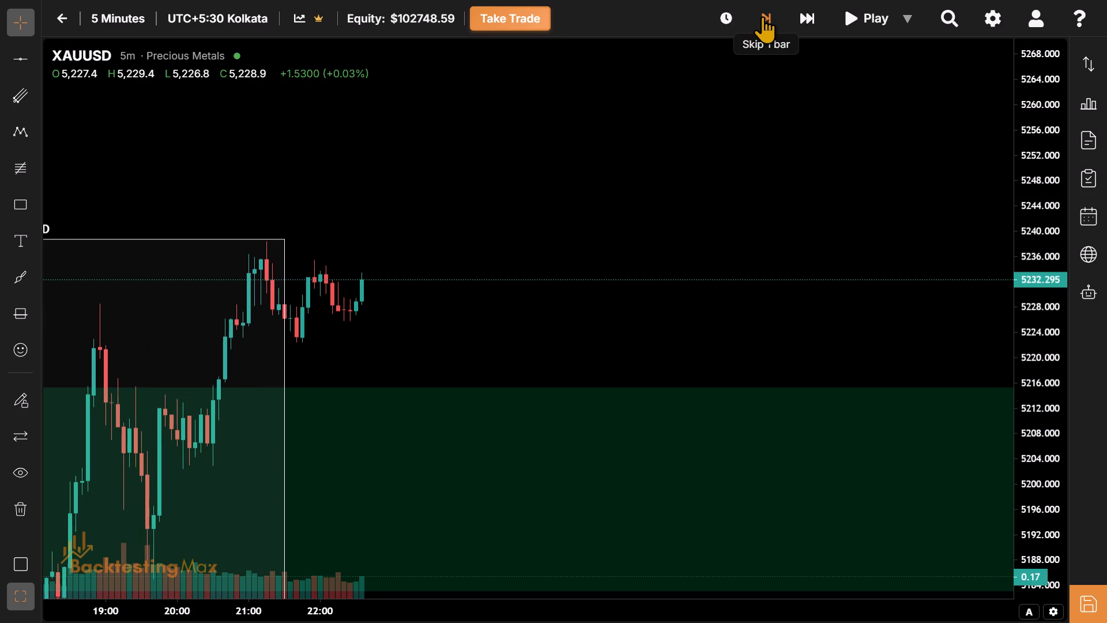
left_click(762, 16)
left_click(762, 16)
left_click(762, 16)
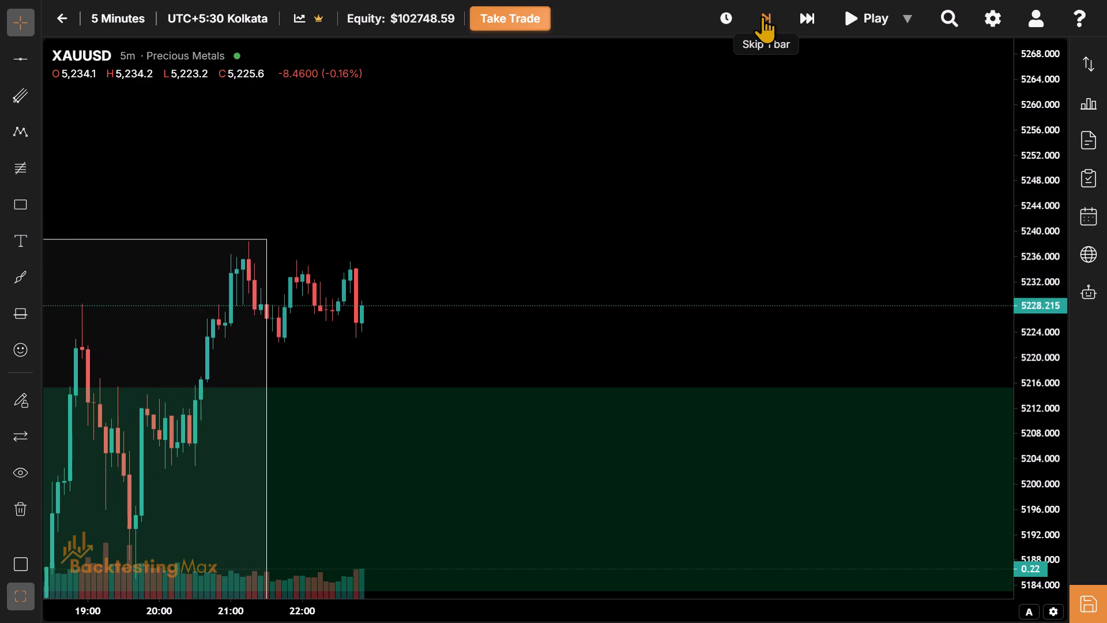
left_click(762, 16)
triple_click(762, 16)
triple_click(762, 16)
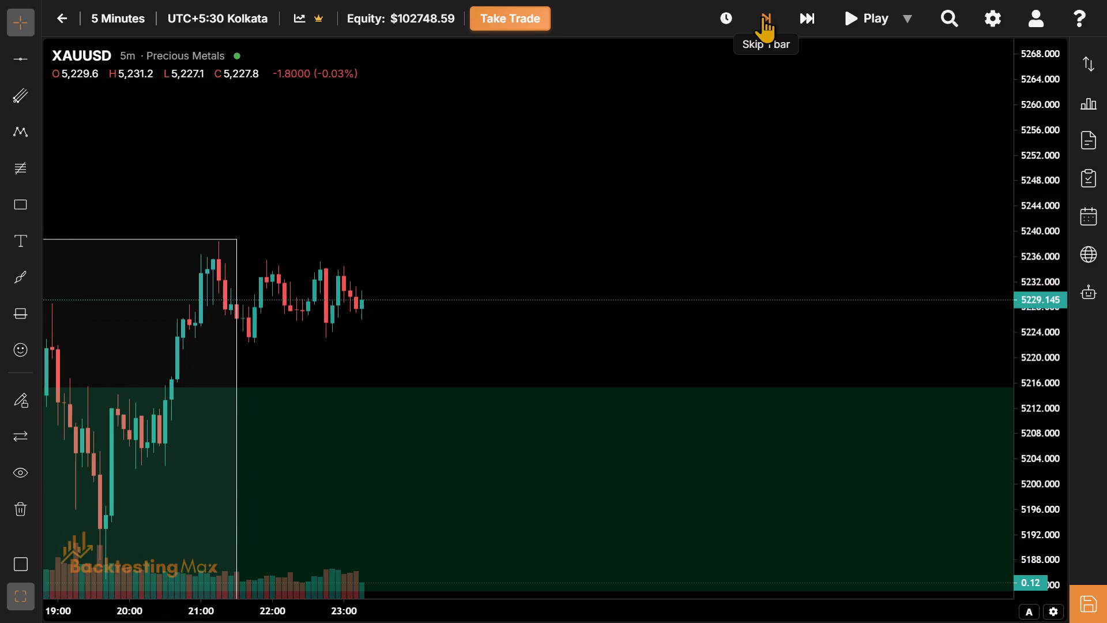
triple_click(762, 16)
double_click(762, 16)
Apply the Resistance/Supply template to the green zone between about 5183 and 5215.
left_click_drag(762, 16, 499, 365)
left_click_drag(499, 365, 598, 121)
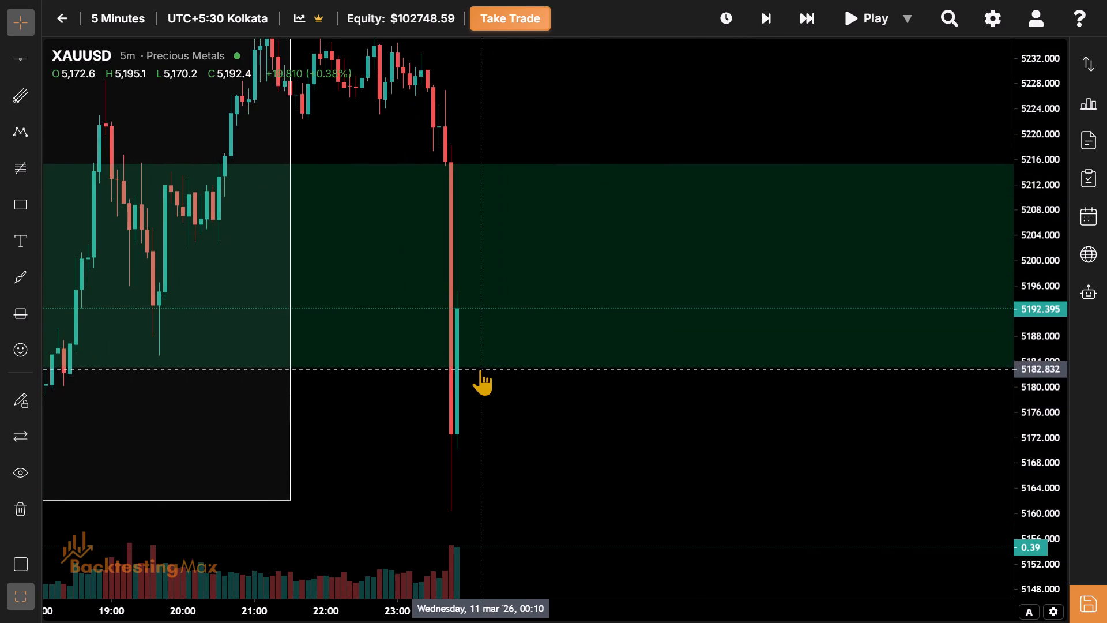
left_click(480, 369)
left_click(122, 120)
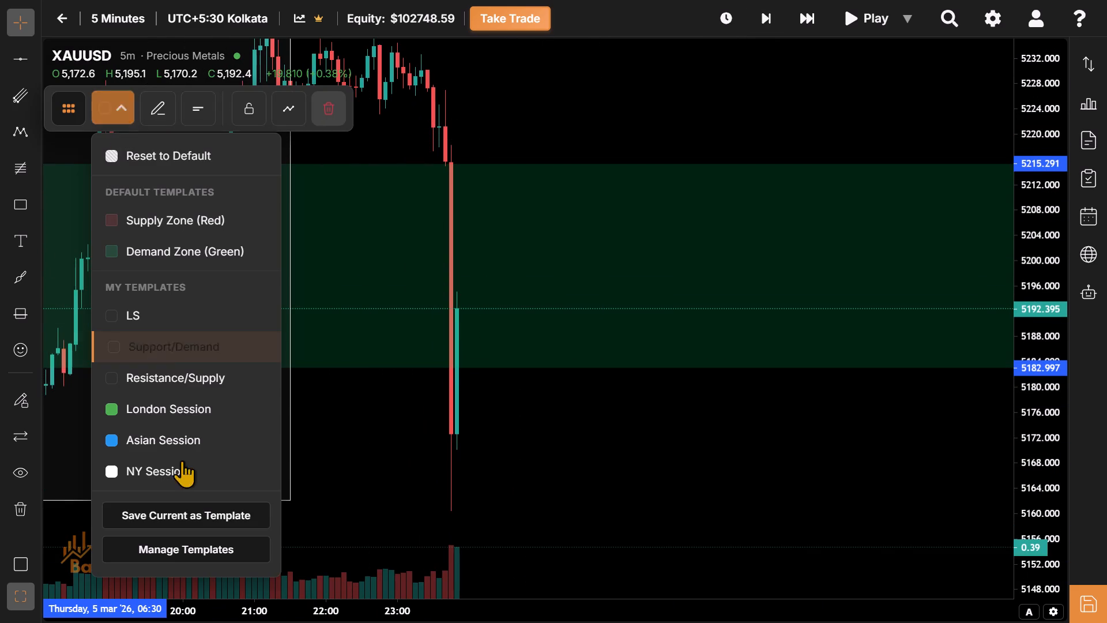
left_click(207, 370)
Examine the latest 5-minute candles against the red zone and the white NY session box.
left_click_drag(369, 145, 631, 284)
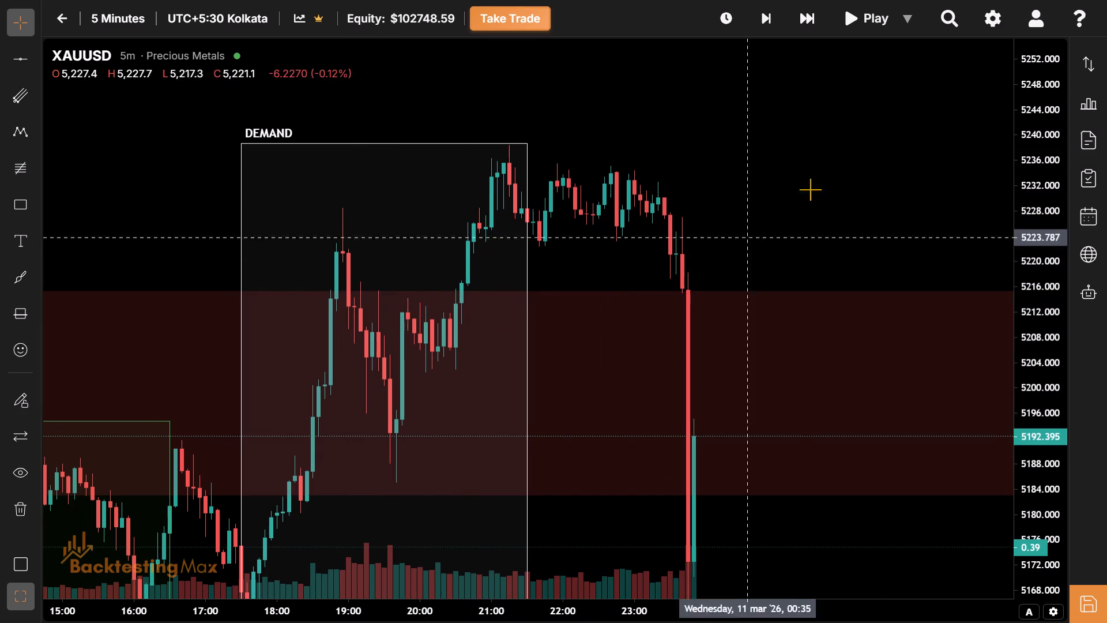
left_click_drag(795, 173, 676, 156)
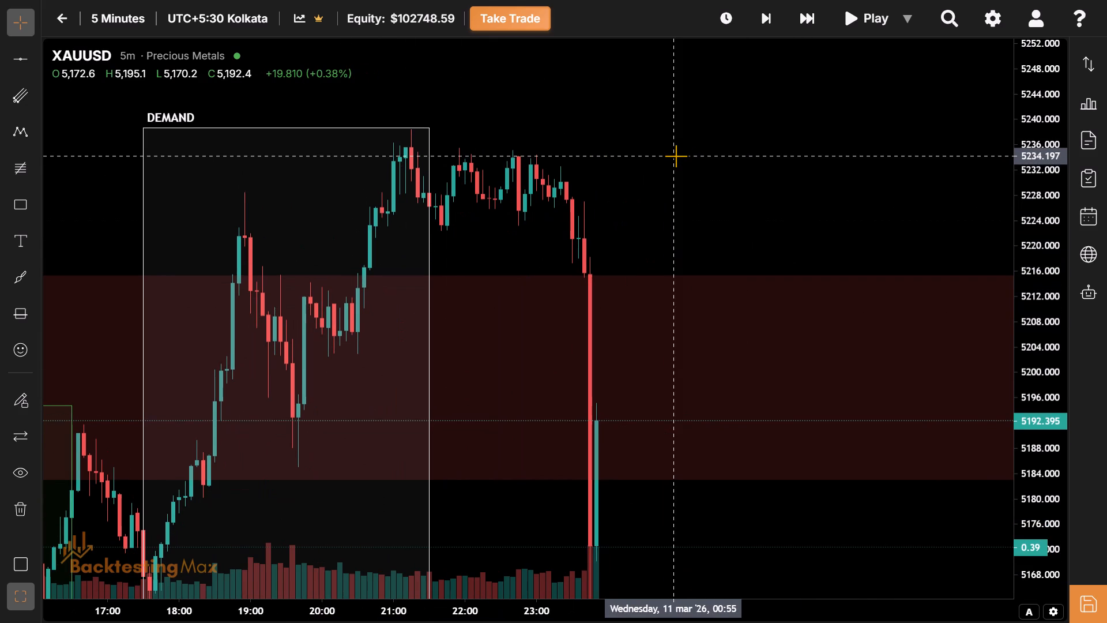
left_click_drag(676, 156, 626, 118)
left_click_drag(582, 515, 548, 316)
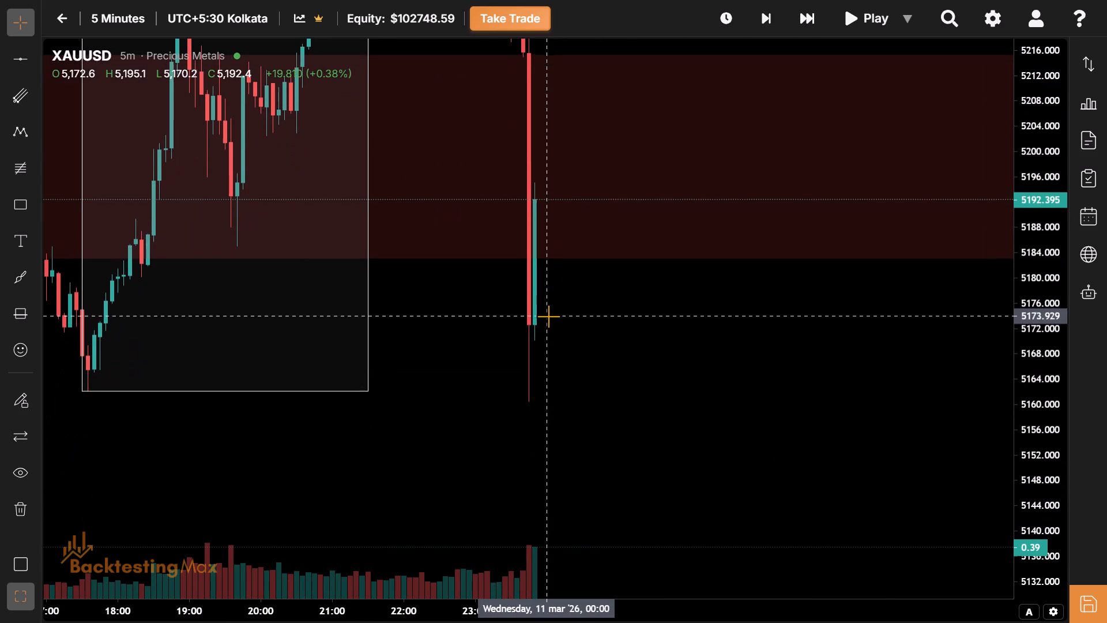
left_click_drag(445, 330, 746, 374)
left_click_drag(663, 461, 591, 442)
left_click_drag(494, 451, 299, 442)
left_click_drag(596, 335, 363, 398)
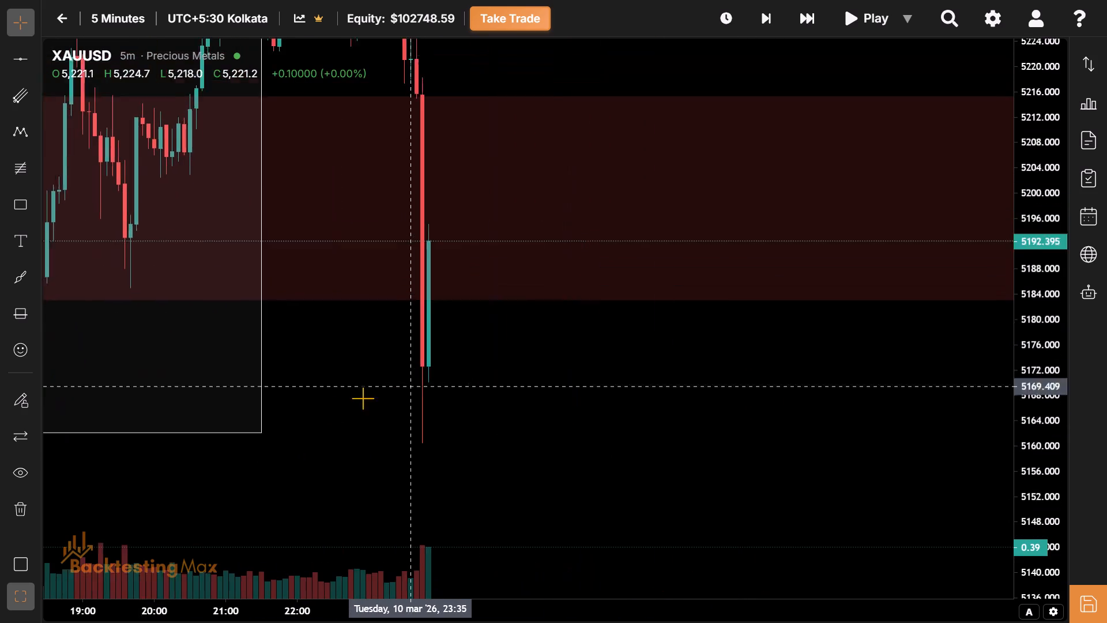
Advance the replay in five-bar skips to 05:55 on 11 March.
left_click_drag(363, 398, 227, 450)
triple_click(810, 24)
triple_click(810, 24)
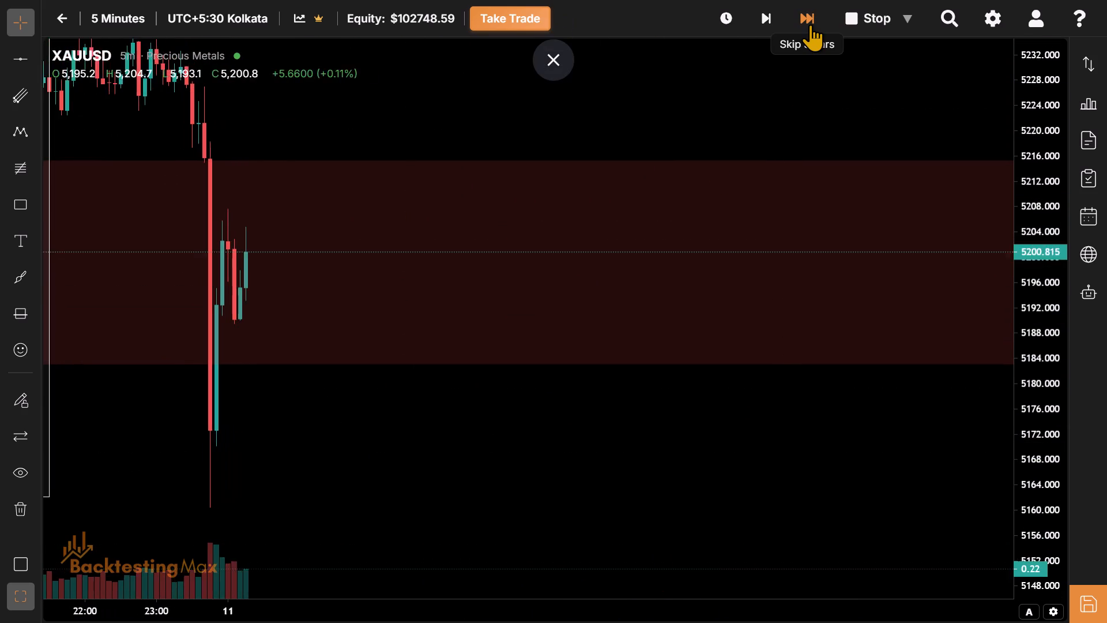
triple_click(810, 24)
triple_click(810, 24)
triple_click(810, 24)
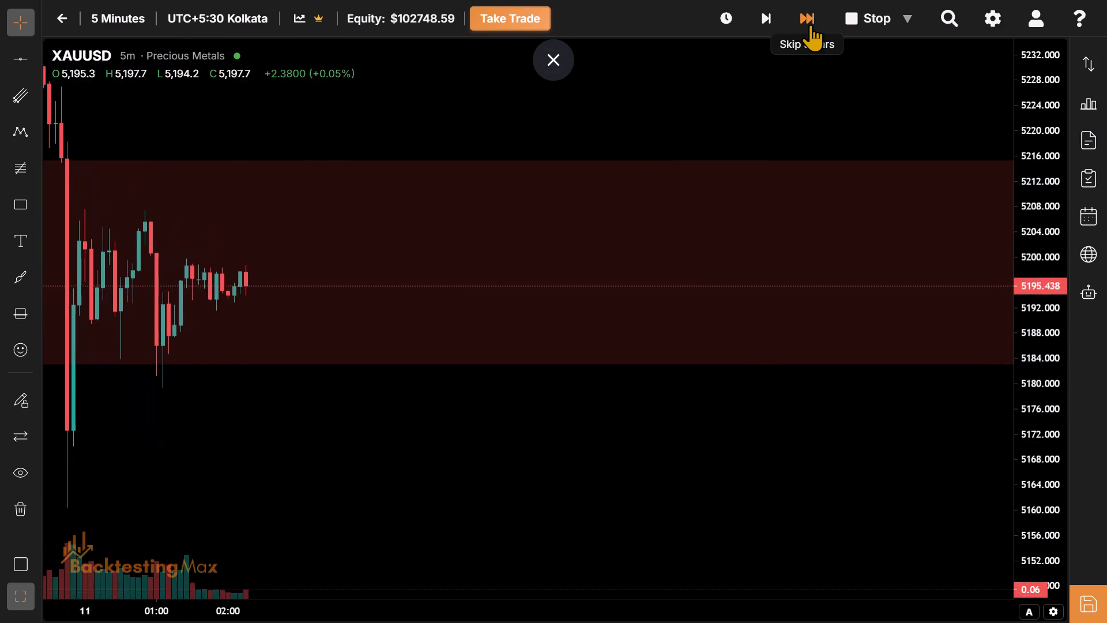
triple_click(810, 24)
triple_click(810, 24)
triple_click(810, 24)
triple_click(810, 24)
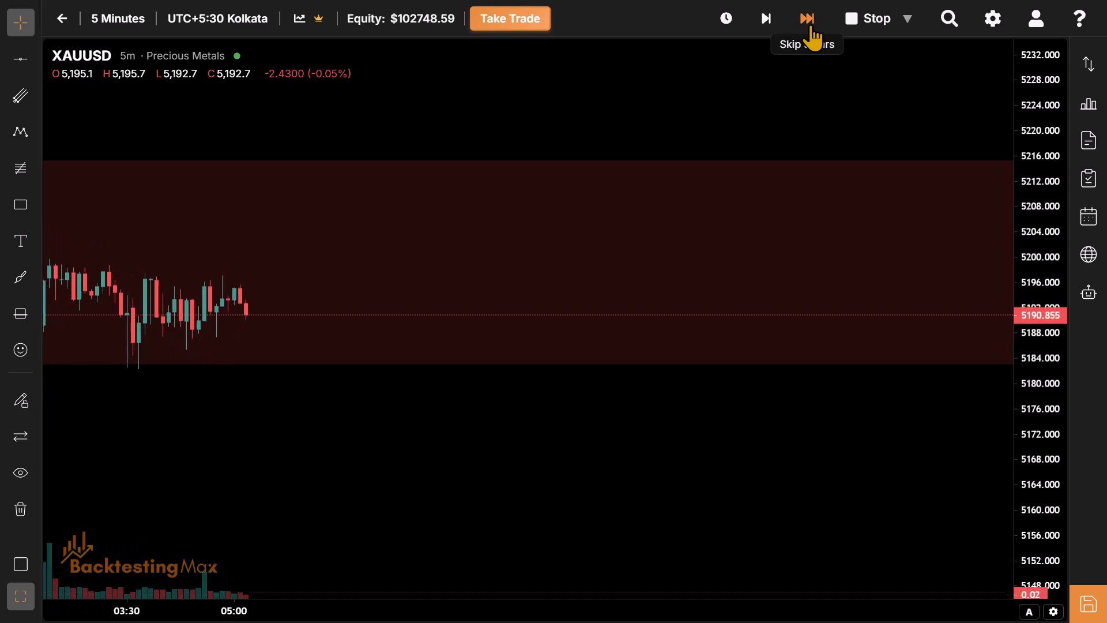
double_click(810, 24)
Examine the overnight 5-minute candles in the red zone, back through the white and green session boxes.
left_click_drag(810, 24, 288, 439)
left_click_drag(288, 439, 466, 569)
left_click_drag(140, 392, 484, 397)
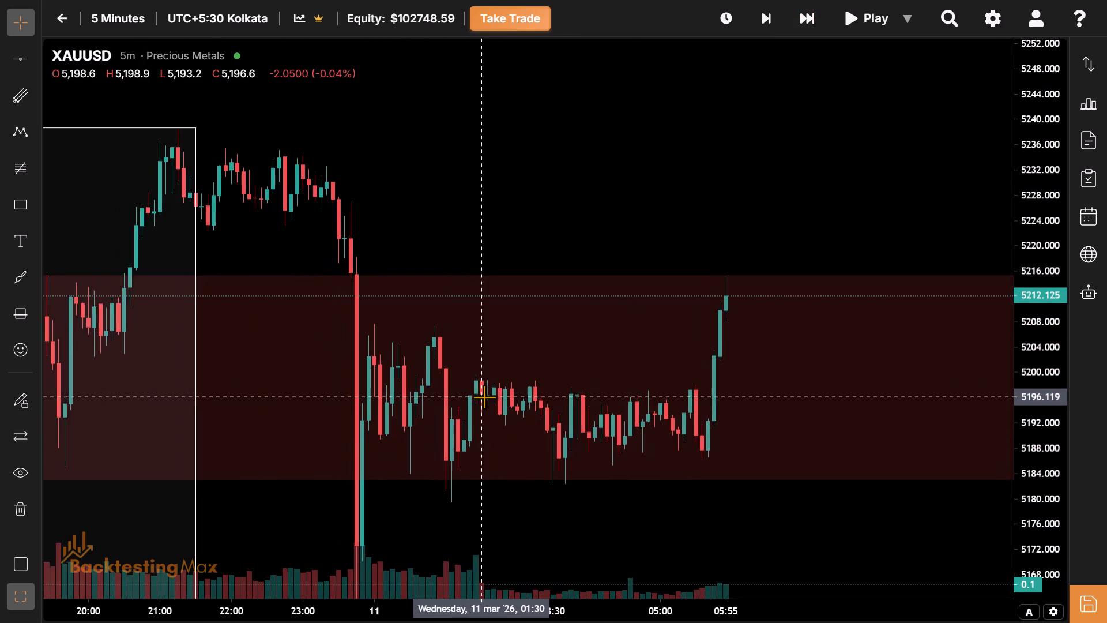
left_click_drag(484, 397, 816, 403)
left_click_drag(344, 415, 549, 412)
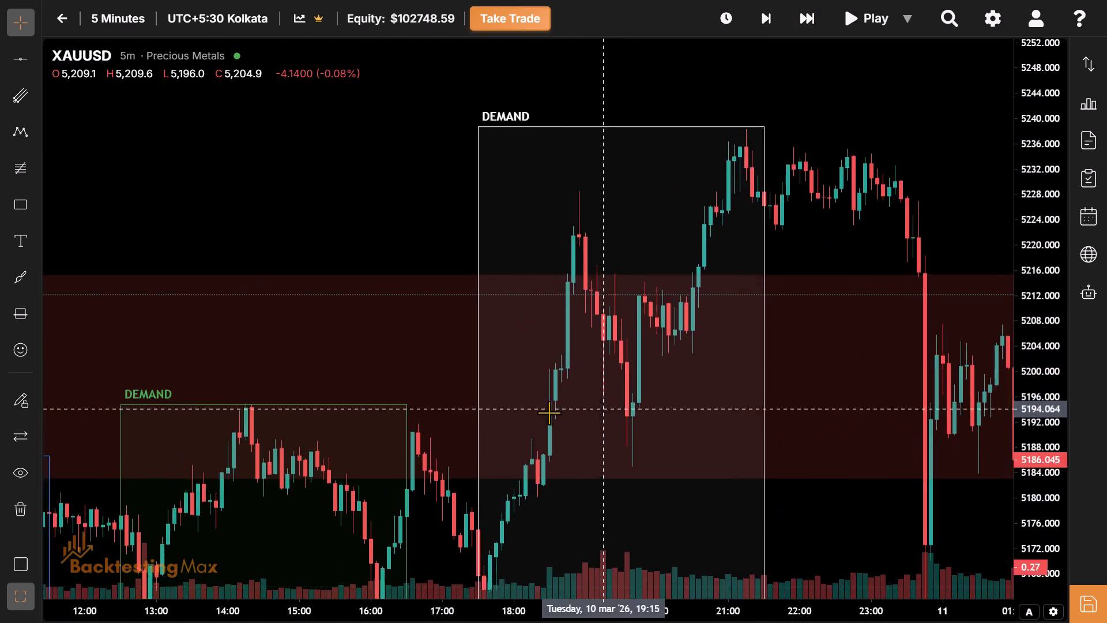
left_click_drag(549, 412, 115, 381)
left_click_drag(627, 374, 240, 342)
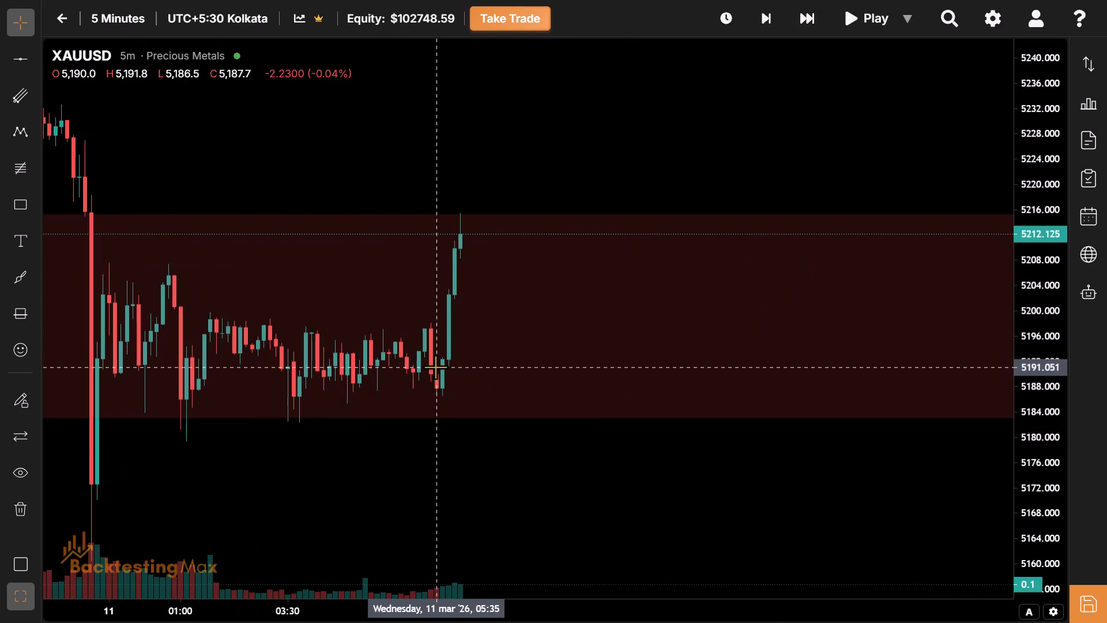
left_click_drag(435, 367, 140, 434)
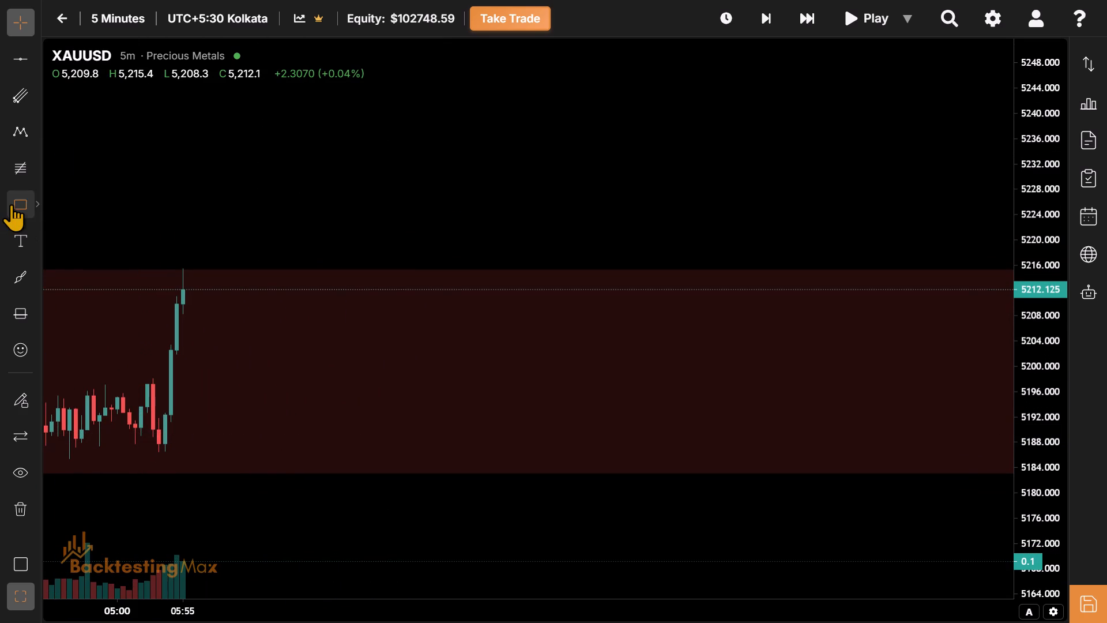
Draw a rectangle from 05:30 to 11:30 on 11 March between about 5198 and 5217, using the Asian Session template.
left_click(11, 204)
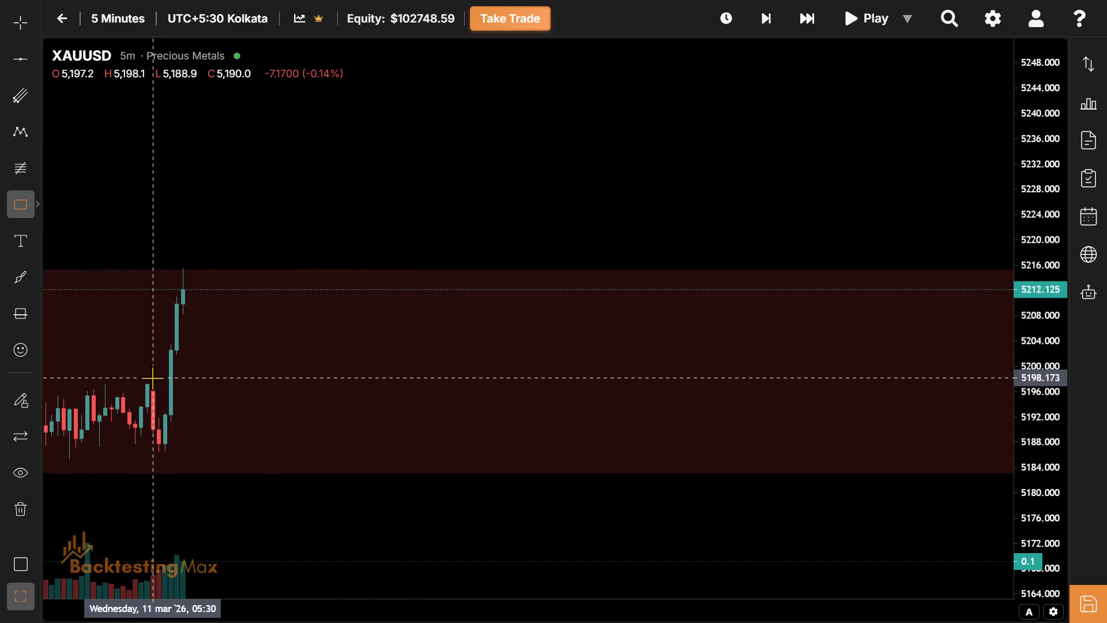
left_click(152, 378)
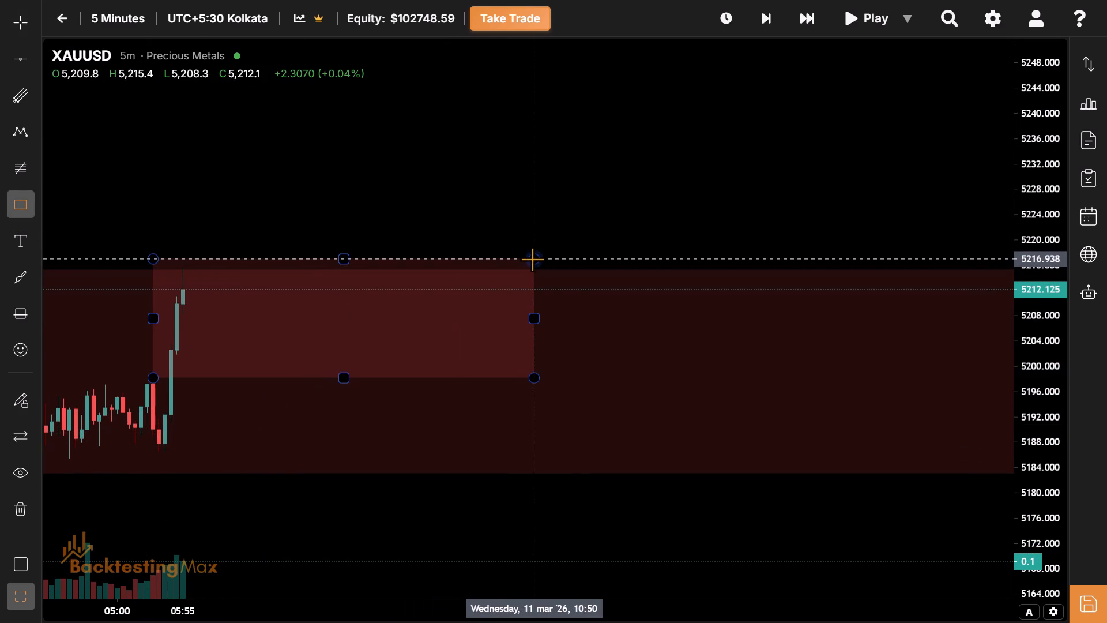
left_click(583, 261)
left_click(129, 112)
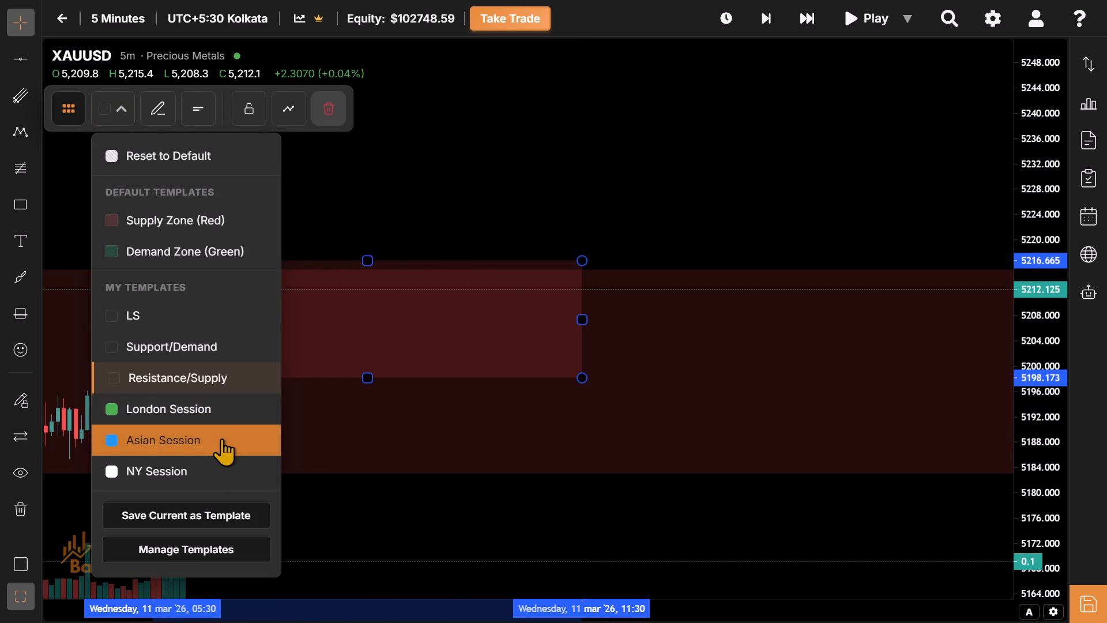
left_click(221, 438)
Extend the lower edge of the new Asian session box down to the session low at about 5186.
left_click_drag(411, 308, 479, 277)
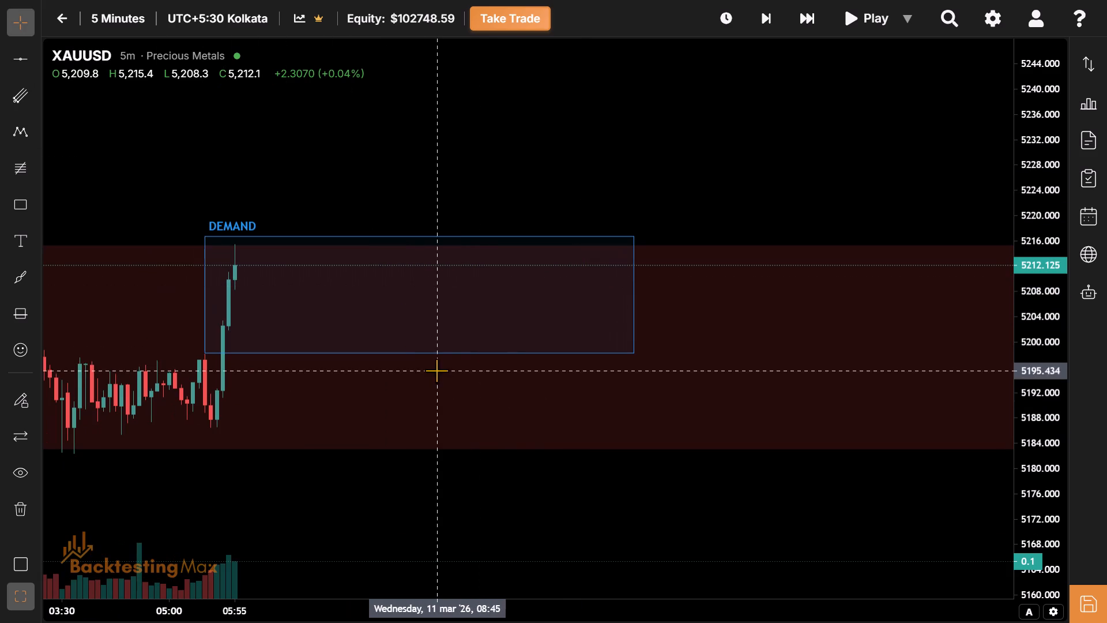
left_click_drag(419, 355, 579, 431)
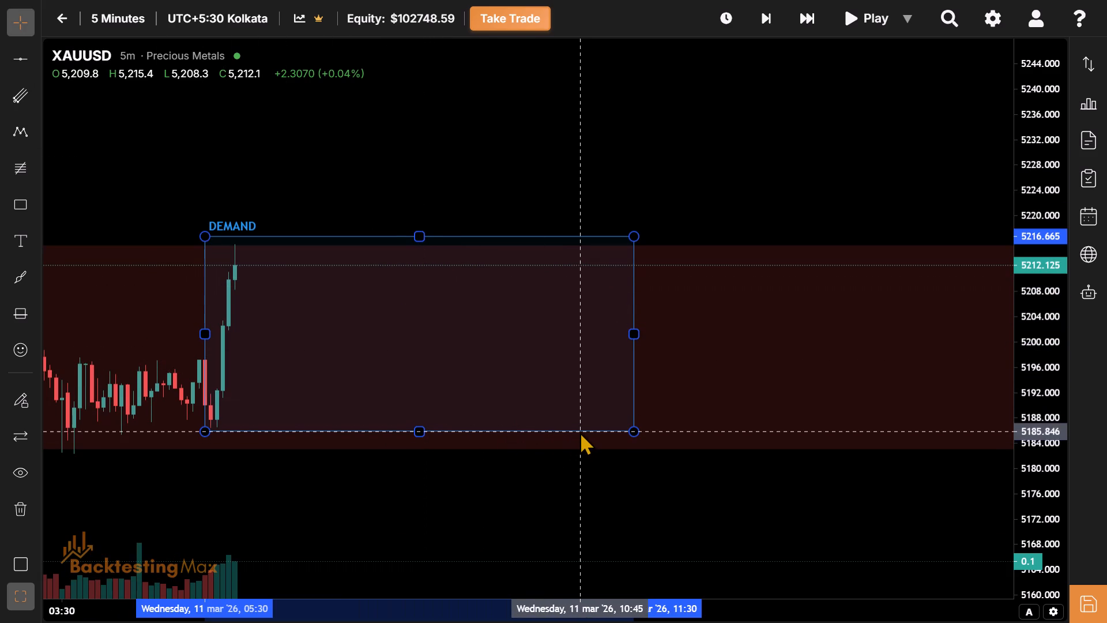
left_click_drag(579, 431, 575, 426)
left_click_drag(419, 364, 517, 408)
left_click_drag(517, 408, 489, 391)
left_click(491, 453)
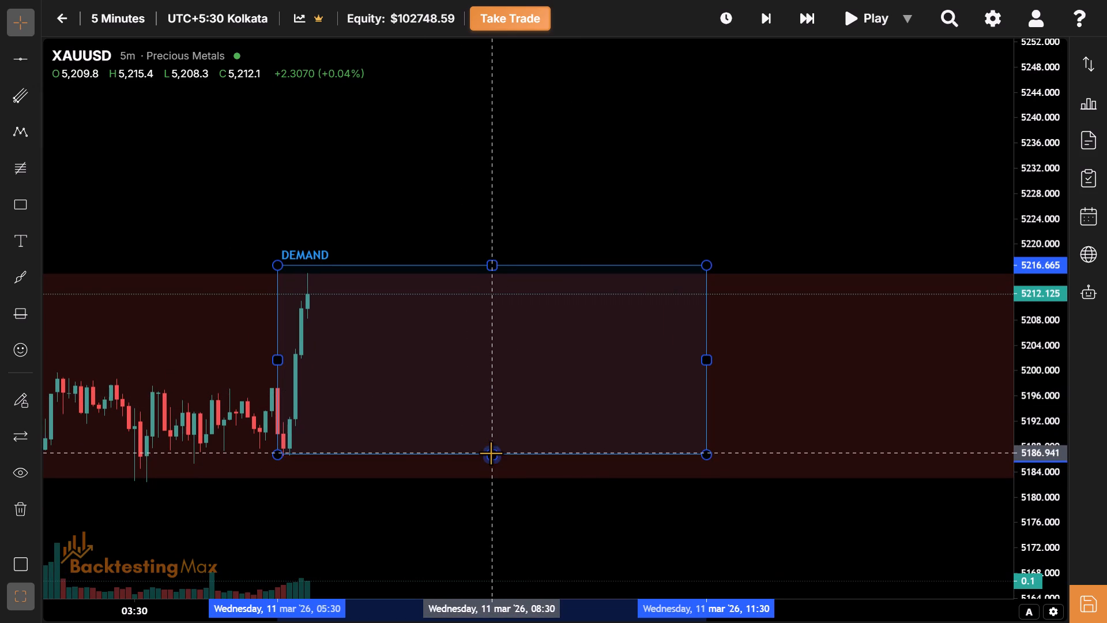
left_click_drag(423, 415, 441, 436)
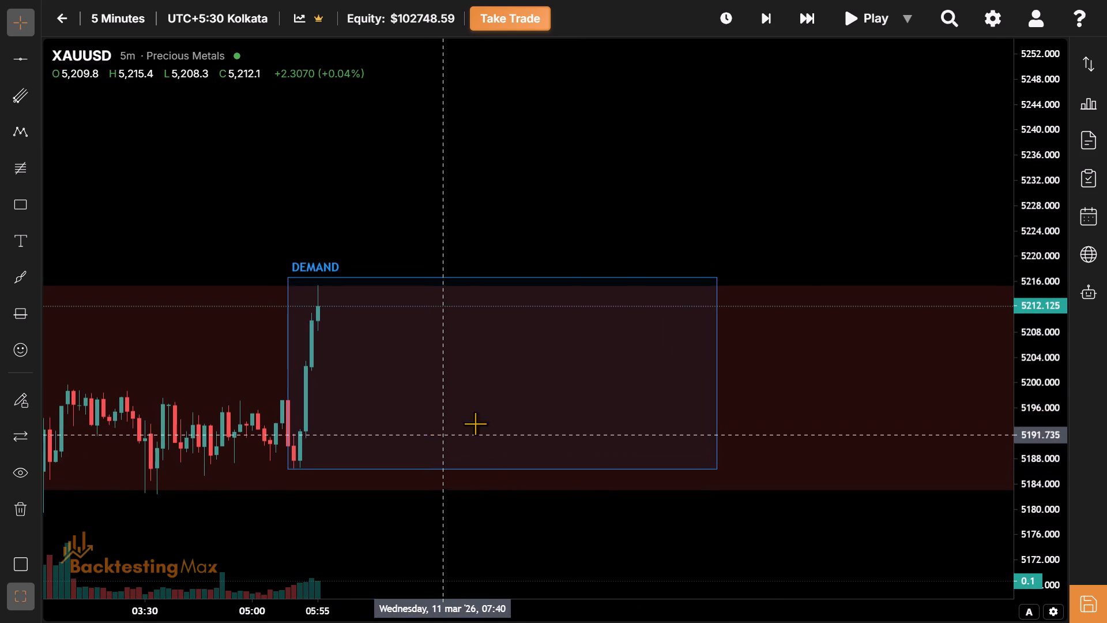
Advance the replay in five-bar skips past the end of the Asian session box, to about 11:45 on 11 March.
left_click(801, 20)
left_click(801, 20)
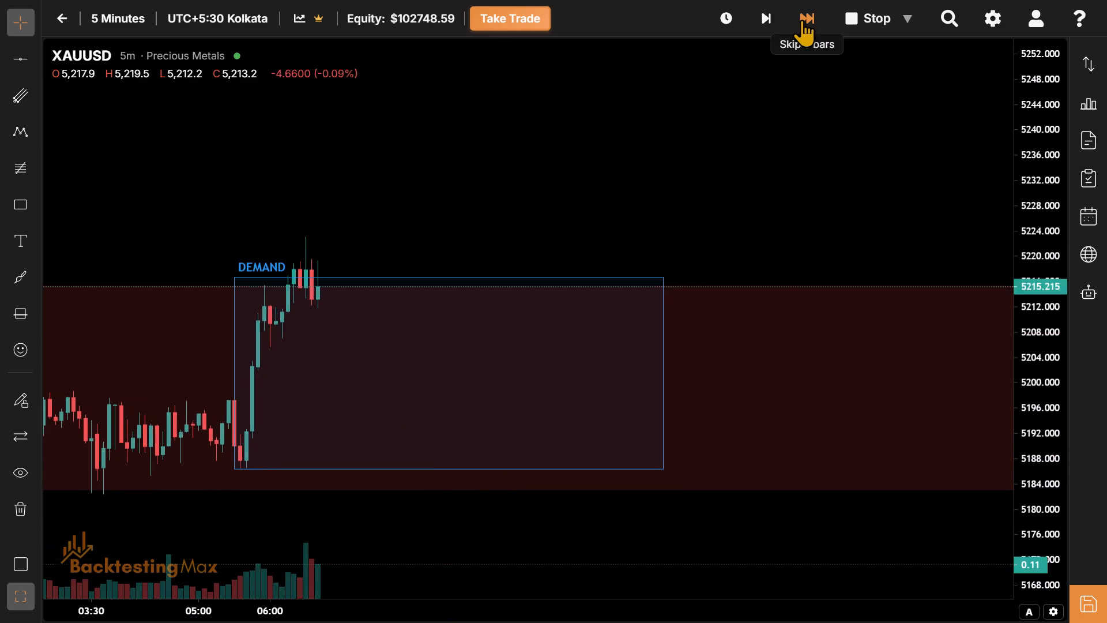
triple_click(801, 20)
triple_click(801, 20)
triple_click(801, 20)
triple_click(801, 20)
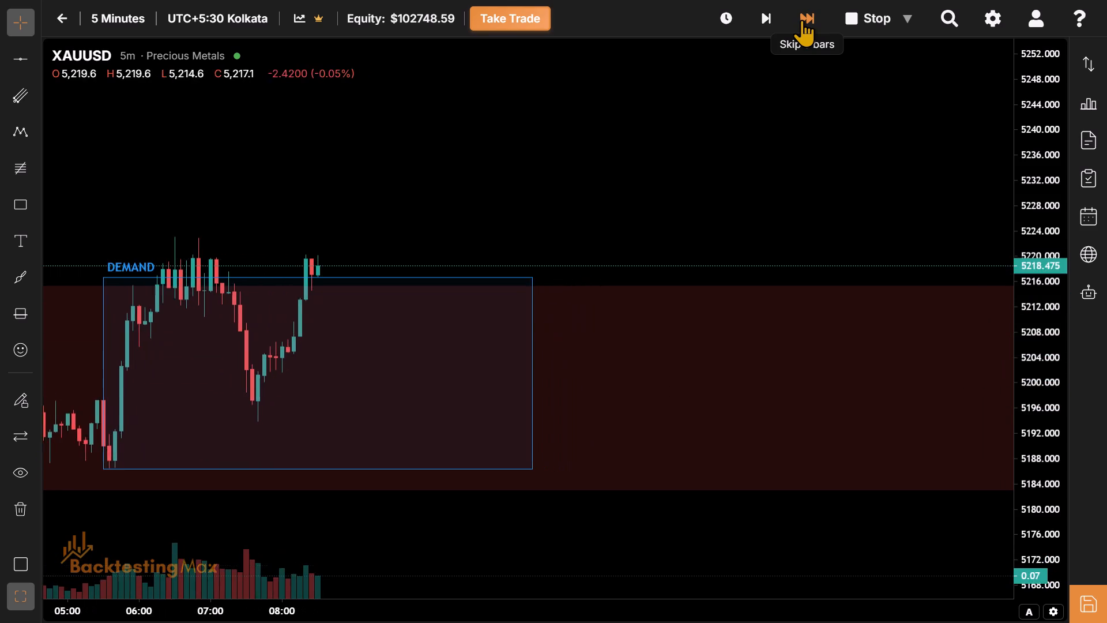
triple_click(801, 20)
triple_click(801, 20)
triple_click(801, 20)
triple_click(801, 20)
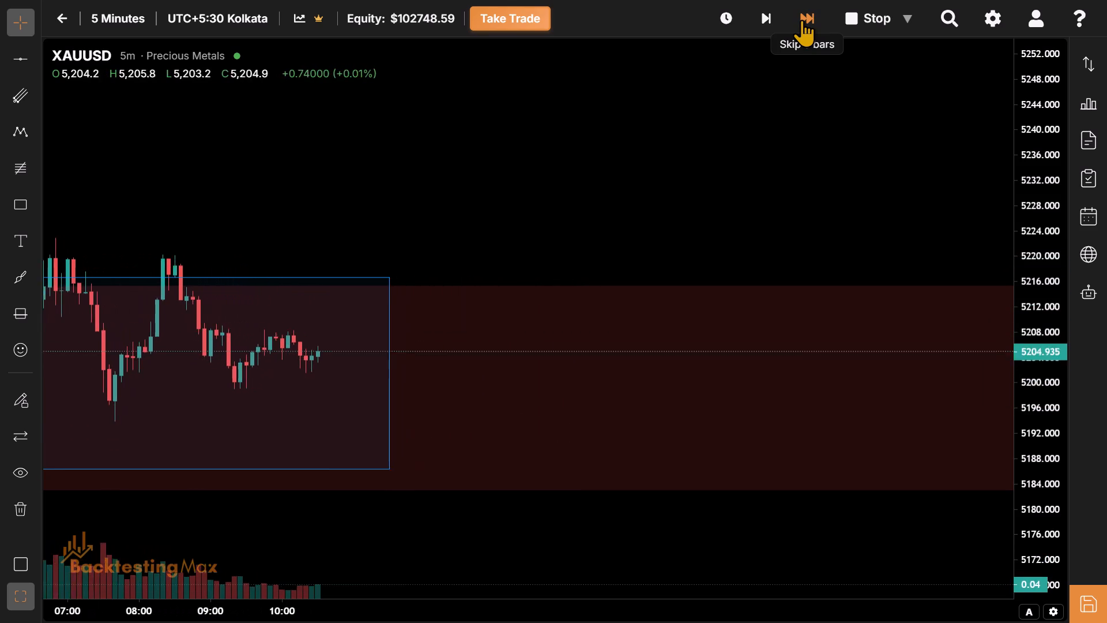
double_click(801, 20)
left_click_drag(801, 20, 293, 123)
left_click_drag(293, 123, 546, 146)
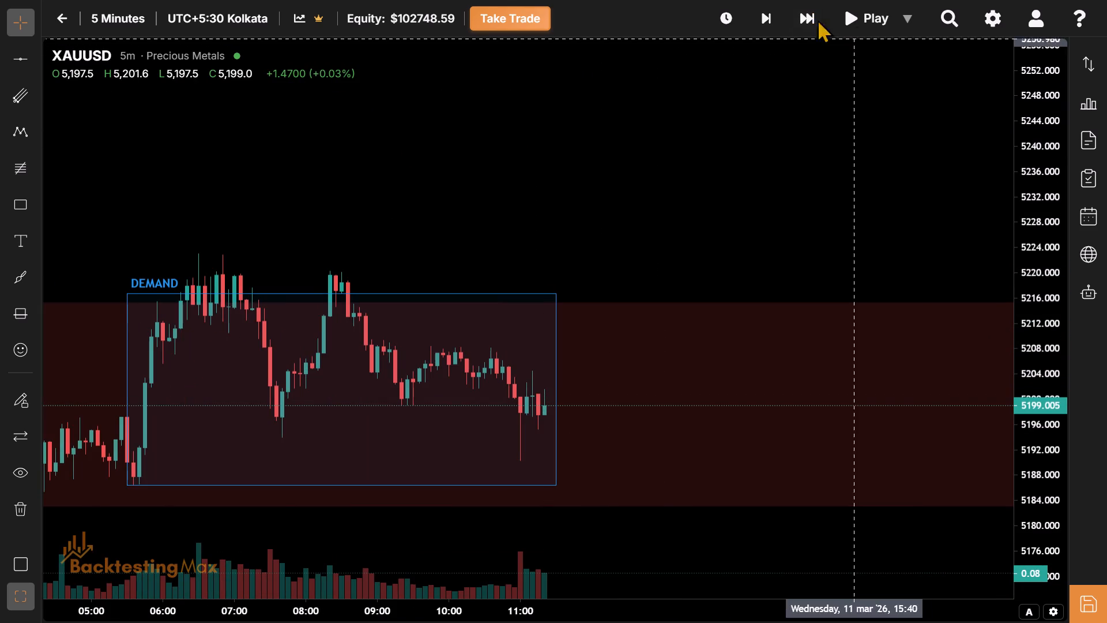
left_click(800, 13)
Switch the chart to the 4 Hours timeframe.
left_click(113, 6)
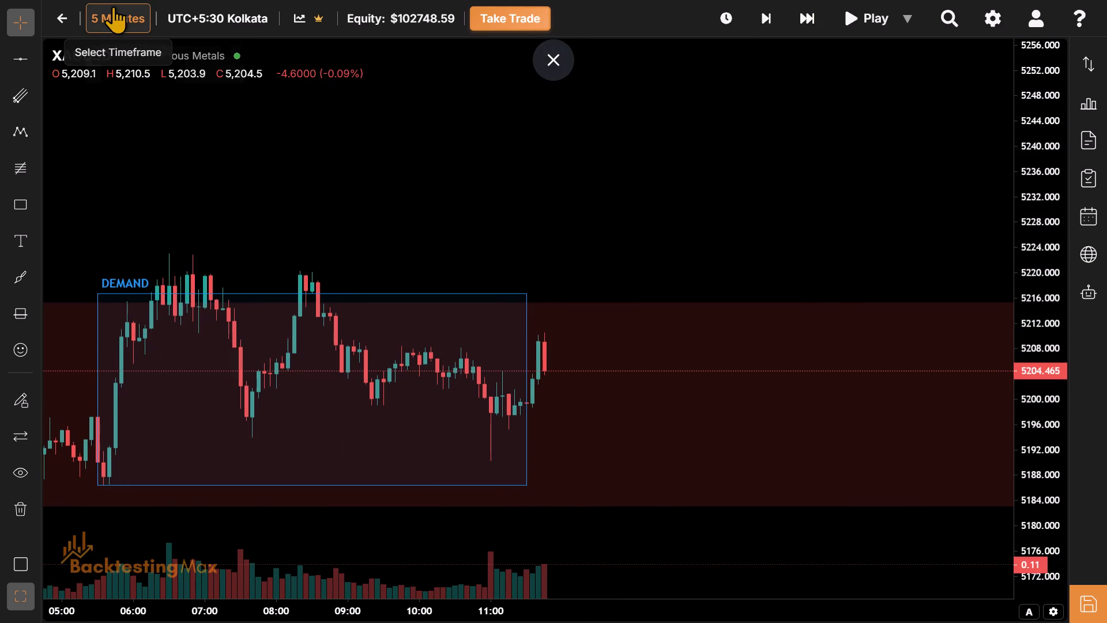
left_click(135, 331)
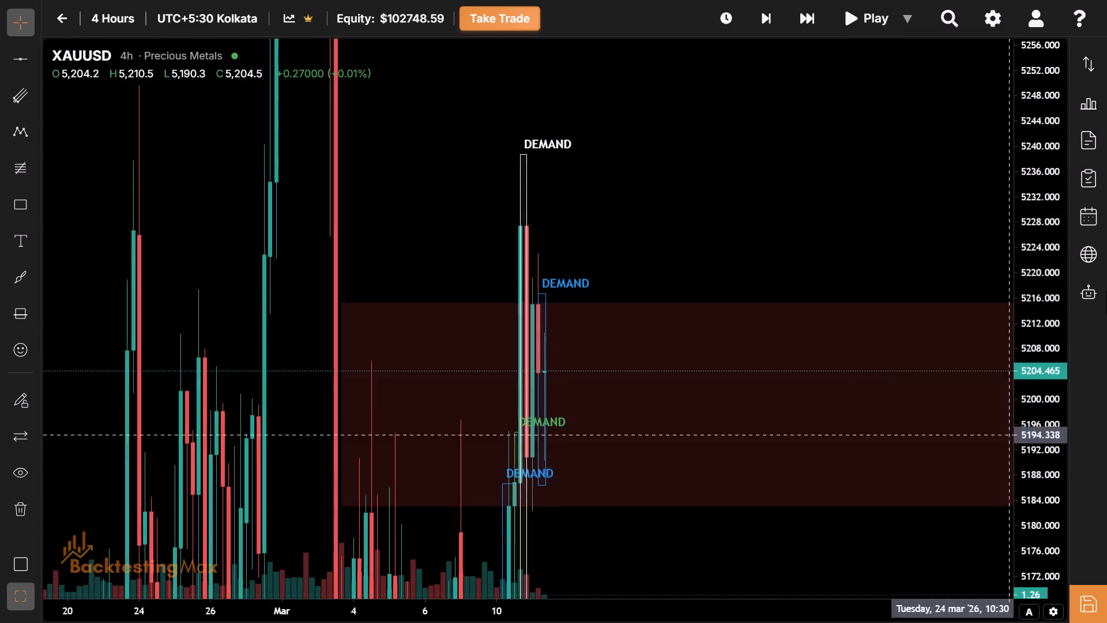
Review the supply and demand zones and earlier price structure on 4 Hours, and return the chart to the 5 Minutes timeframe.
left_click_drag(1031, 88, 1065, 622)
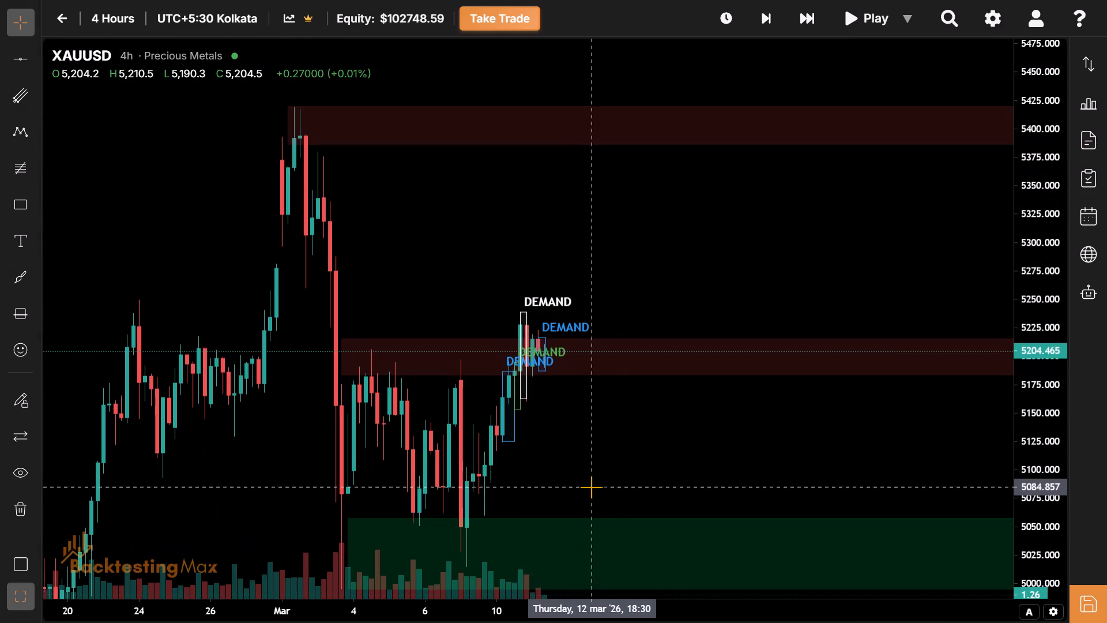
left_click_drag(591, 487, 1041, 157)
left_click_drag(536, 459, 924, 467)
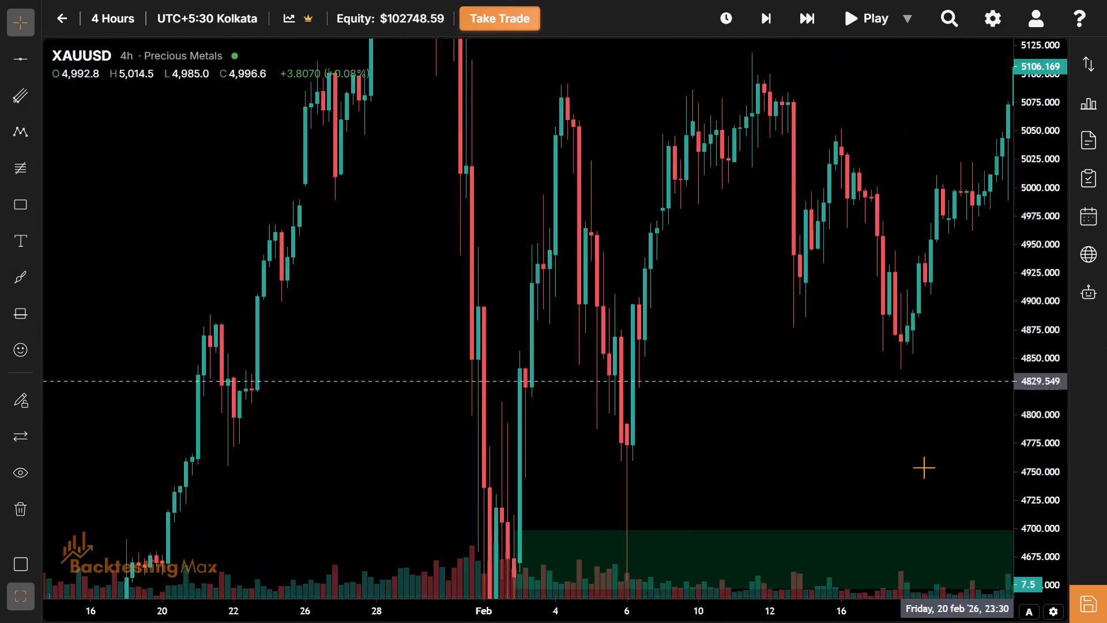
left_click_drag(924, 467, 535, 622)
left_click(122, 21)
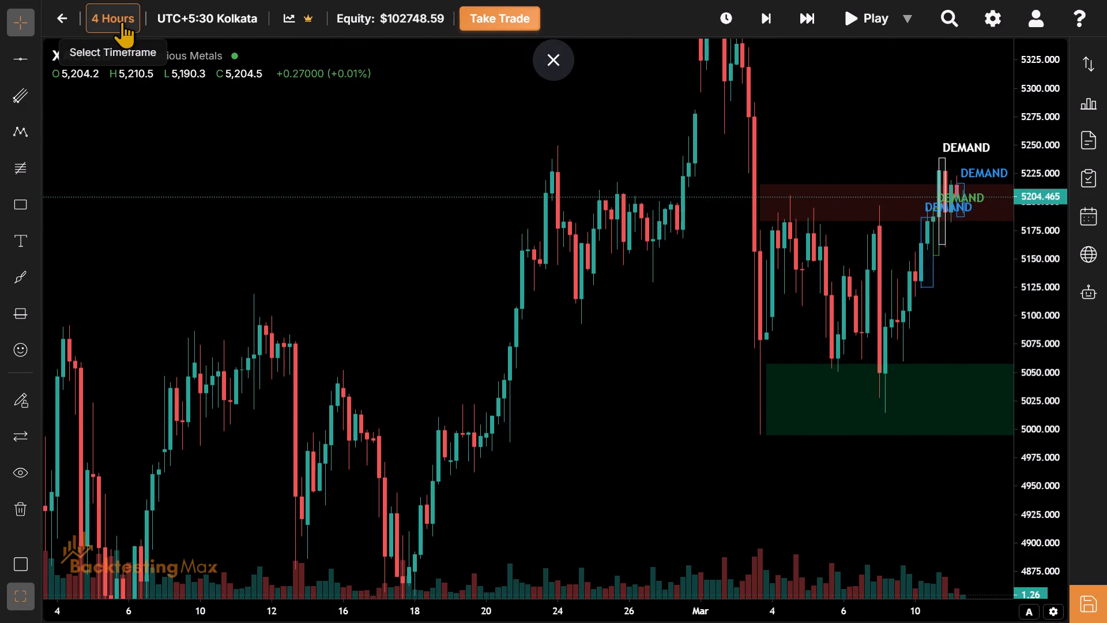
left_click(170, 197)
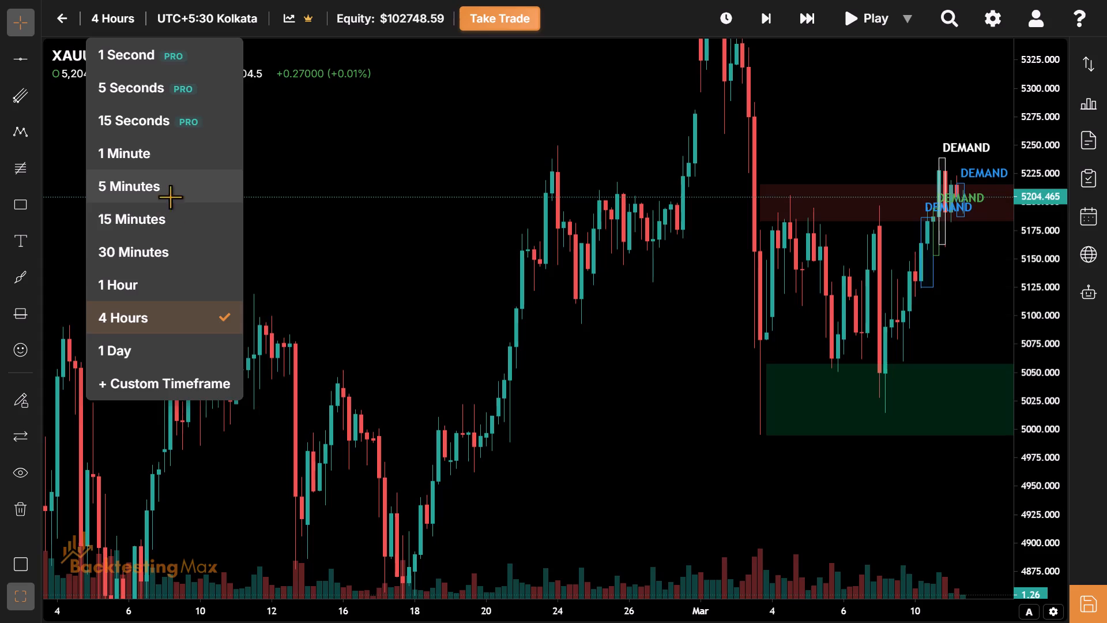
Raise the upper edge of the 11 March Asian session box to the session high at about 5223.
left_click_drag(655, 305, 421, 361)
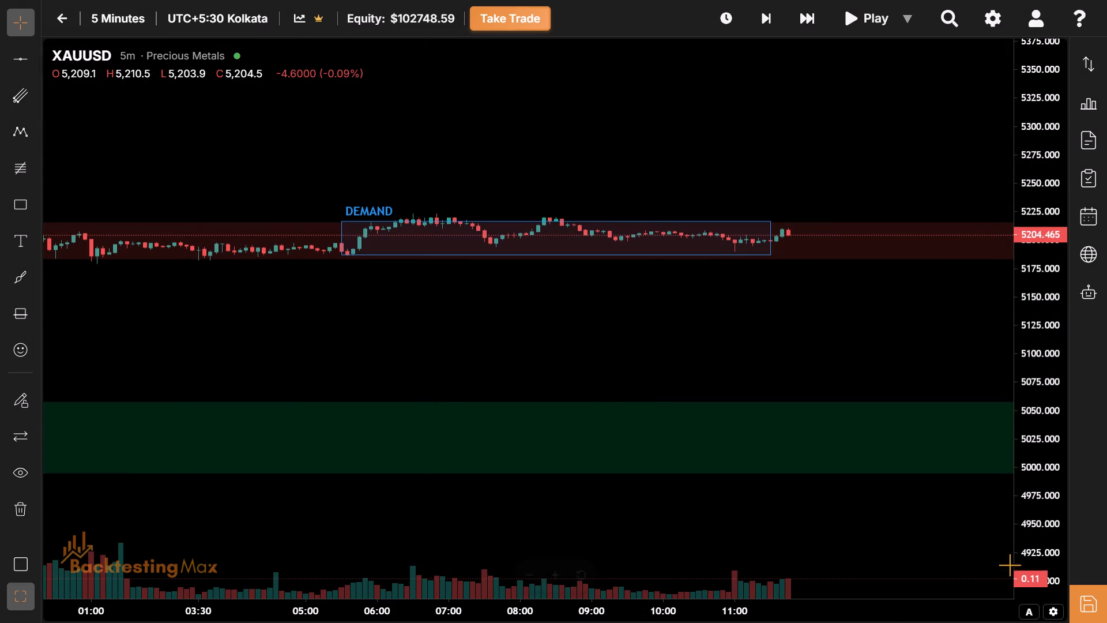
left_click_drag(1031, 567, 1015, 157)
left_click_drag(808, 149, 792, 517)
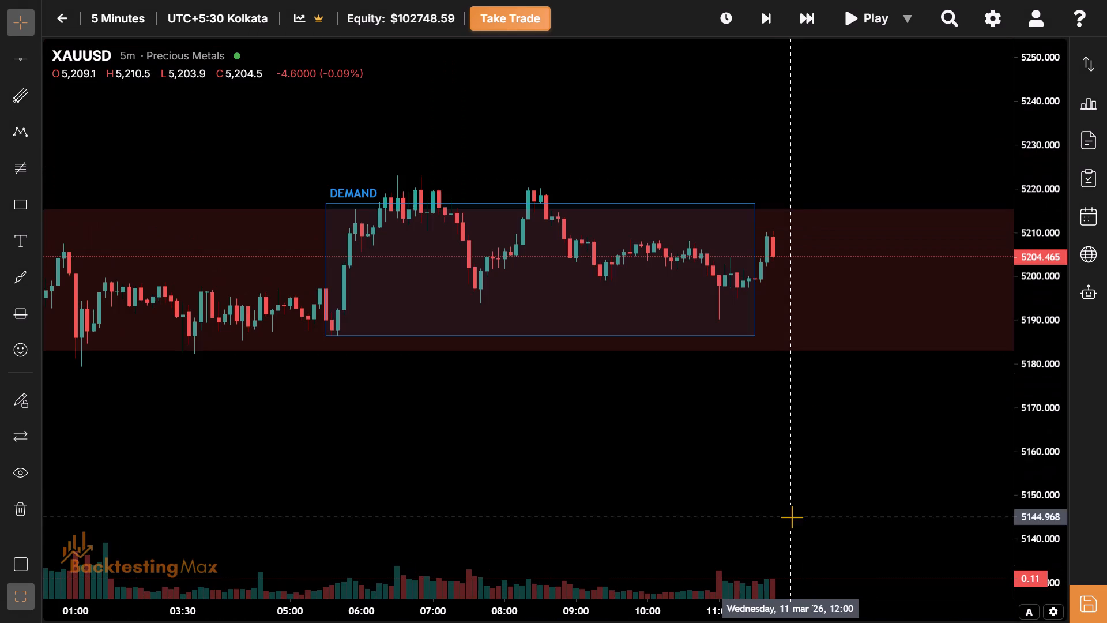
left_click_drag(845, 348, 747, 459)
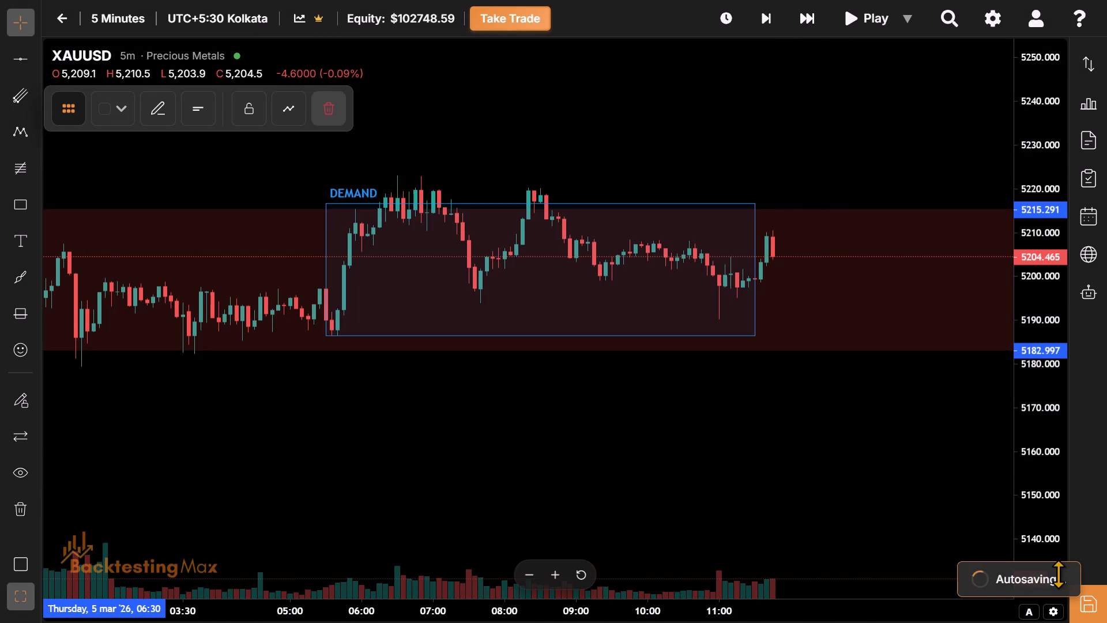
left_click_drag(1041, 544, 1039, 377)
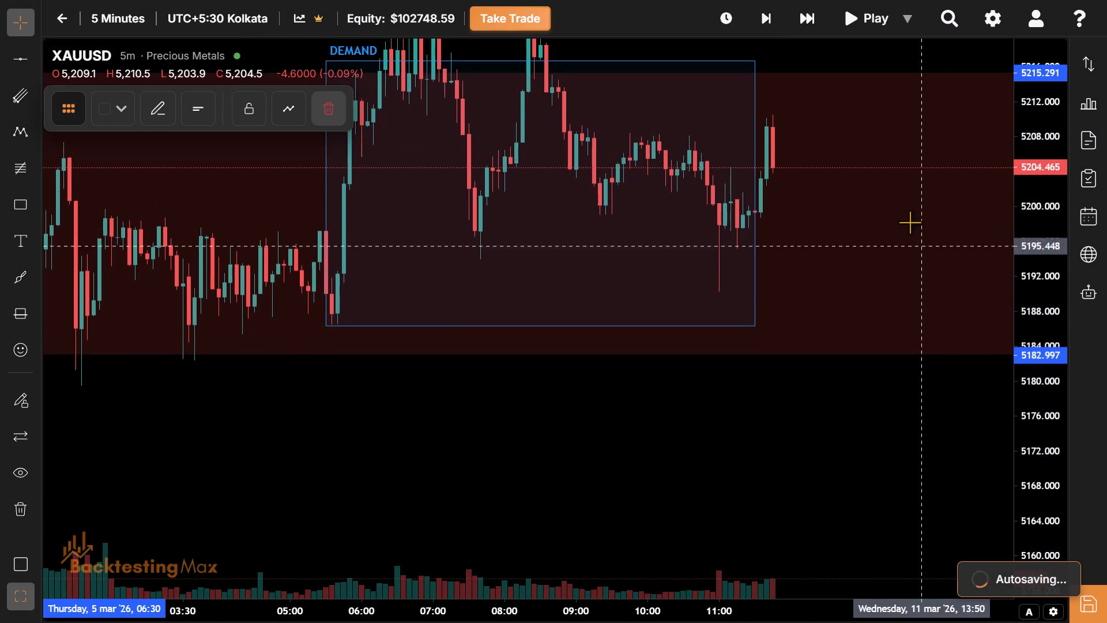
left_click_drag(910, 222, 784, 449)
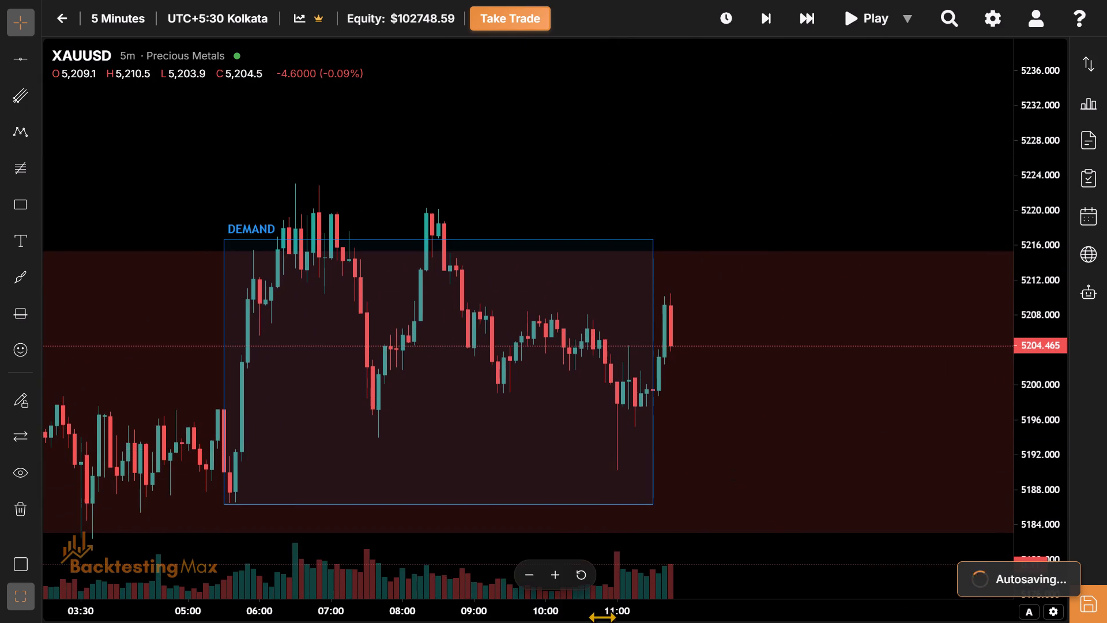
left_click_drag(602, 617, 553, 620)
left_click_drag(669, 415, 666, 383)
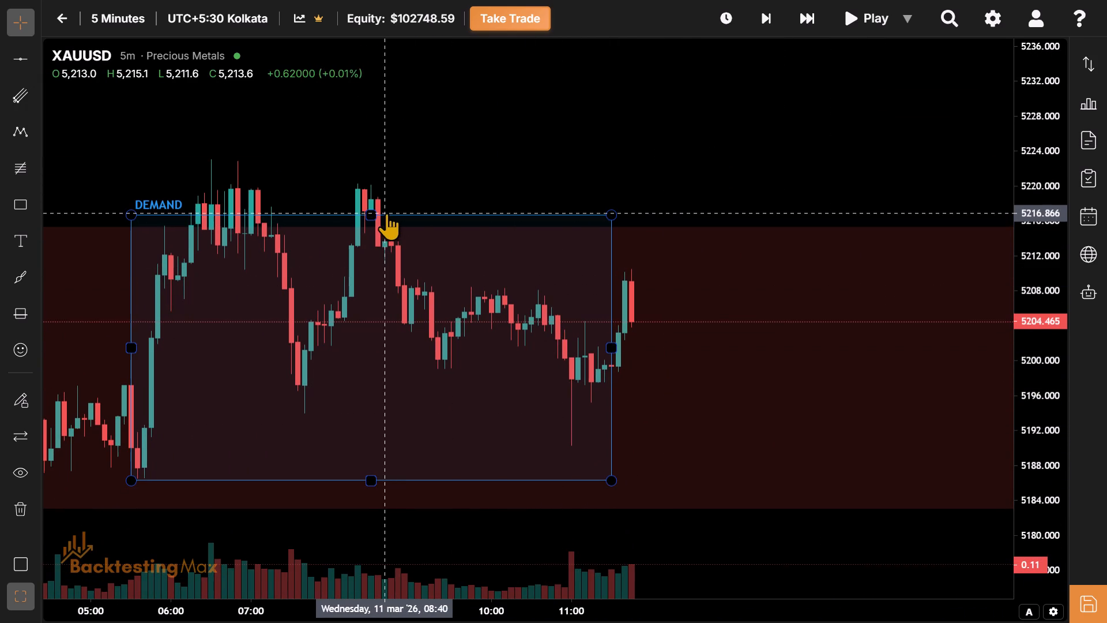
left_click_drag(374, 213, 359, 143)
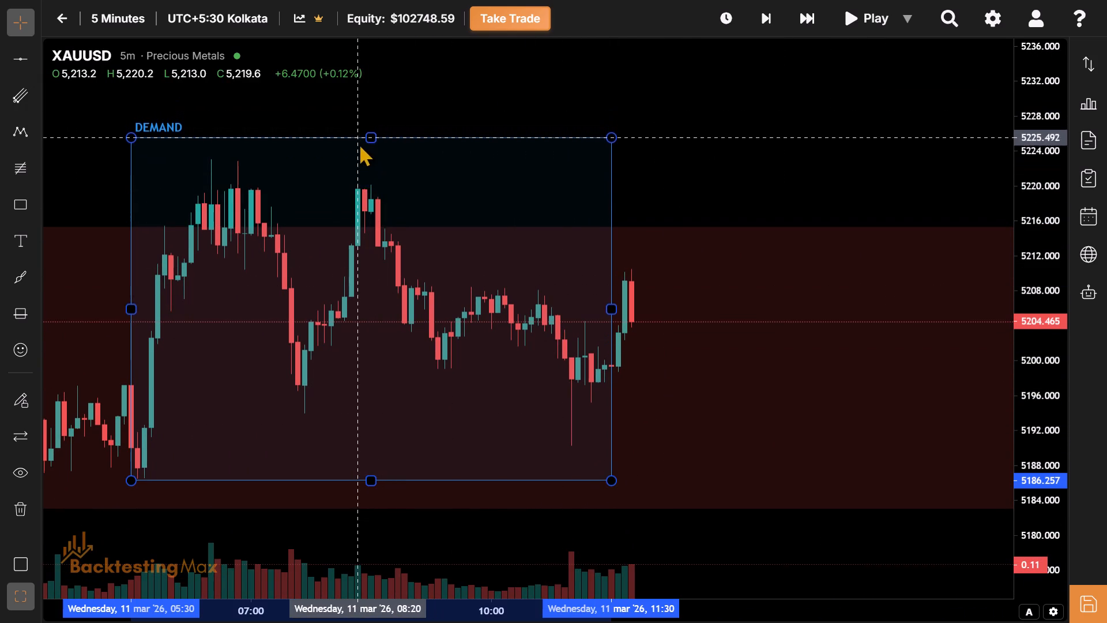
left_click_drag(359, 143, 355, 160)
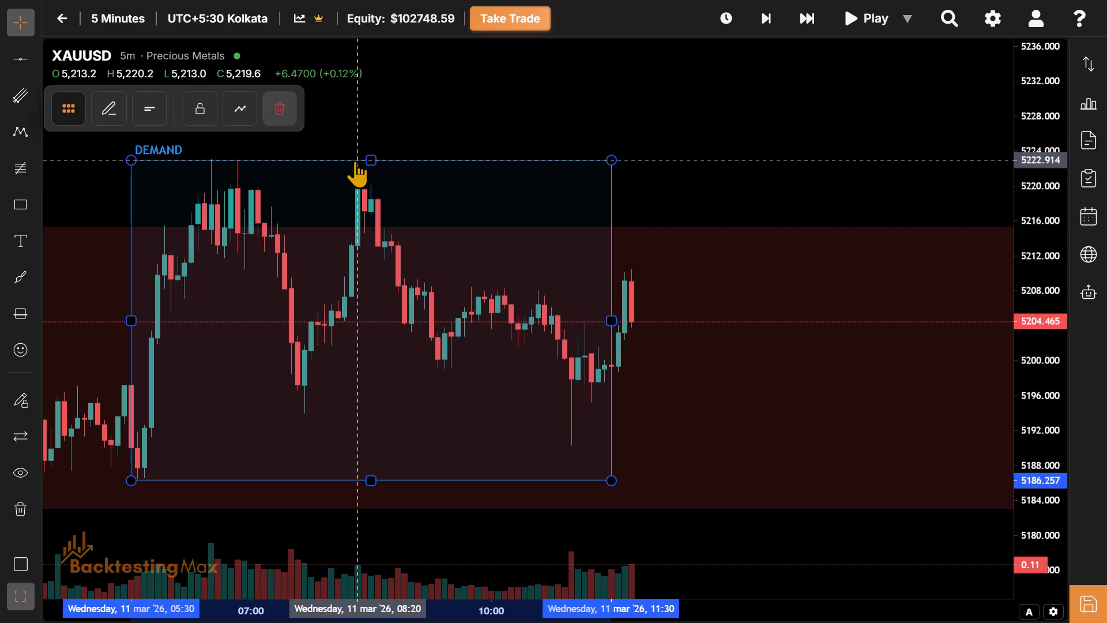
Advance the replay one bar at a time to about 12:55 on 11 March.
left_click_drag(447, 198, 646, 126)
left_click_drag(536, 300, 298, 389)
left_click_drag(298, 389, 384, 149)
left_click_drag(474, 240, 467, 247)
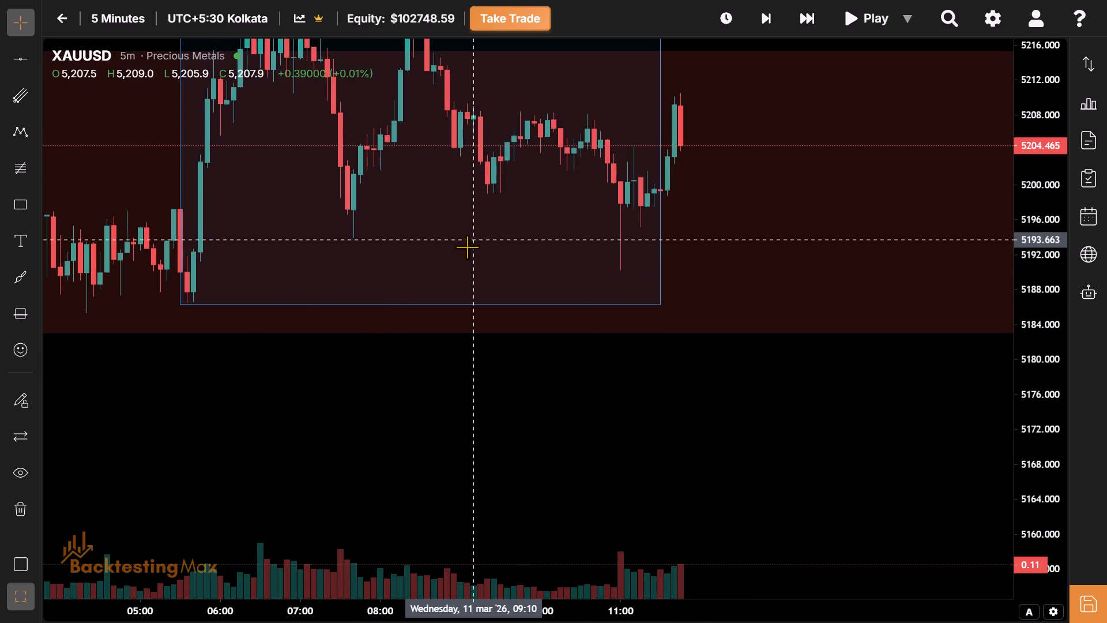
left_click_drag(467, 247, 326, 368)
left_click_drag(519, 258, 362, 411)
left_click_drag(635, 382, 529, 359)
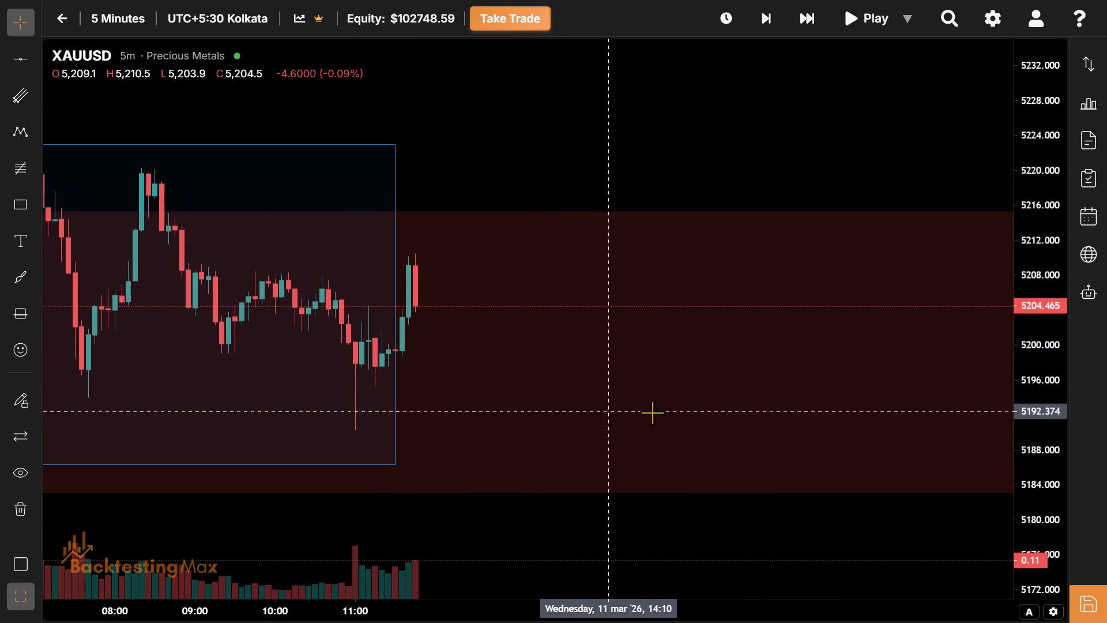
left_click(767, 7)
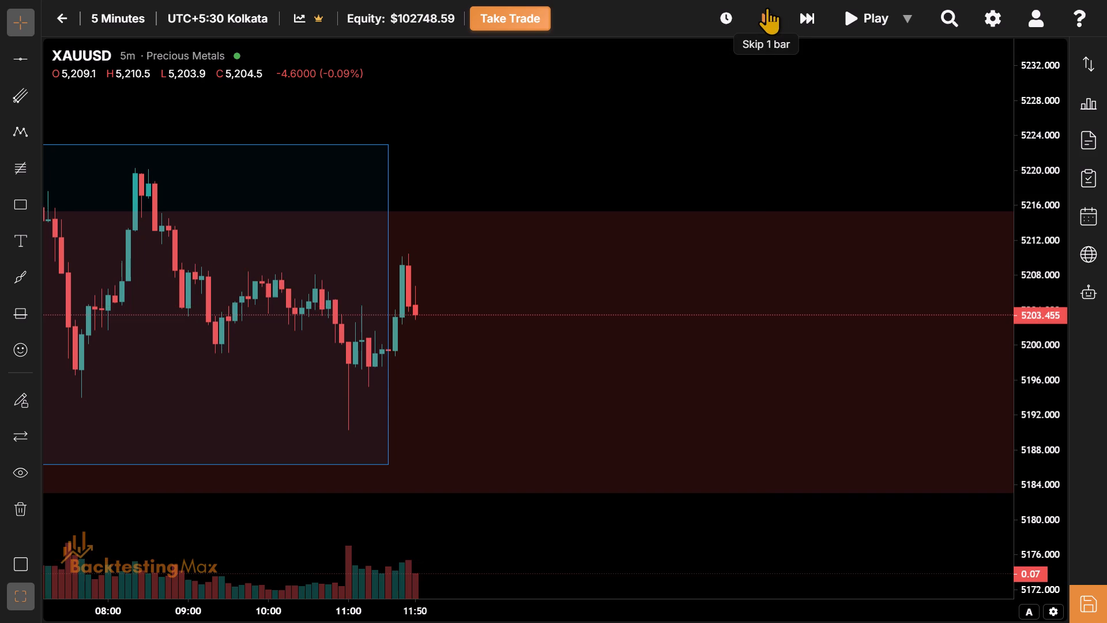
left_click(767, 7)
left_click(767, 7)
triple_click(767, 7)
triple_click(767, 7)
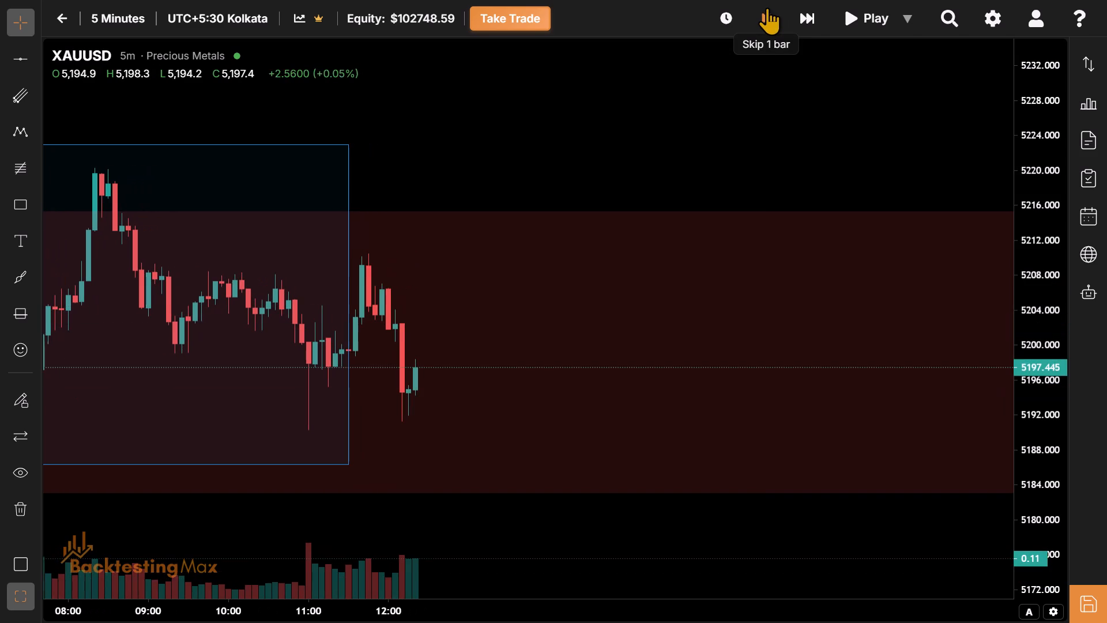
left_click(767, 7)
left_click(767, 7)
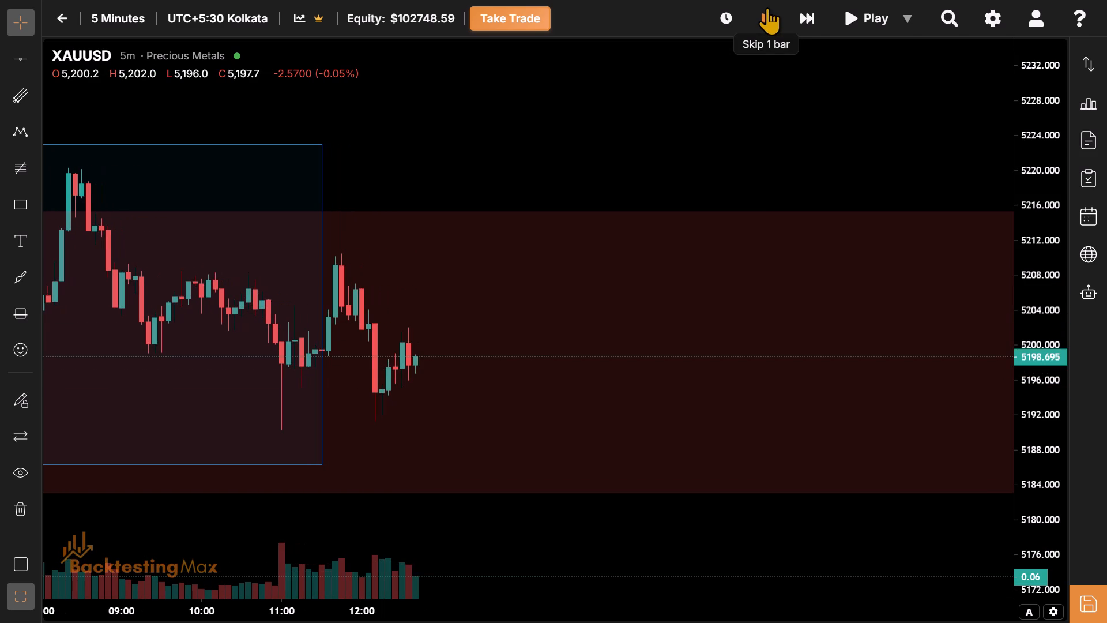
left_click(767, 7)
left_click(767, 7)
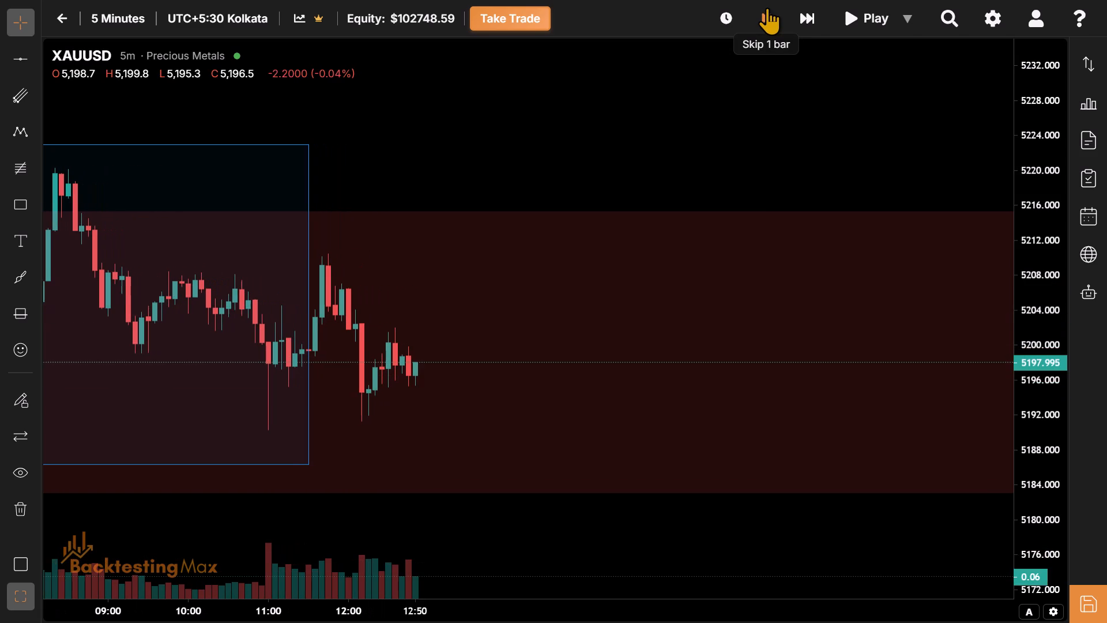
left_click(767, 7)
Draw a rectangle from 12:30 to 16:30 on 11 March between about 5201 and 5211, using the London Session template.
left_click_drag(397, 413, 296, 437)
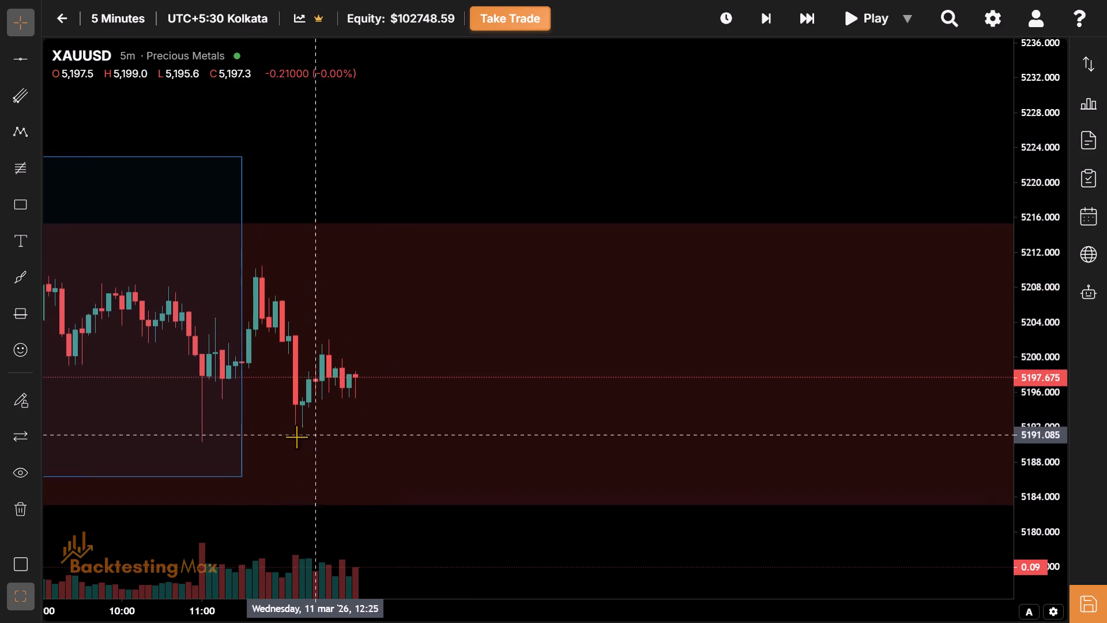
left_click_drag(296, 437, 242, 442)
left_click(31, 198)
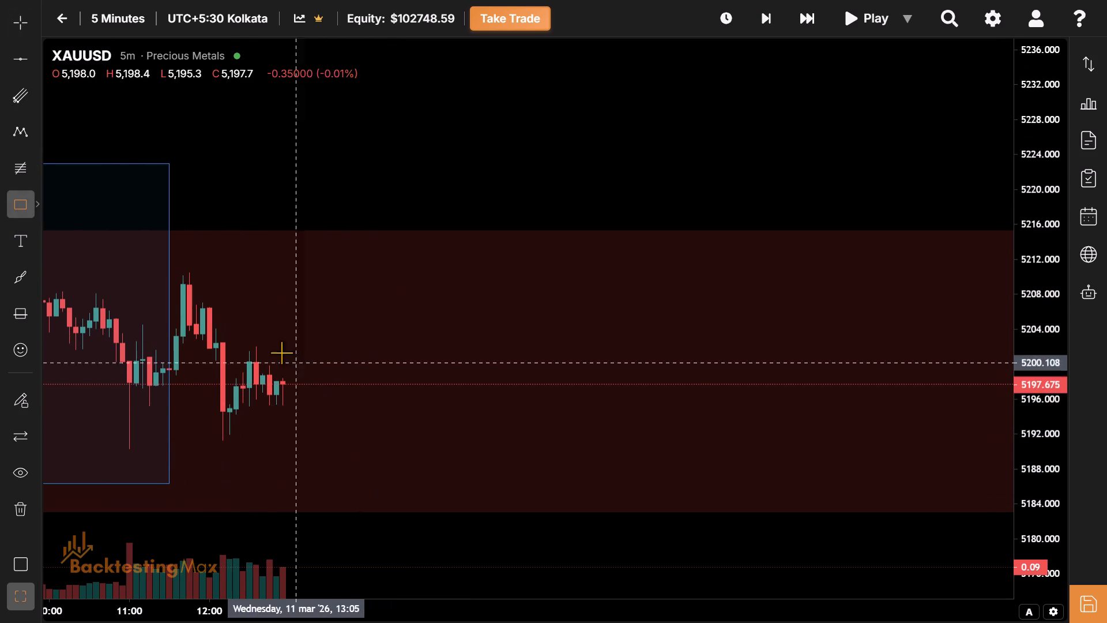
left_click(247, 351)
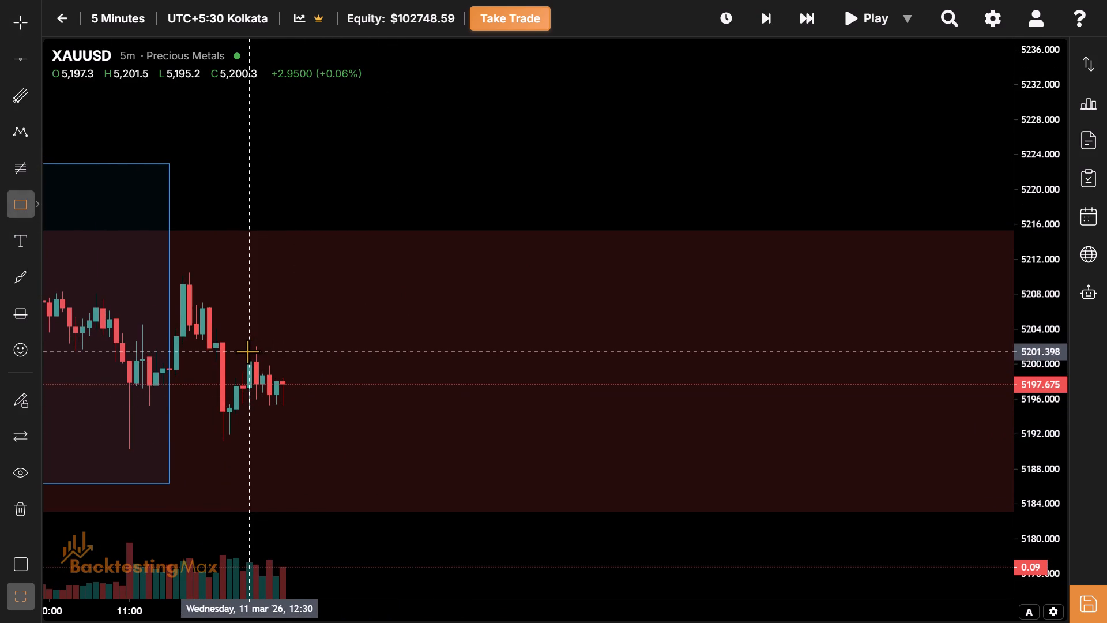
left_click(570, 267)
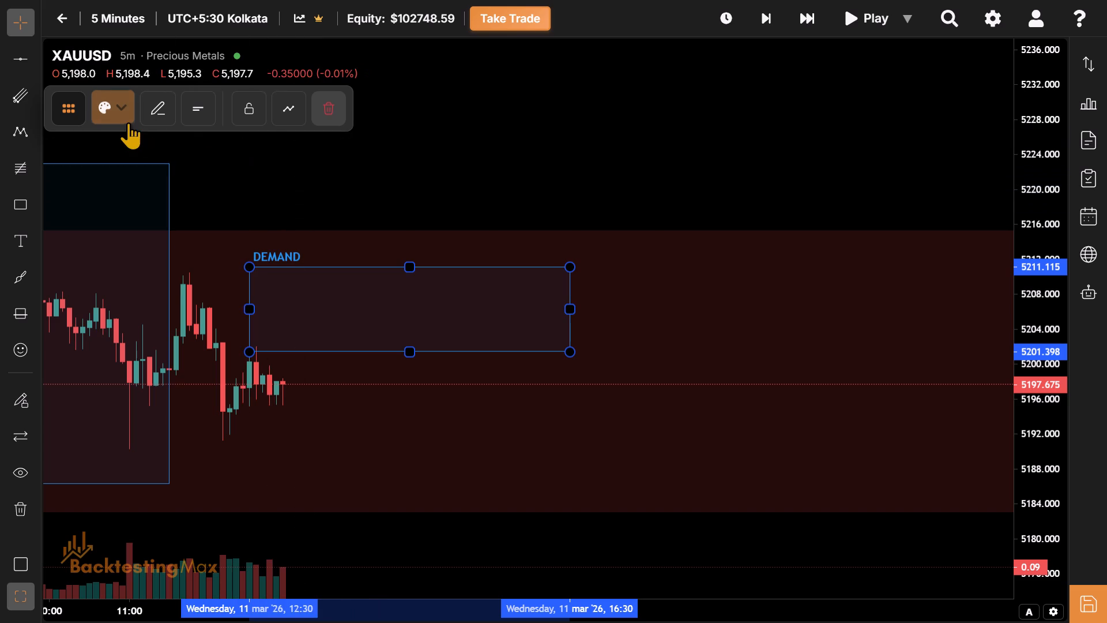
left_click(128, 122)
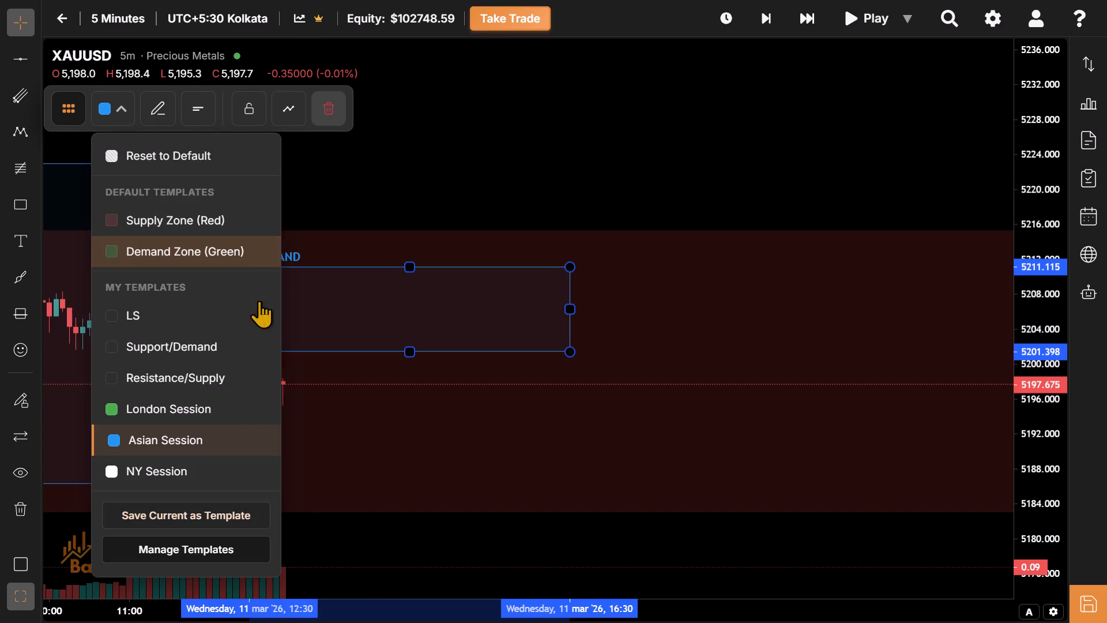
left_click(225, 411)
Fit the new London session box to the price range so far, with its lower edge at about 5195 and upper edge at about 5202.
left_click_drag(419, 288, 424, 295)
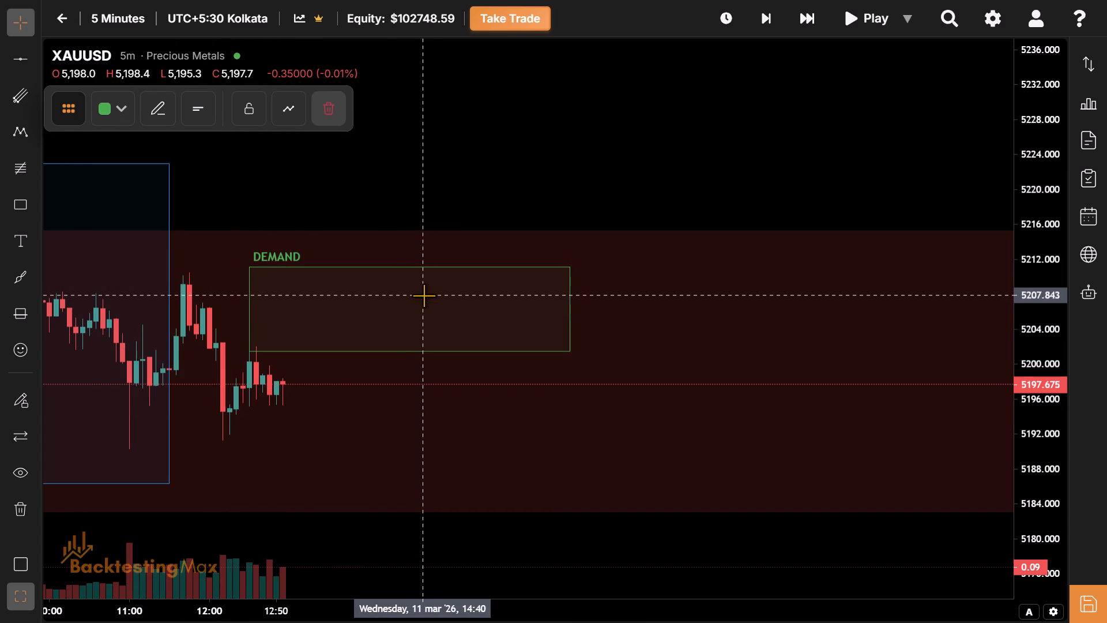
left_click_drag(411, 351, 630, 416)
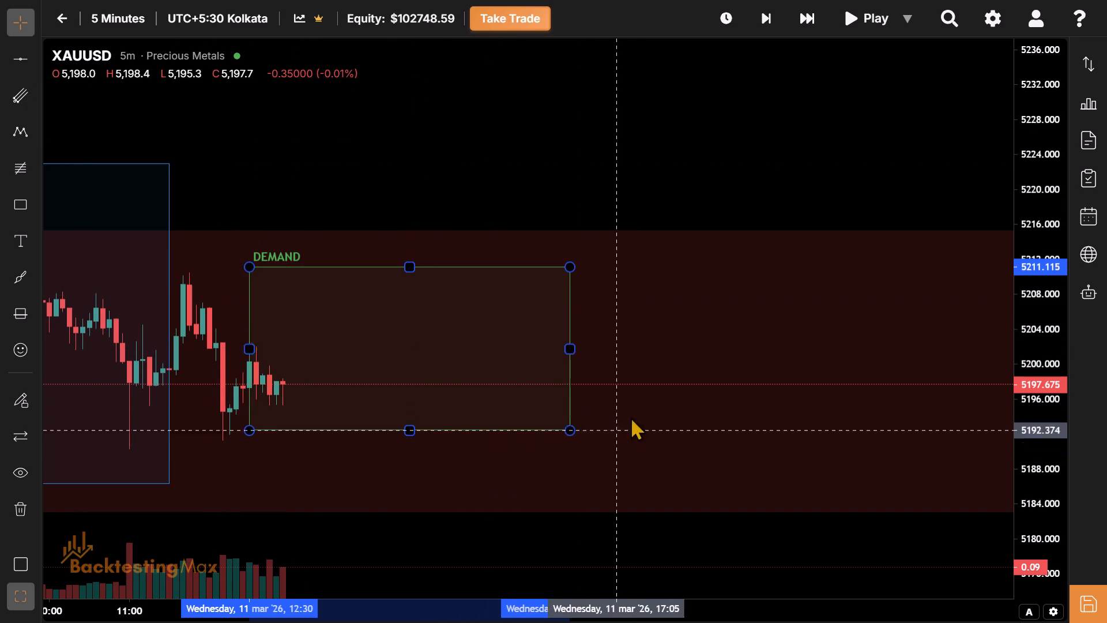
left_click_drag(630, 416, 636, 407)
left_click_drag(437, 478, 500, 475)
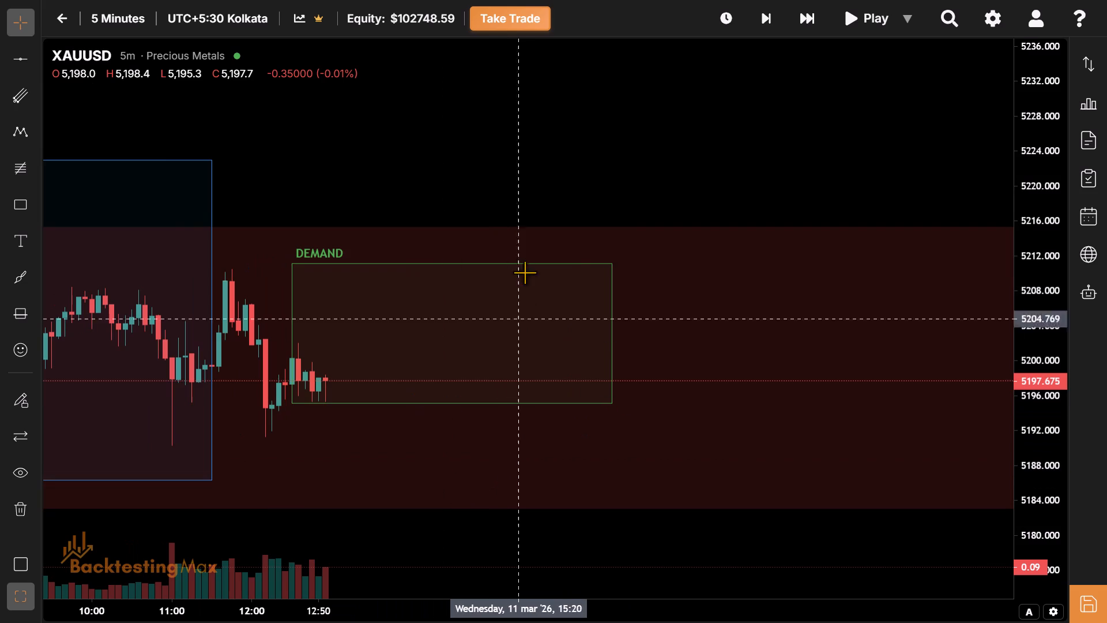
left_click_drag(450, 262, 509, 344)
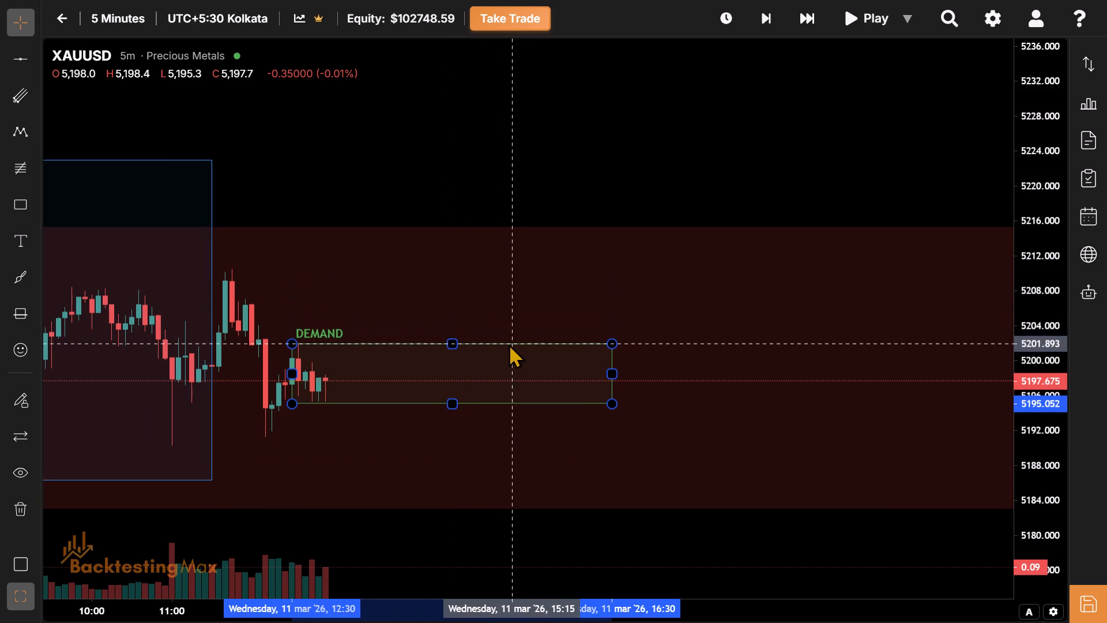
left_click_drag(509, 344, 509, 343)
left_click_drag(429, 374, 448, 380)
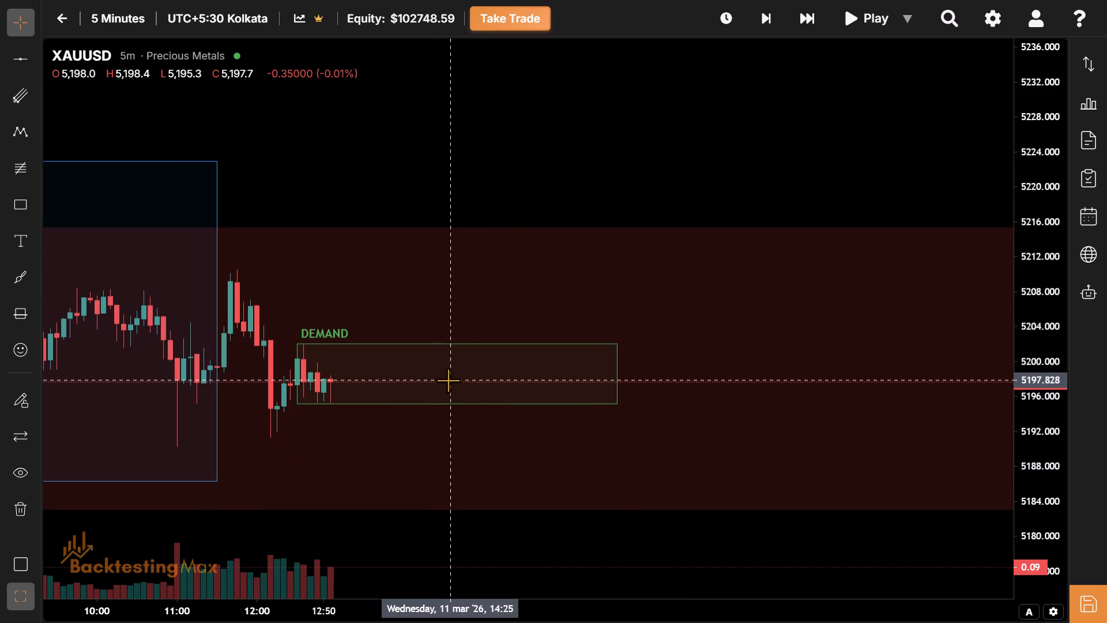
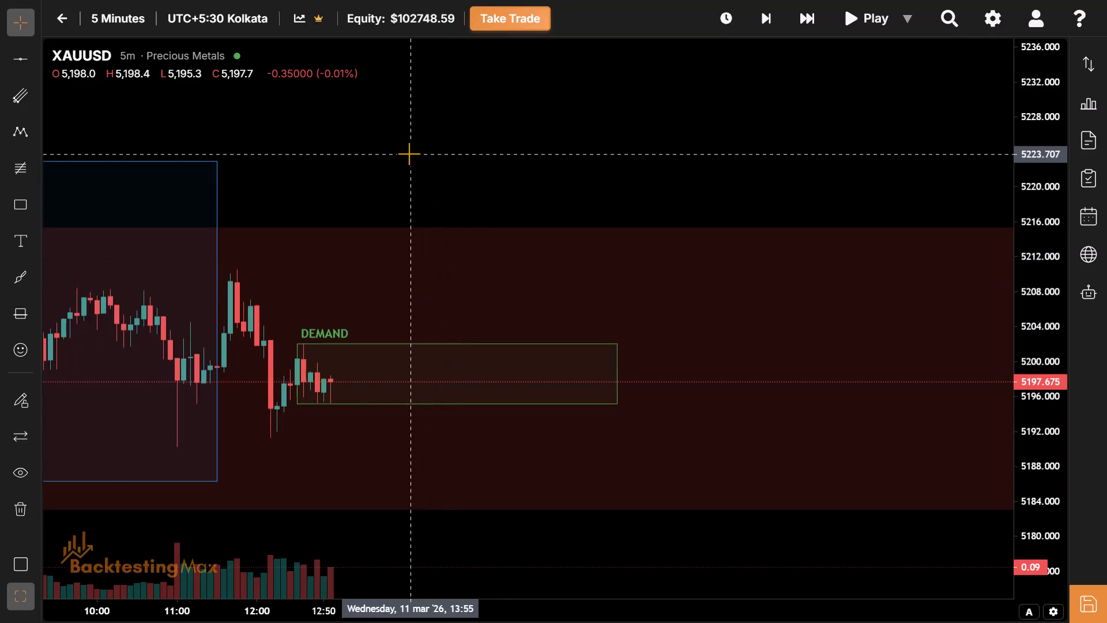
Advance the replay five bars at a time to about 16:40 on 11 March, past the end of the London session.
left_click_drag(409, 153, 692, 116)
left_click_drag(573, 136, 453, 141)
left_click_drag(603, 156, 862, 198)
left_click_drag(834, 201, 642, 149)
left_click_drag(835, 161, 771, 163)
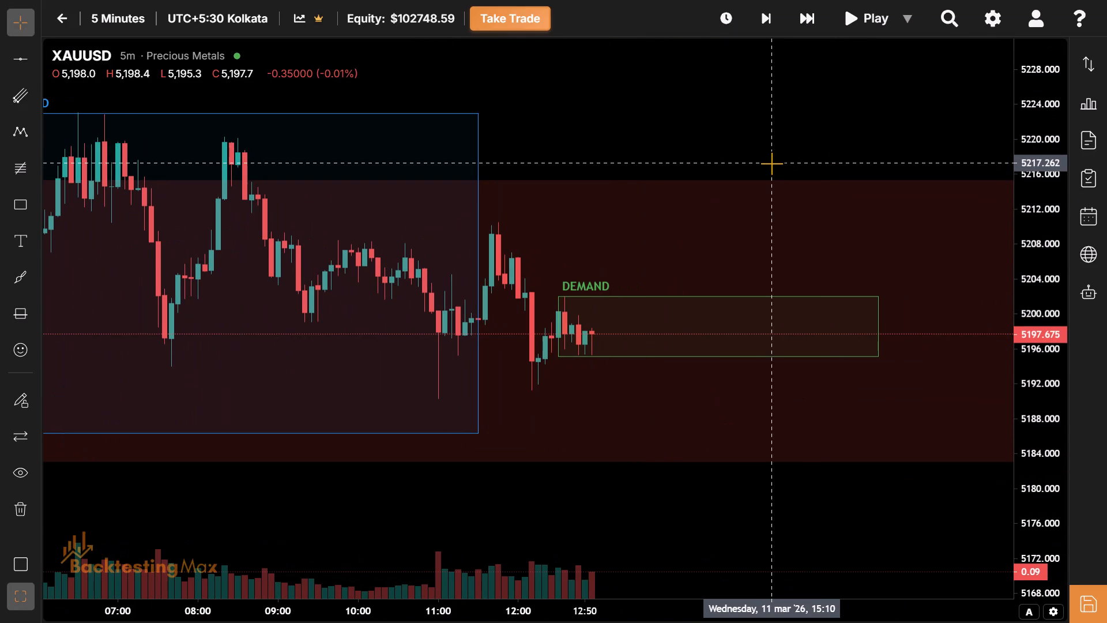
left_click_drag(771, 163, 661, 149)
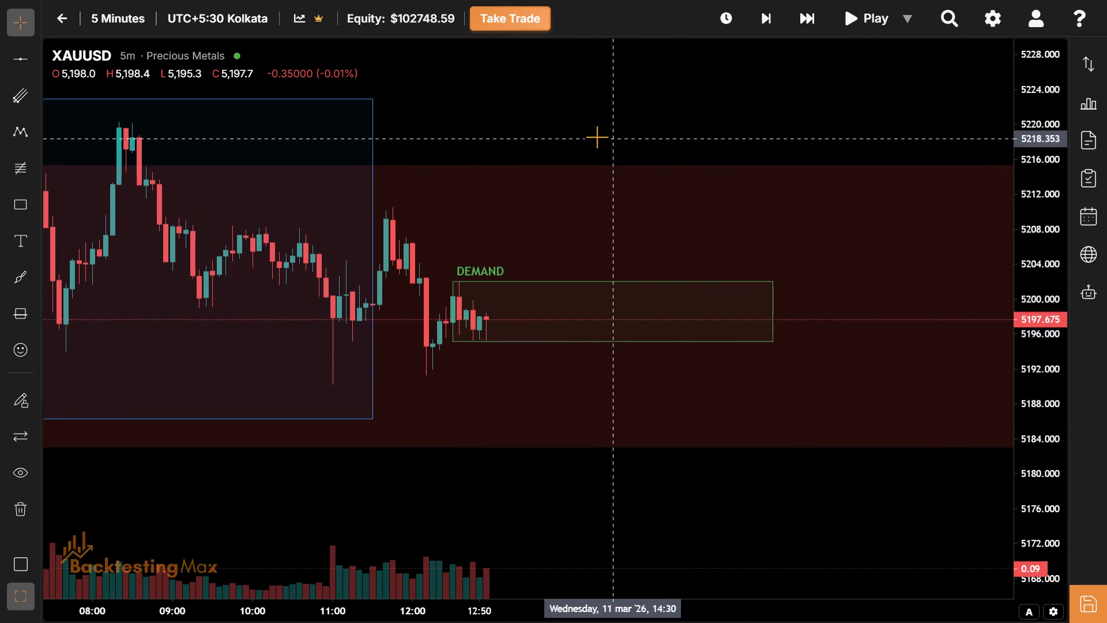
left_click(803, 16)
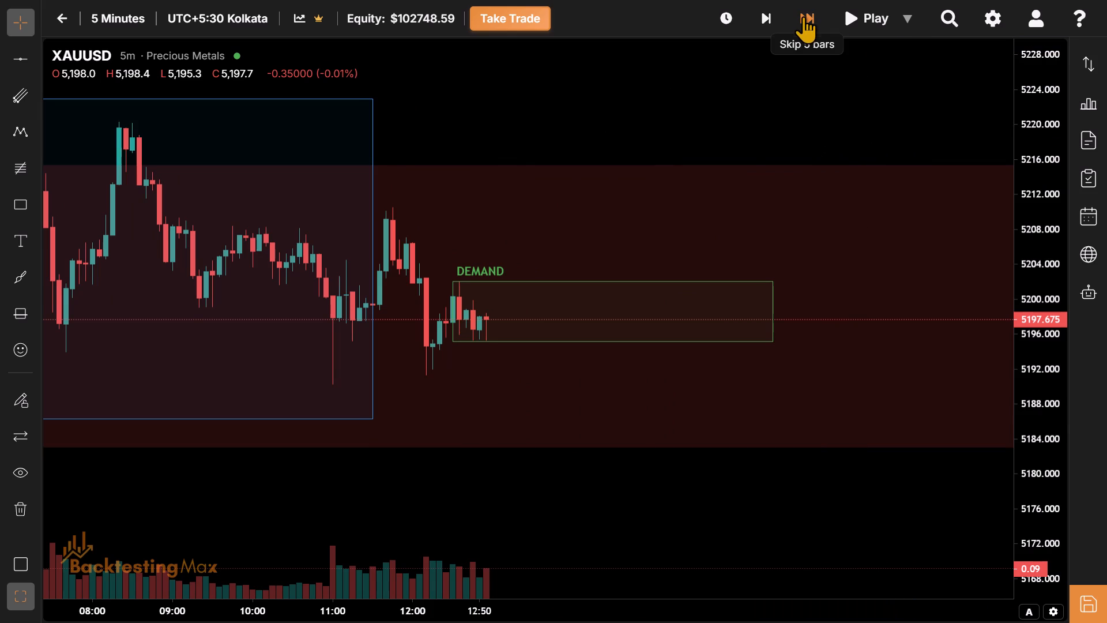
left_click(803, 16)
left_click(803, 16)
left_click(803, 16)
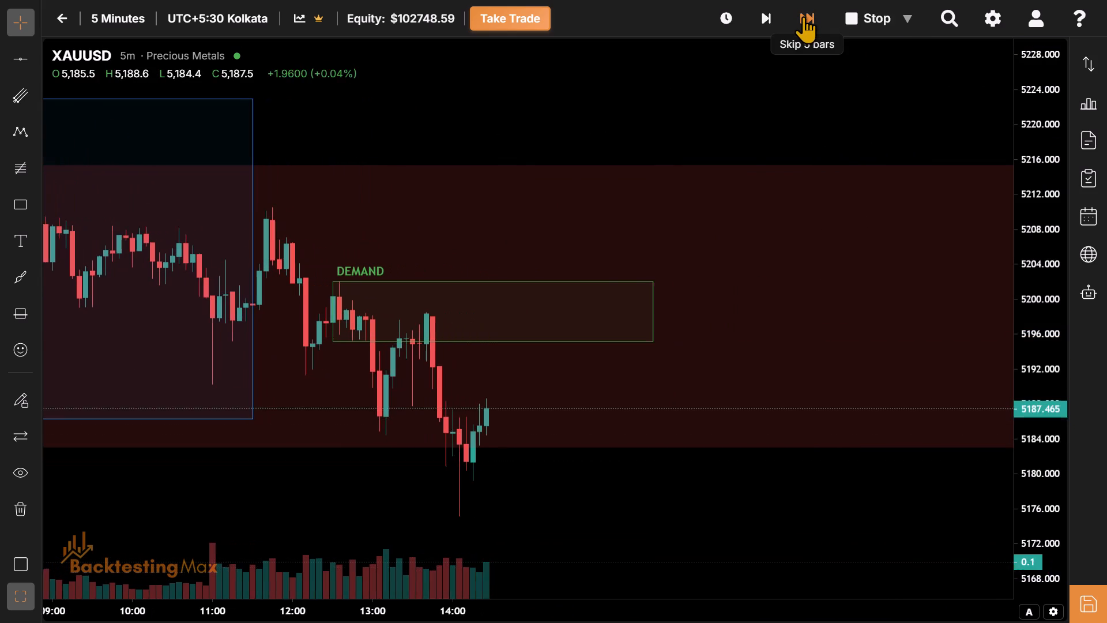
left_click(803, 16)
left_click(803, 16)
left_click(803, 16)
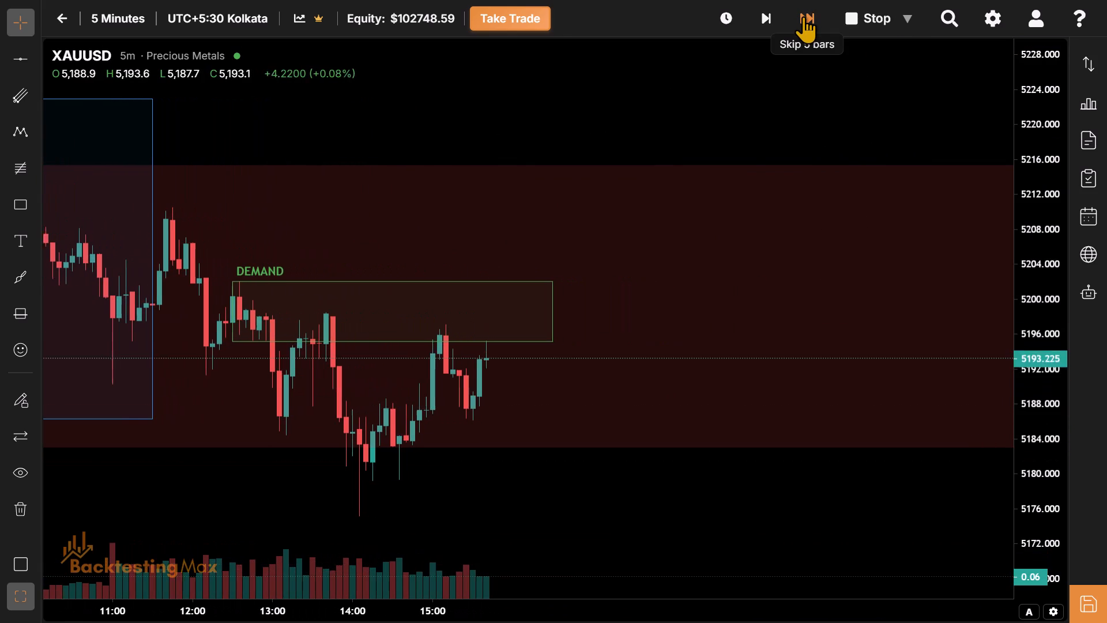
left_click(803, 16)
left_click(803, 16)
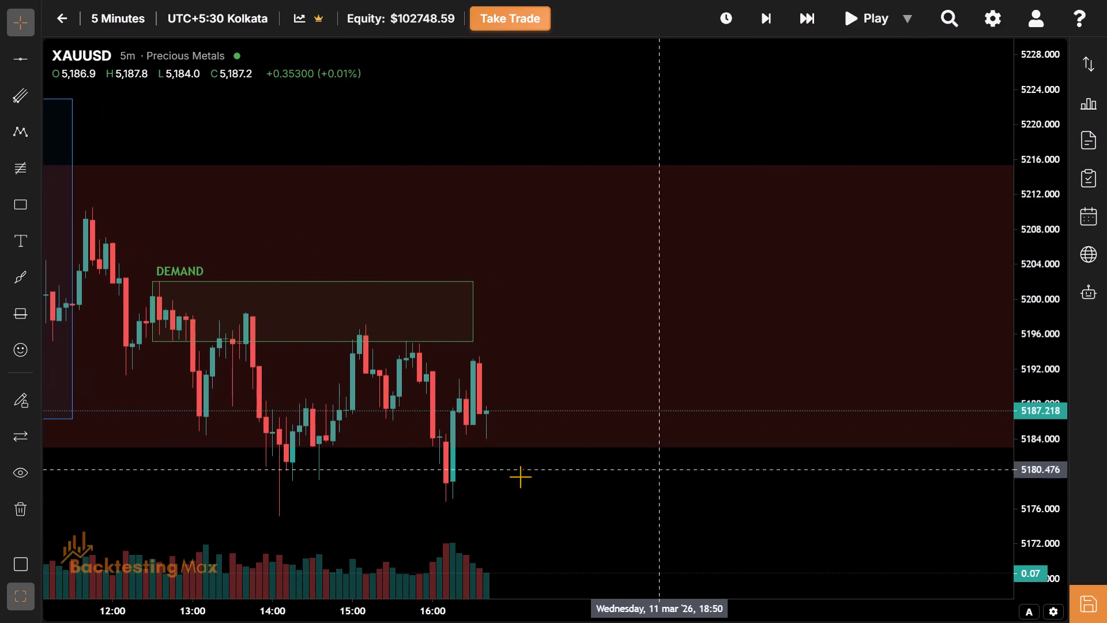
Extend the lower edge of the 11 March London session box down to the session low at about 5175.
left_click_drag(355, 513, 517, 373)
left_click_drag(244, 538, 633, 517)
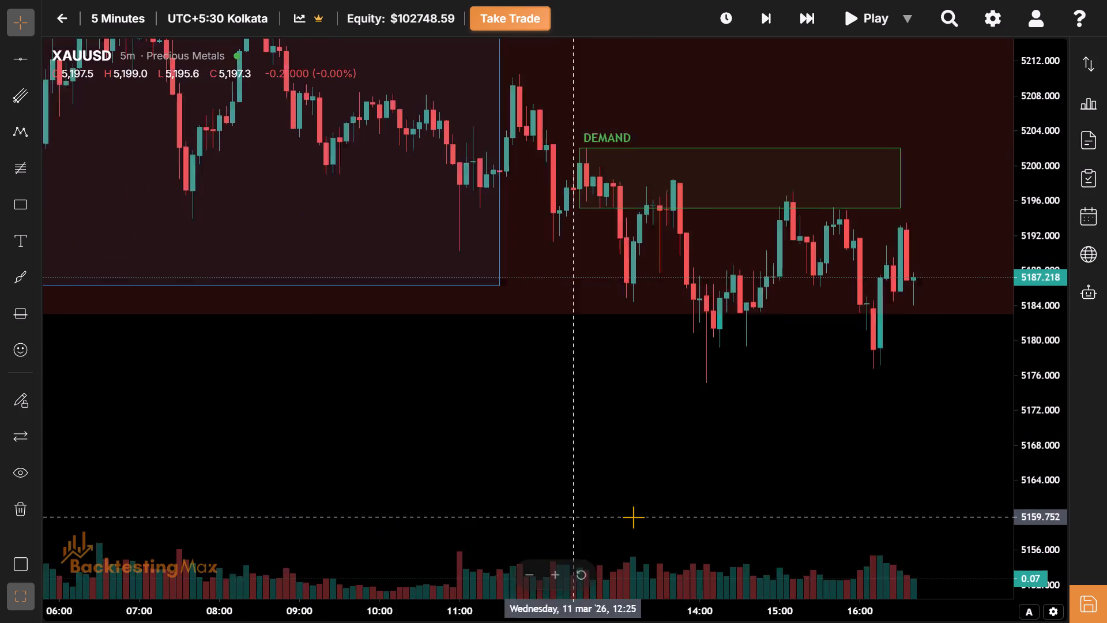
left_click_drag(633, 517, 633, 517)
left_click_drag(373, 429, 302, 509)
left_click_drag(668, 457, 394, 410)
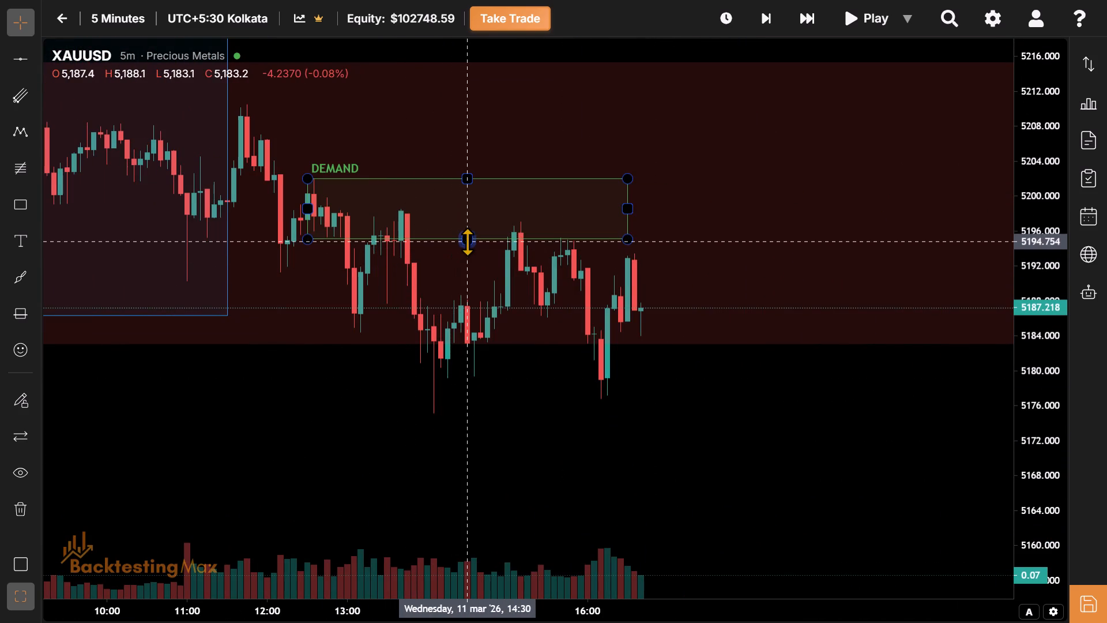
left_click_drag(467, 242, 912, 414)
Examine the 5-minute price action from the 10 March New York session through the 11 March Asian and London session boxes.
left_click_drag(763, 355, 725, 419)
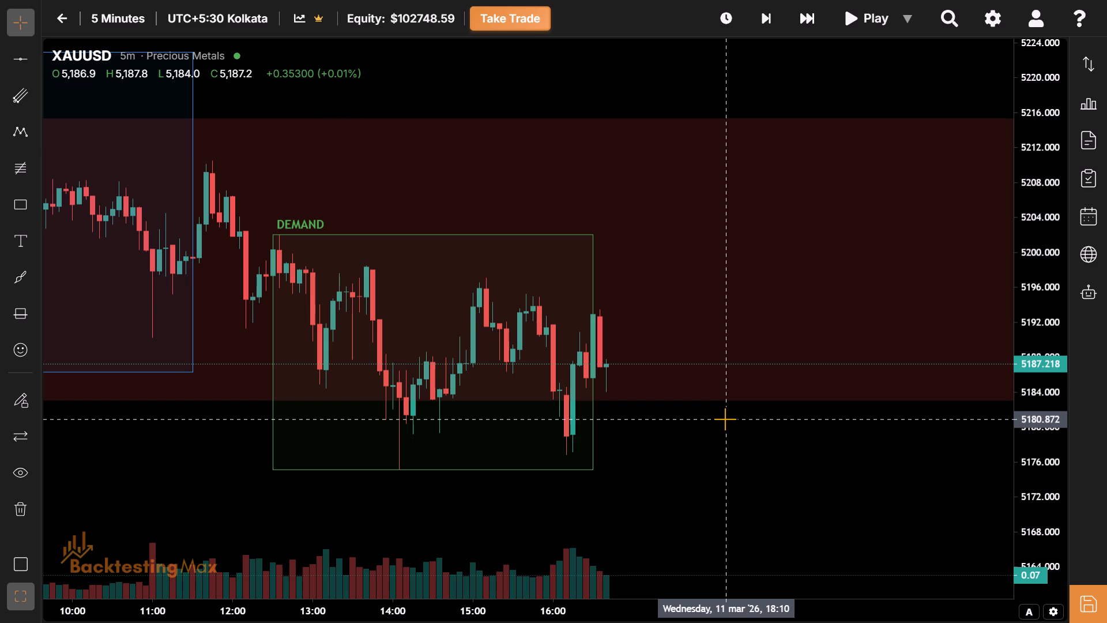
left_click_drag(725, 419, 816, 445)
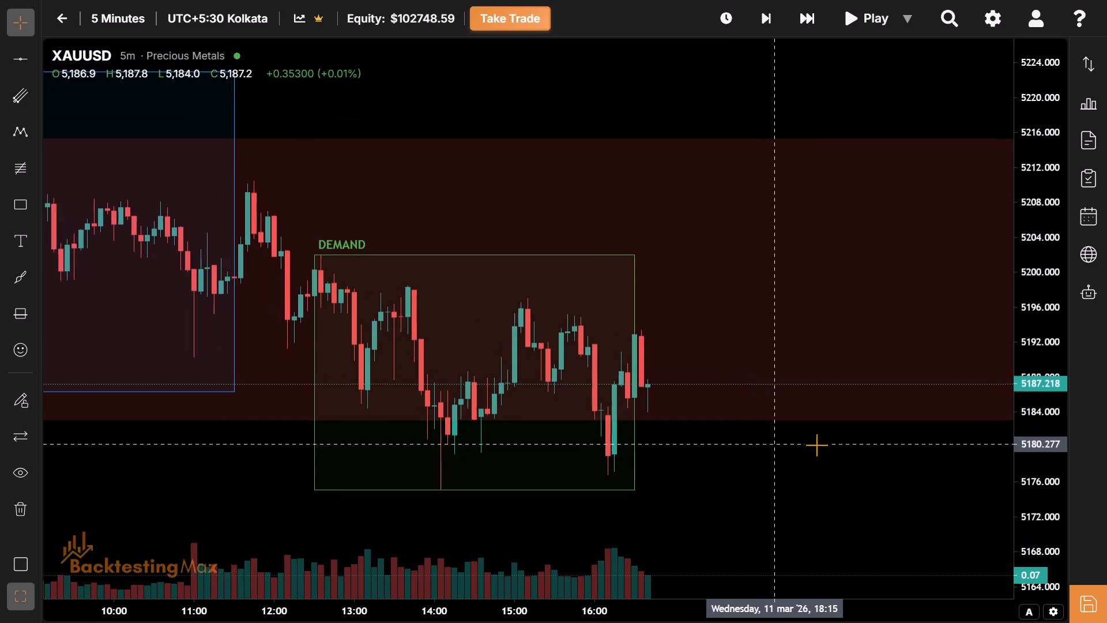
left_click_drag(816, 445, 877, 421)
left_click_drag(721, 486, 503, 461)
left_click_drag(702, 461, 846, 269)
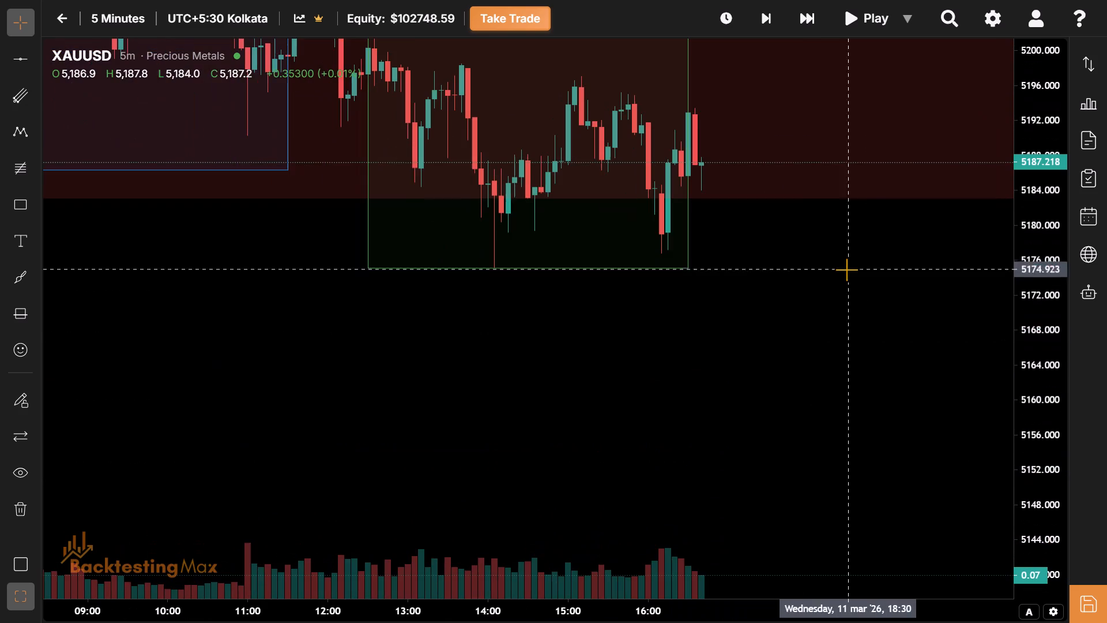
left_click_drag(262, 390, 1096, 533)
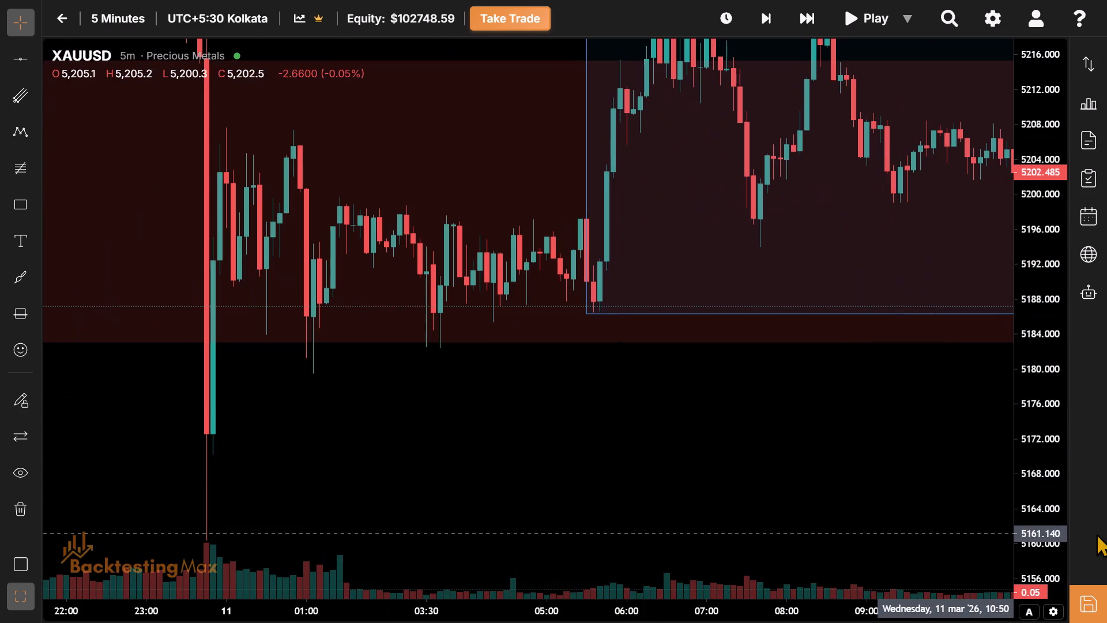
left_click_drag(294, 615, 553, 622)
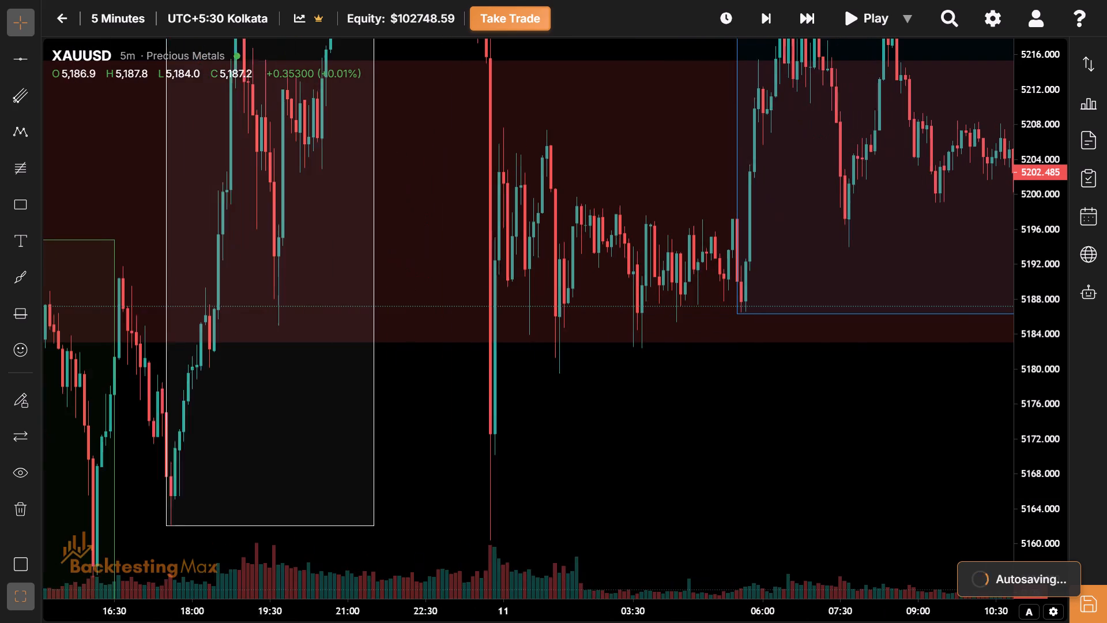
left_click_drag(553, 622, 554, 622)
left_click_drag(780, 446, 443, 564)
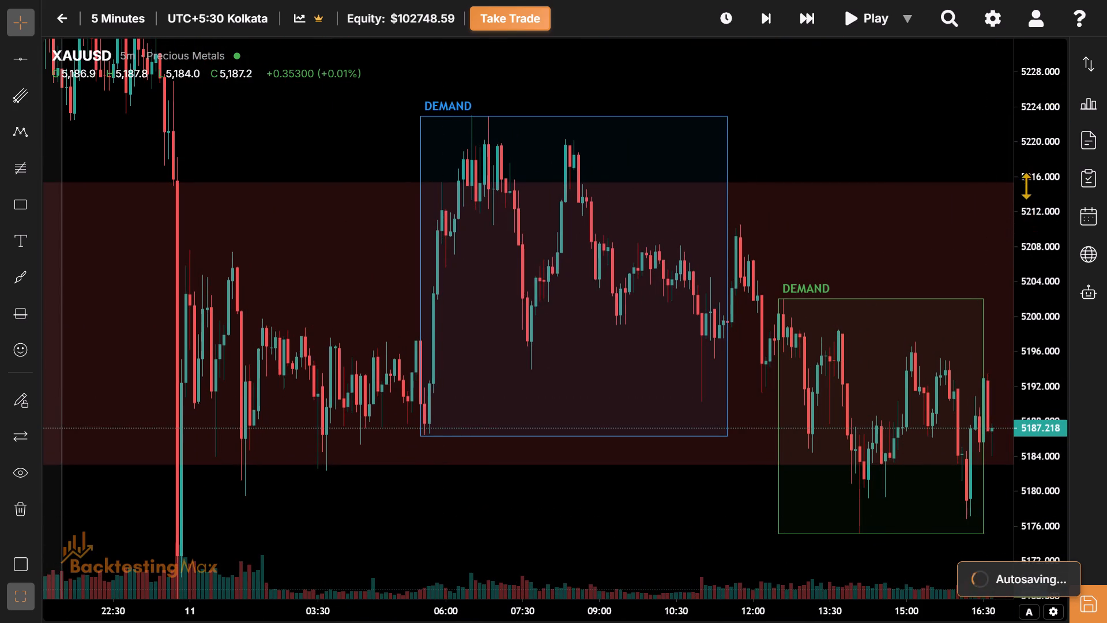
left_click_drag(1031, 138, 1042, 317)
Review the session boxes and the red zone on the 1-hour and 15-minute timeframes, ending back on 5 minutes.
left_click(103, 15)
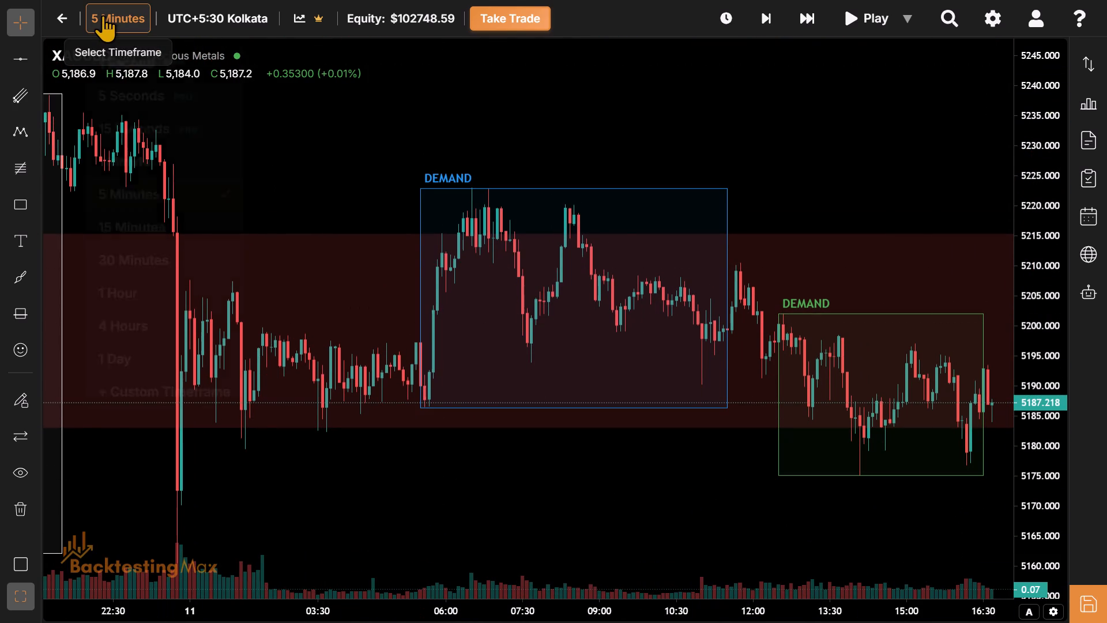
left_click(168, 287)
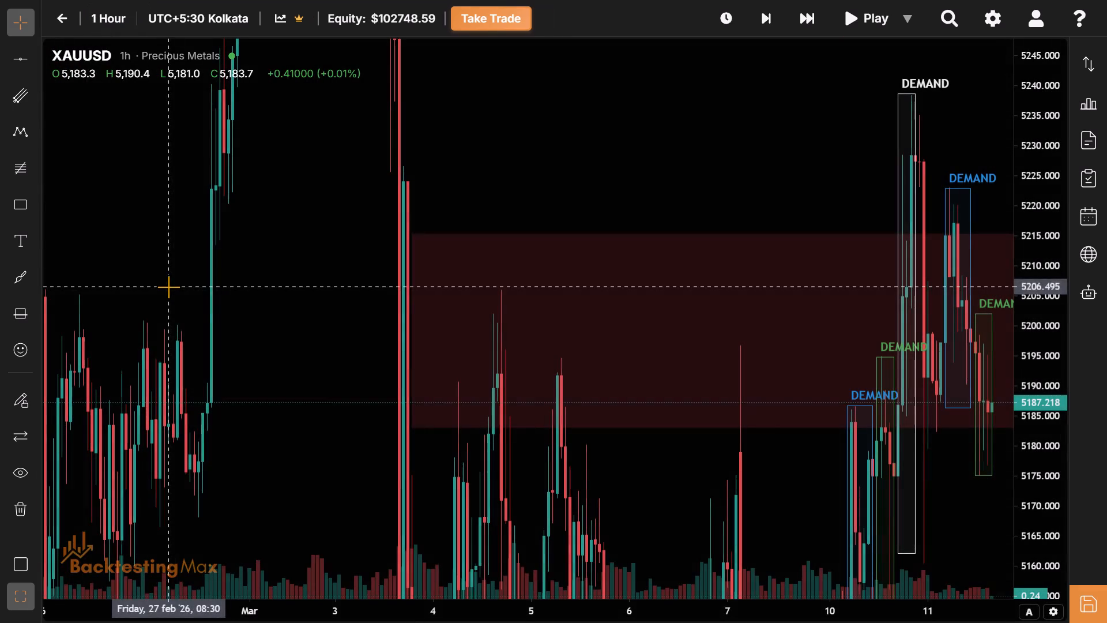
left_click(96, 20)
left_click(209, 229)
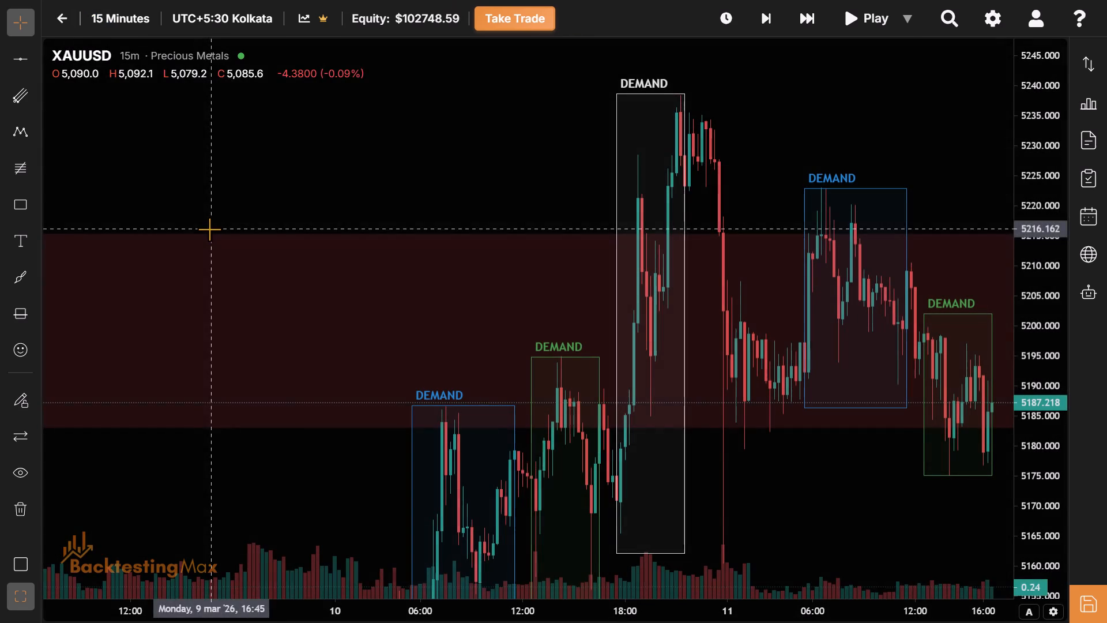
left_click_drag(847, 538, 659, 441)
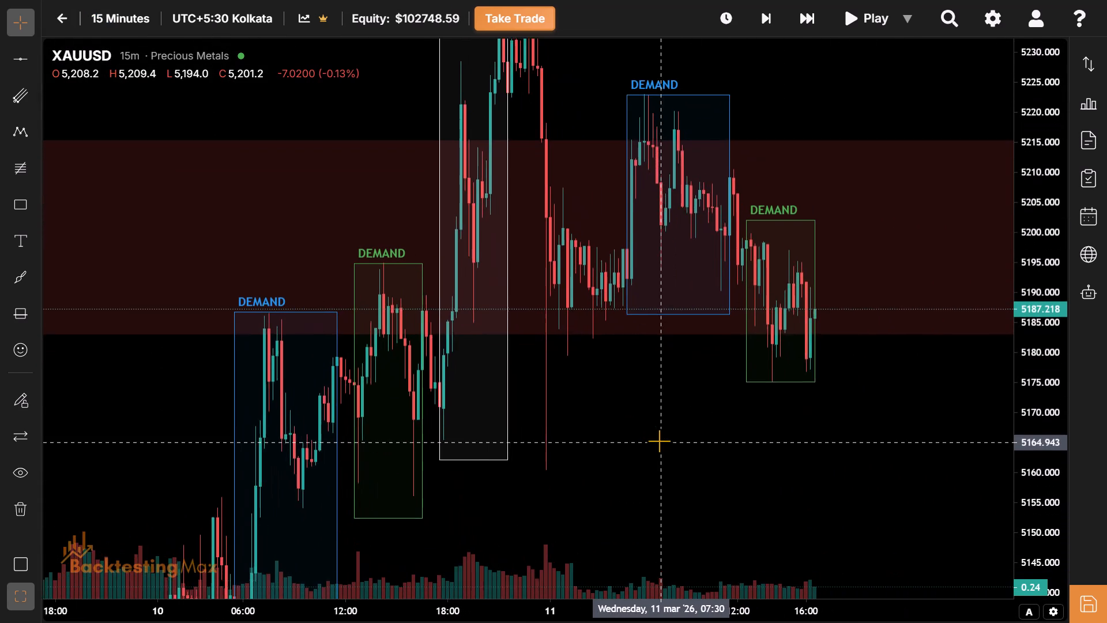
left_click_drag(659, 441, 649, 457)
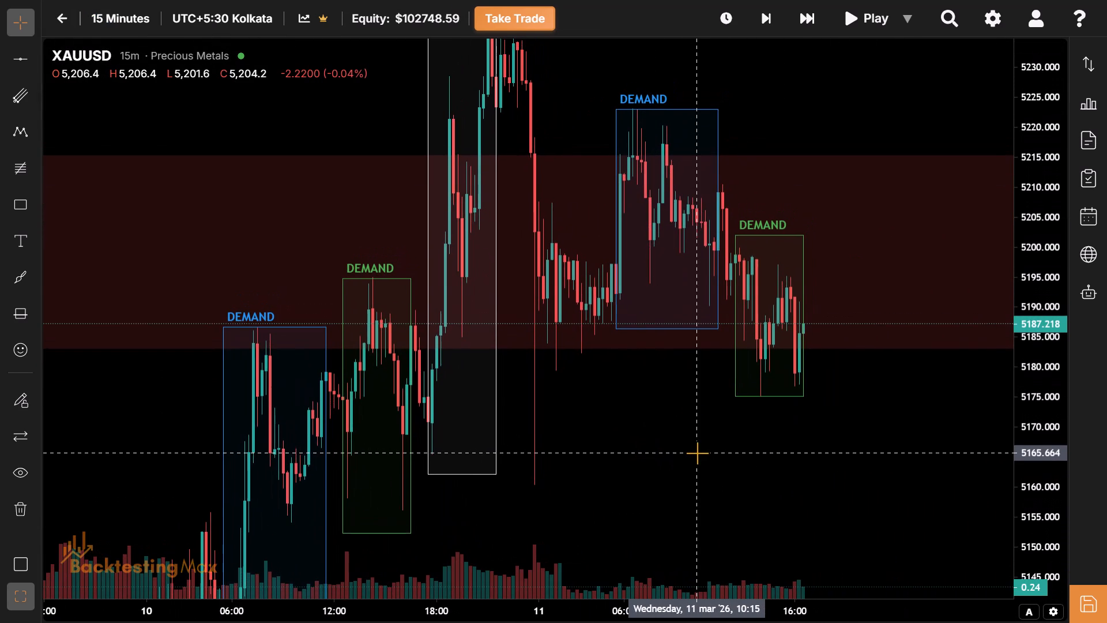
left_click(113, 11)
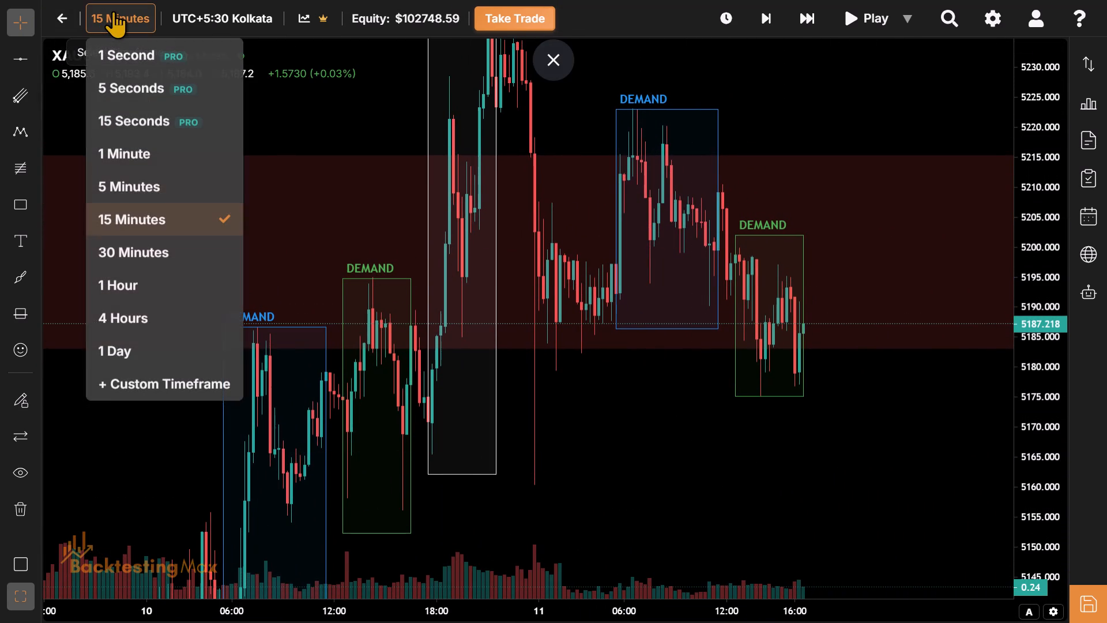
left_click(149, 196)
Examine price around the 11 March London session box and the lower boundary of the red zone on the 5-minute chart.
left_click_drag(498, 467, 518, 481)
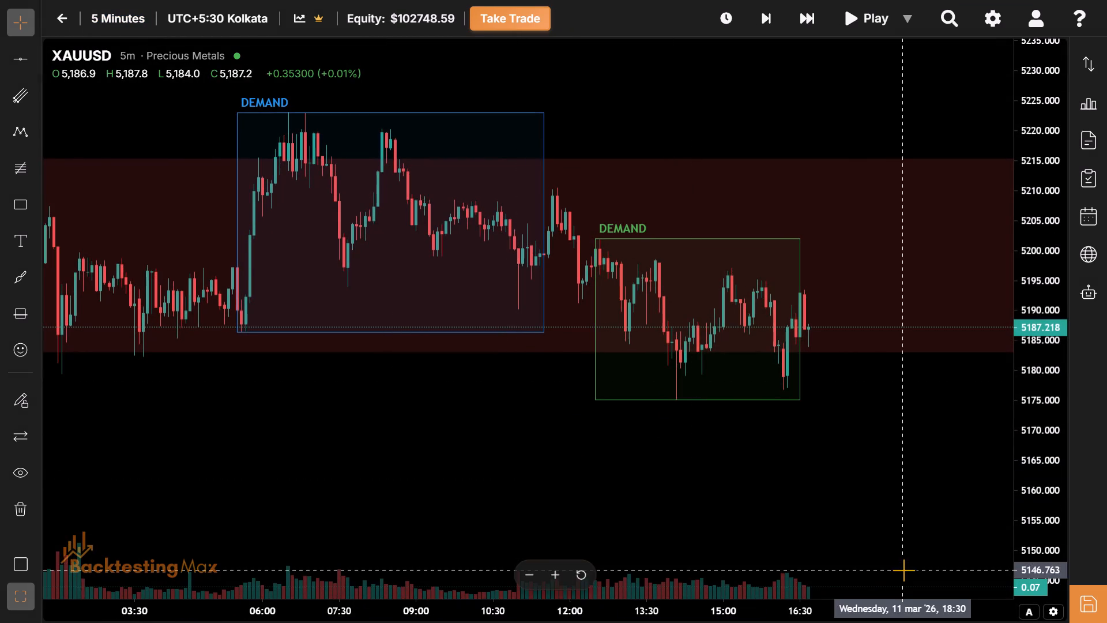
left_click_drag(903, 570, 712, 523)
left_click_drag(1068, 569, 1041, 572)
left_click_drag(1041, 572, 1034, 554)
left_click_drag(732, 431, 771, 518)
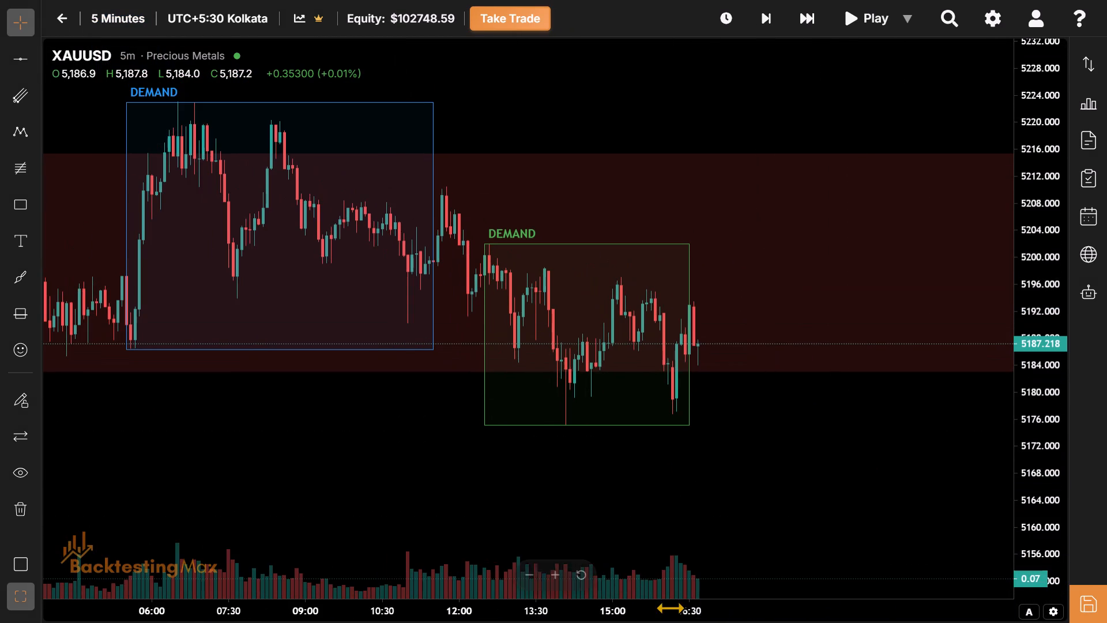
left_click_drag(680, 611, 597, 611)
left_click_drag(781, 521, 721, 490)
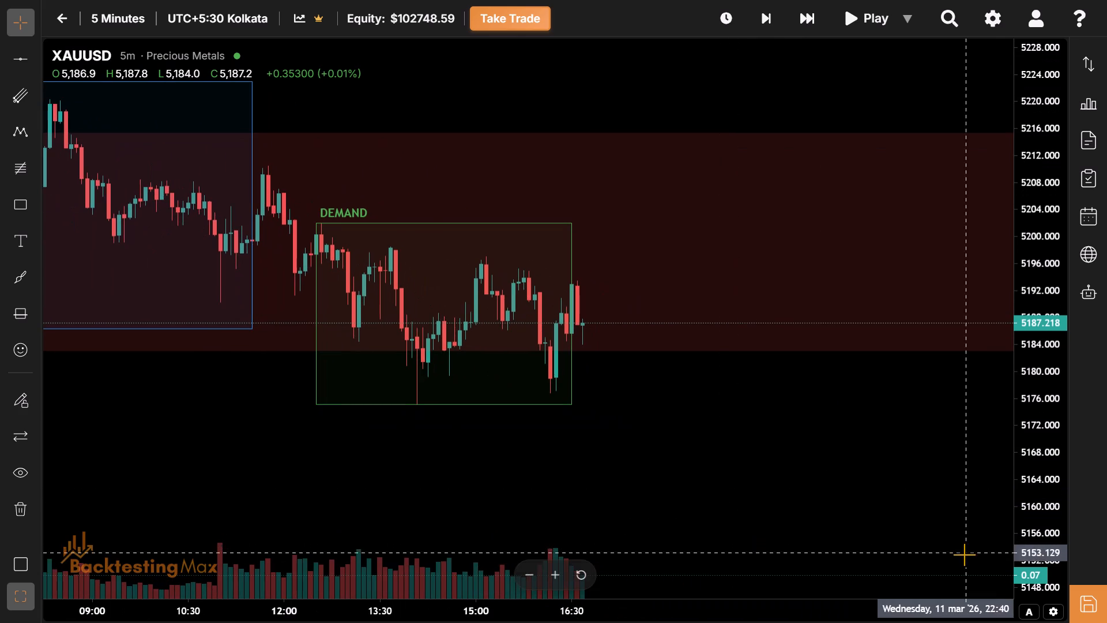
left_click_drag(1060, 563, 1049, 453)
left_click_drag(846, 430, 944, 450)
left_click_drag(1048, 97, 1049, 160)
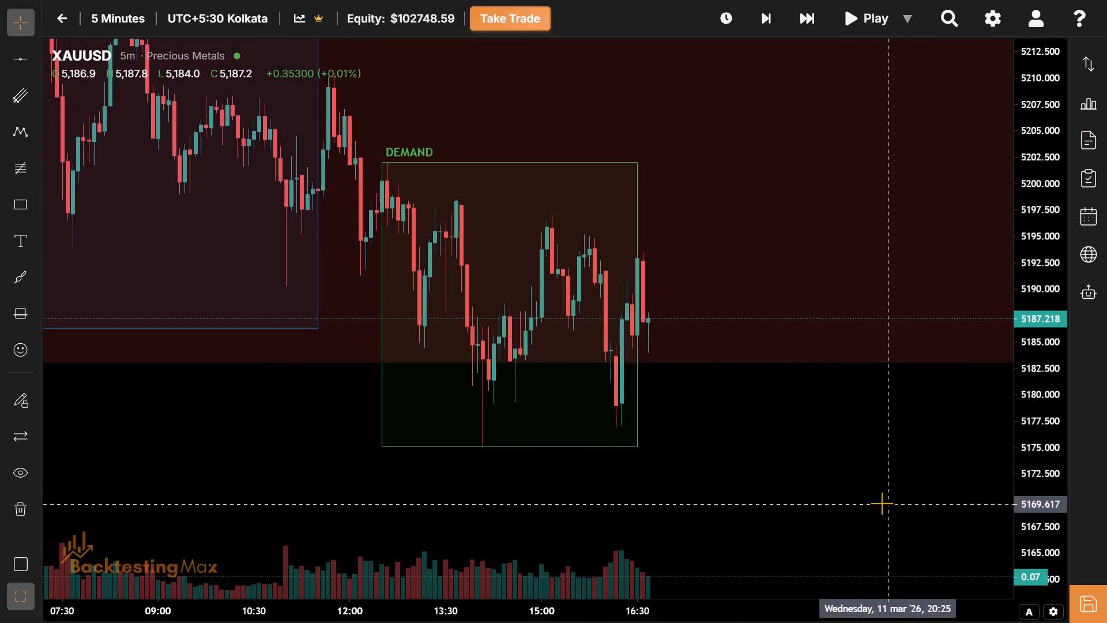
left_click_drag(882, 503, 734, 540)
left_click_drag(815, 502, 733, 496)
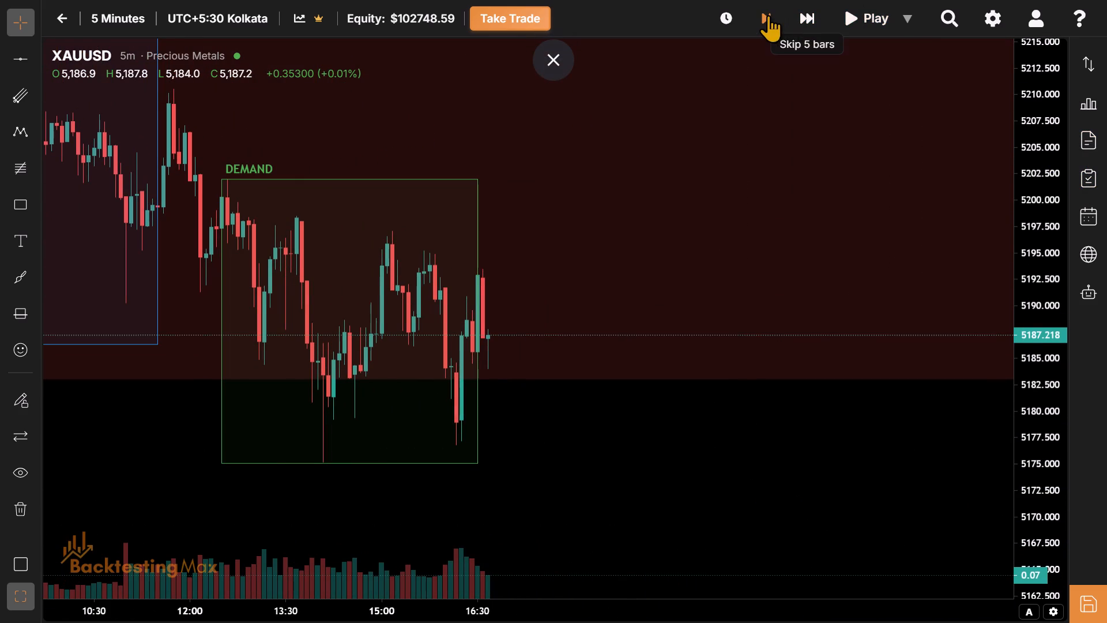
Advance the replay one bar at a time to about 17:20 on 11 March.
left_click(768, 15)
left_click(768, 15)
left_click(768, 15)
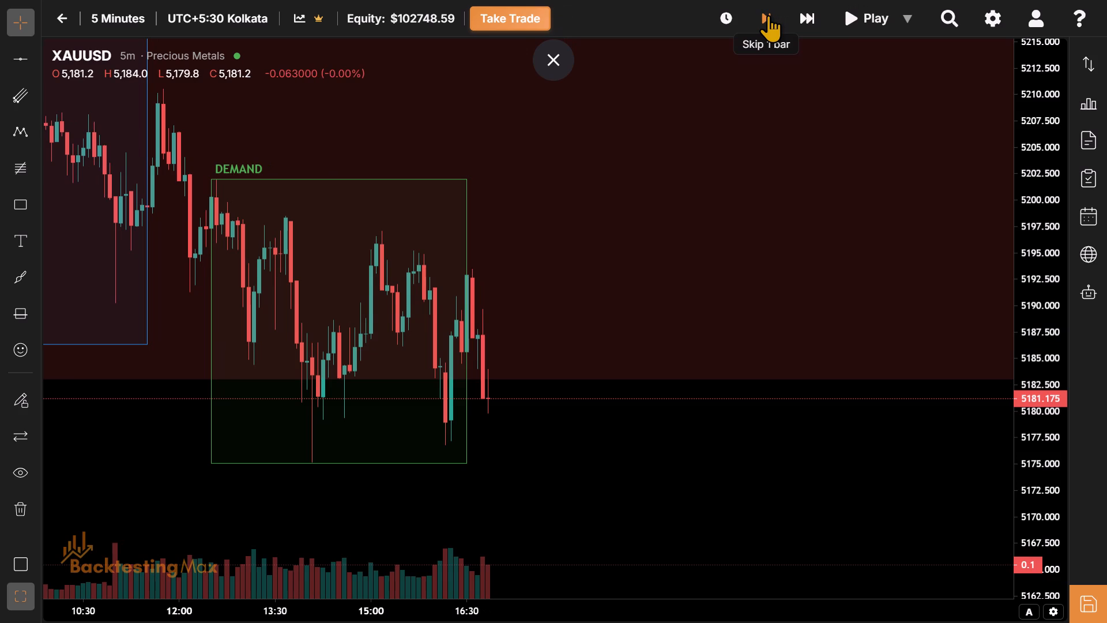
left_click(768, 15)
left_click(768, 15)
left_click(768, 15)
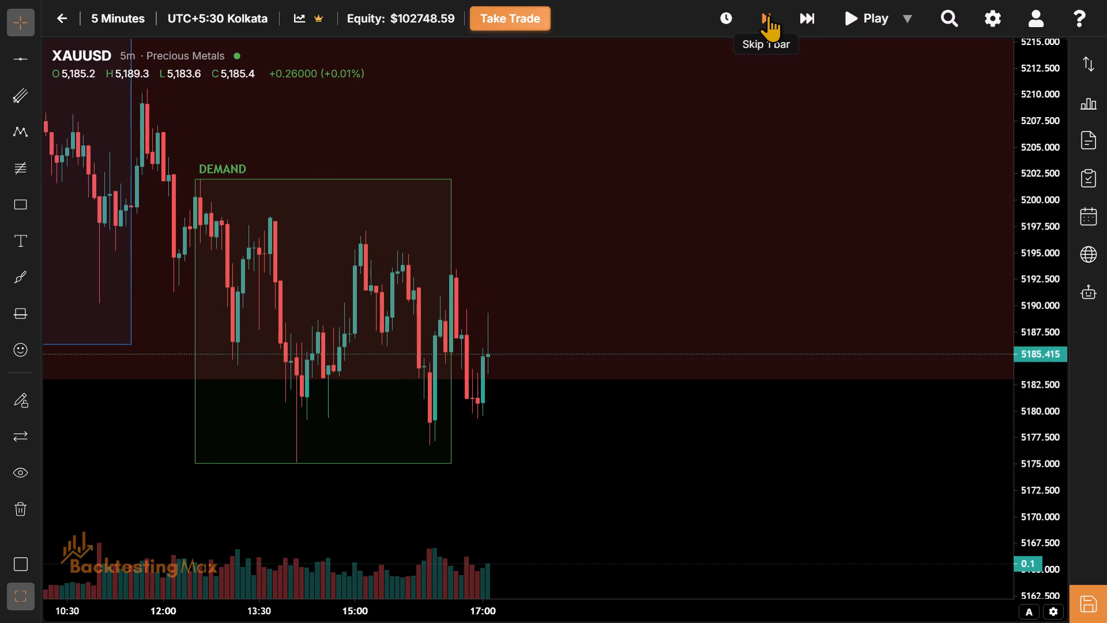
left_click_drag(522, 427, 689, 485)
left_click_drag(680, 488, 576, 439)
left_click_drag(751, 469, 696, 463)
left_click(780, 14)
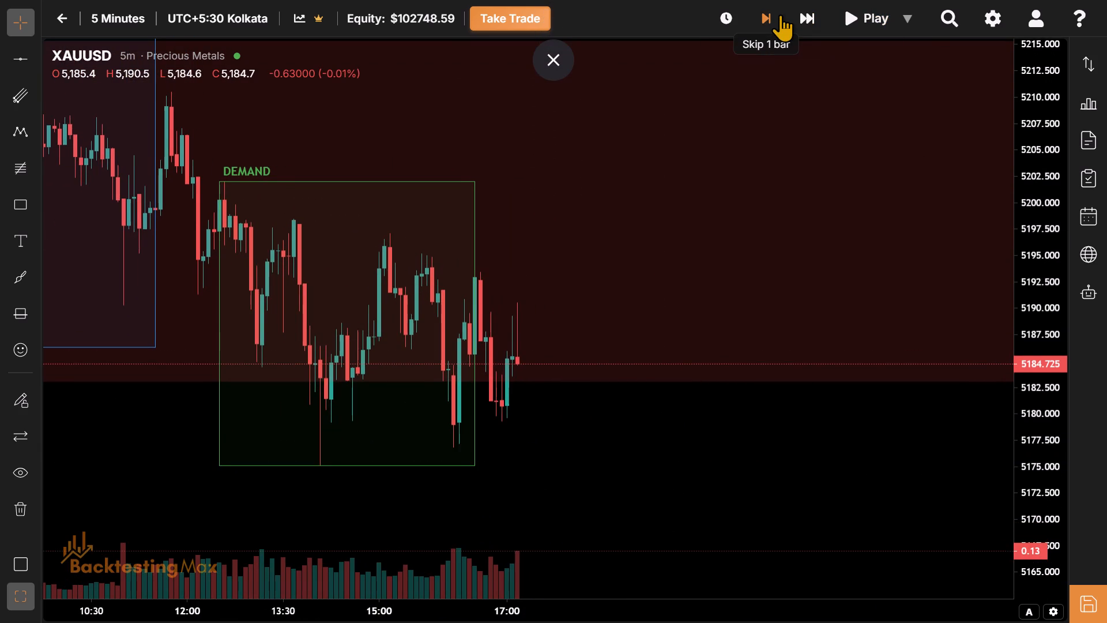
left_click(780, 14)
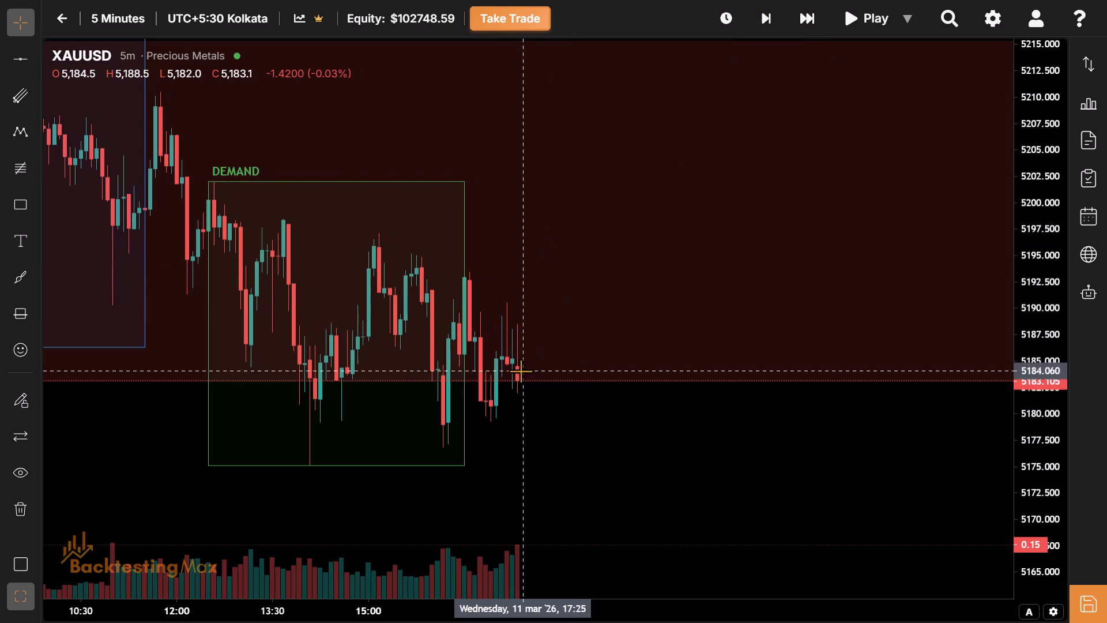
Continue the replay one bar at a time to about 17:45 on 11 March.
left_click_drag(528, 479, 443, 438)
left_click(759, 2)
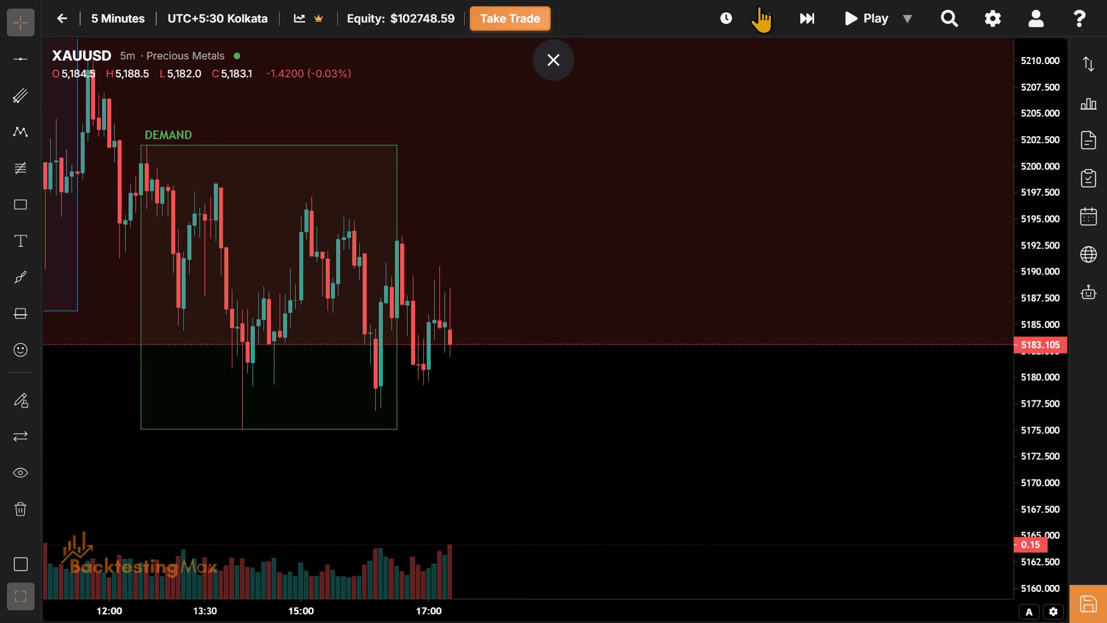
left_click(760, 10)
left_click(760, 10)
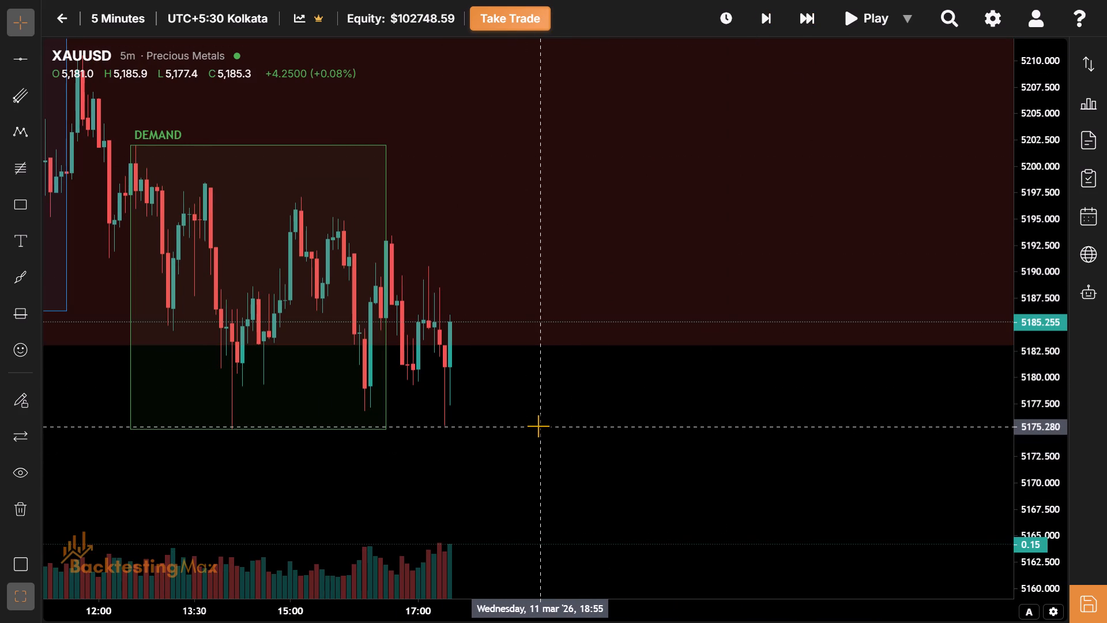
left_click_drag(538, 430, 590, 421)
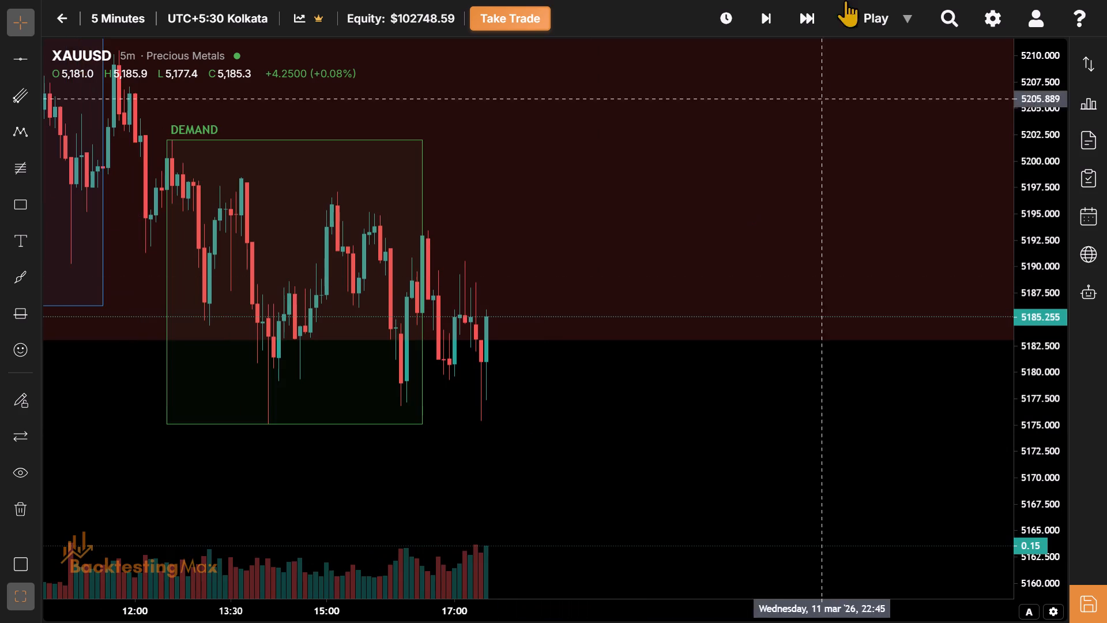
left_click(773, 14)
left_click(773, 14)
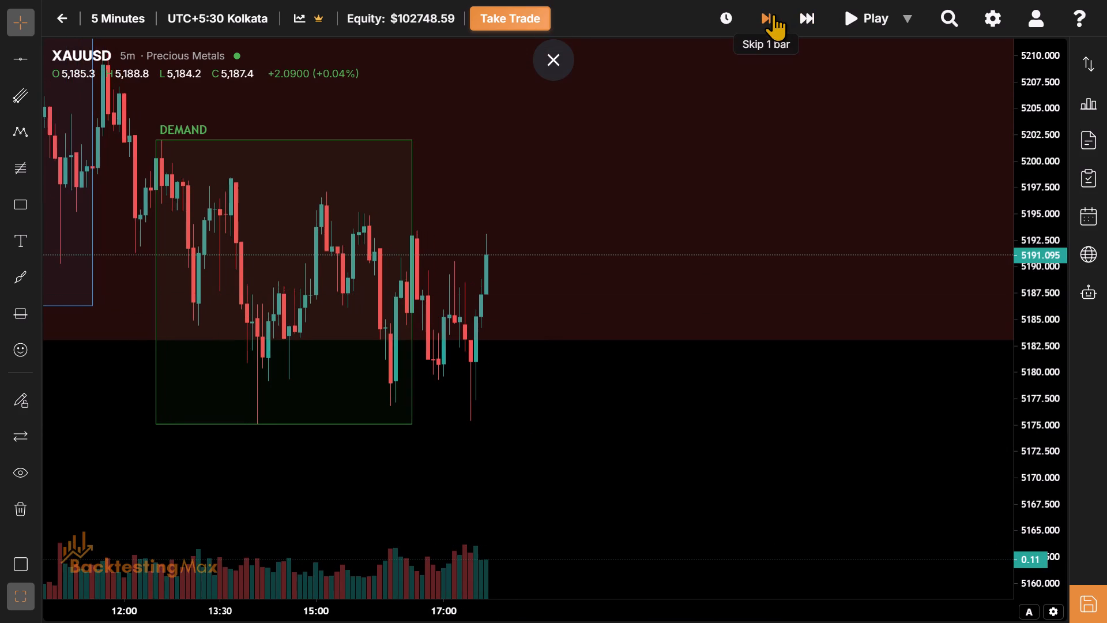
left_click(773, 14)
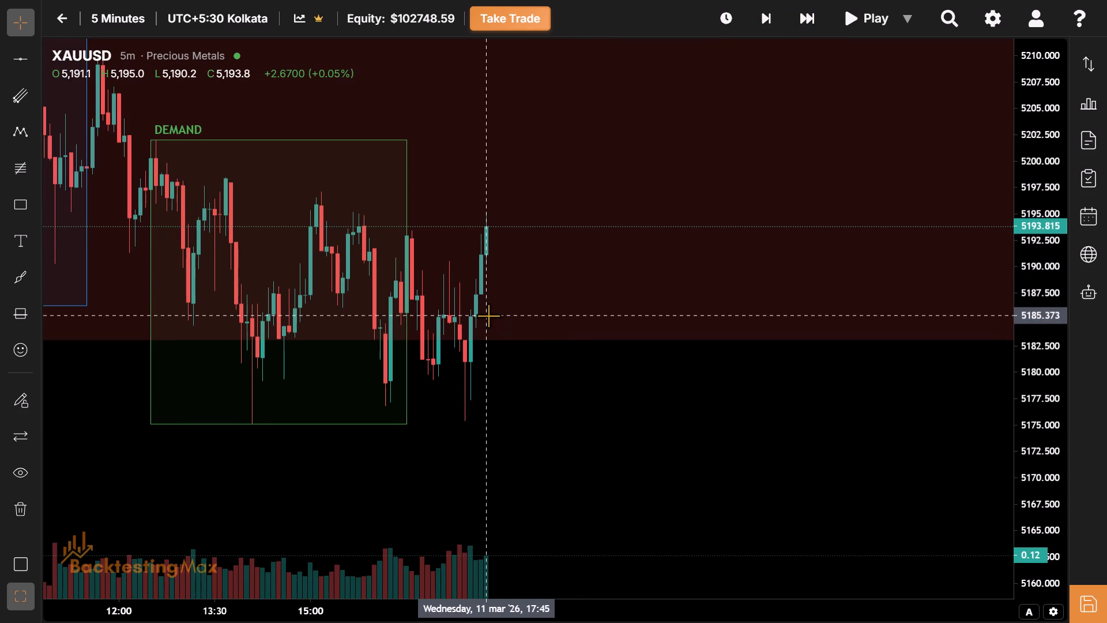
Draw a rectangle spanning 17:30 to 21:30 on 11 March, about 5185.4 to 5198.2, and apply the NY Session template.
left_click(21, 193)
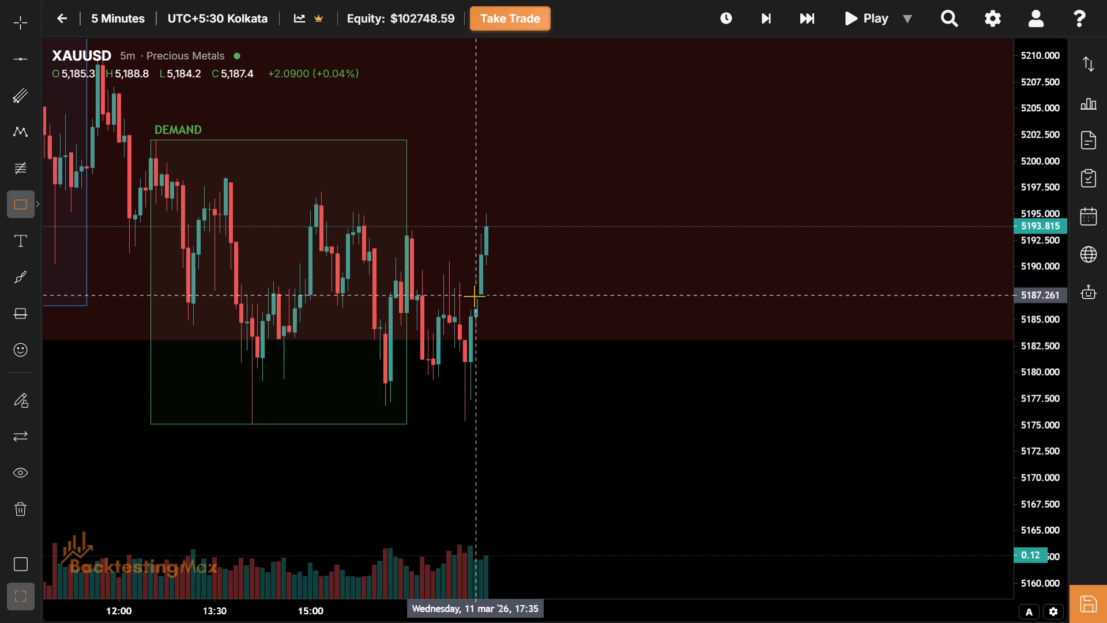
left_click(470, 315)
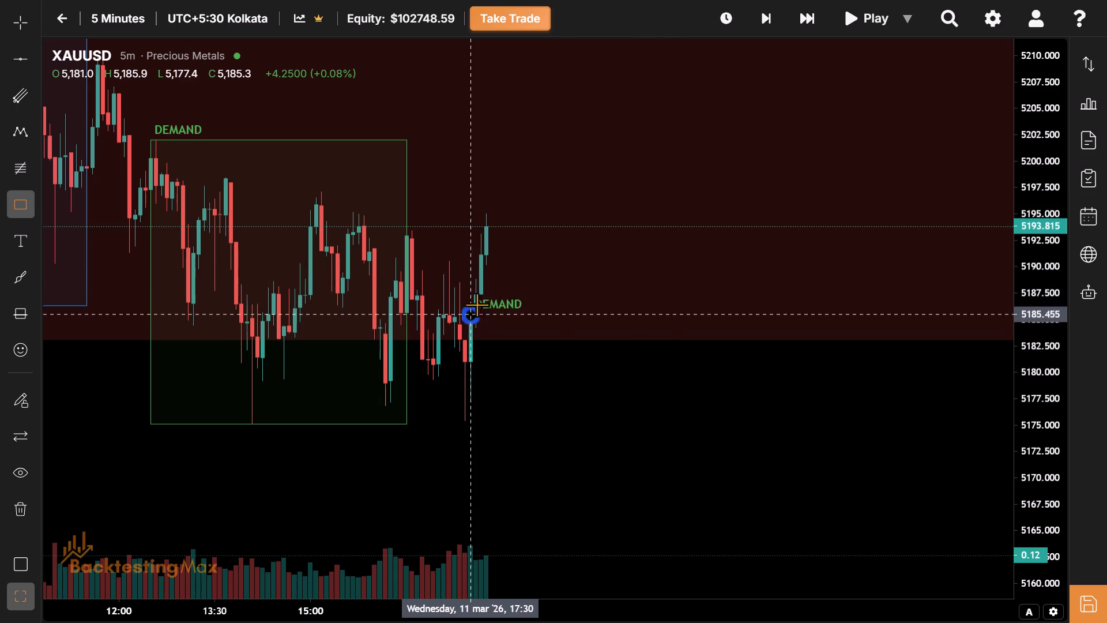
left_click(727, 180)
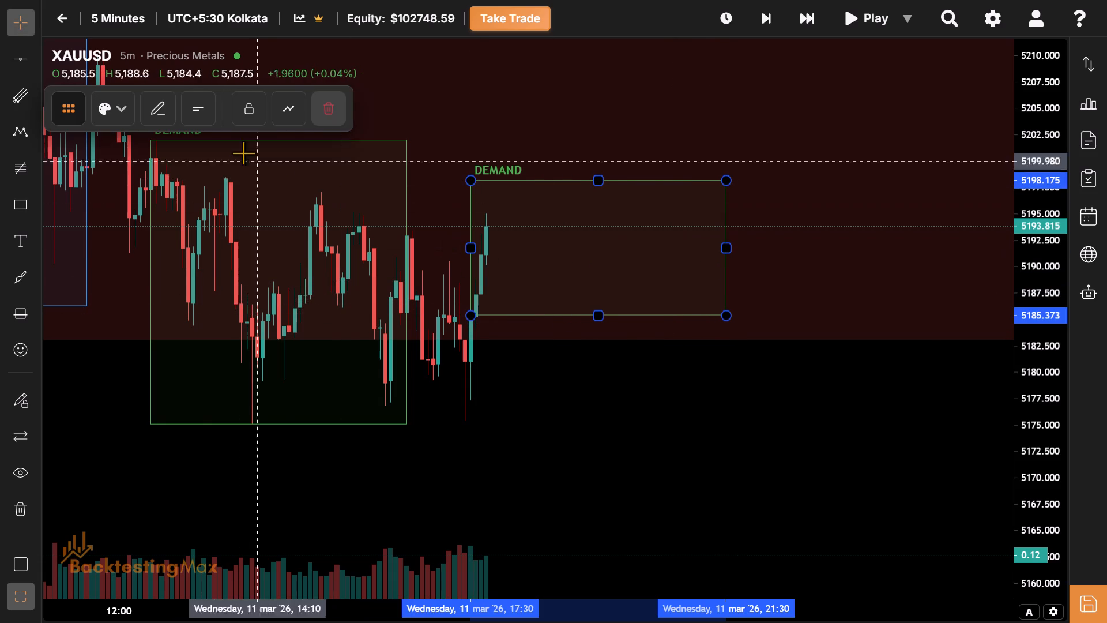
left_click(120, 99)
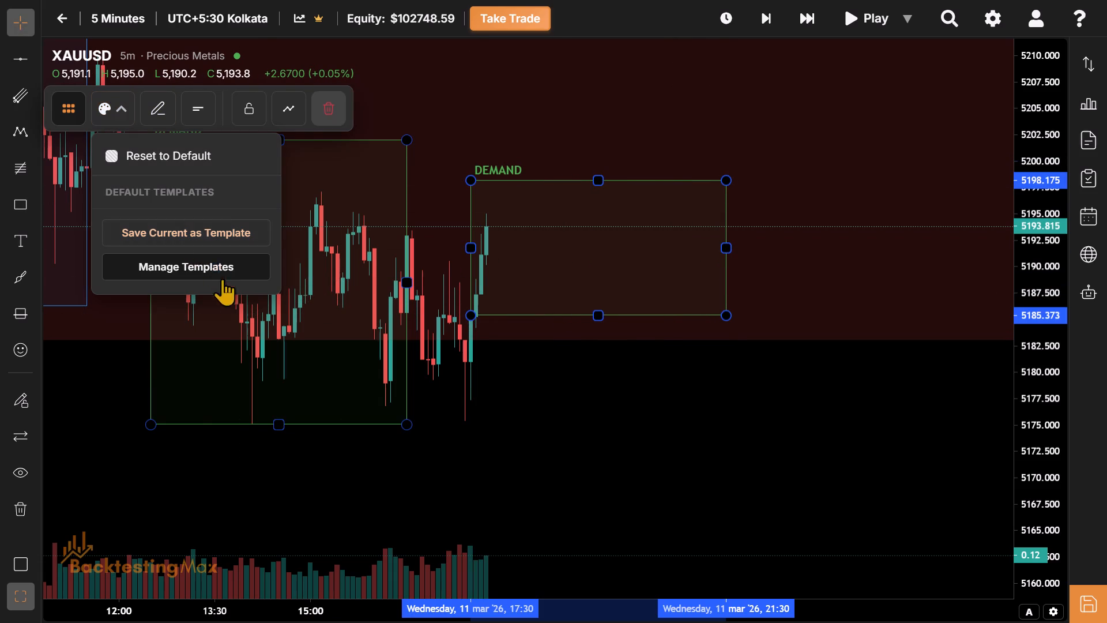
left_click(180, 473)
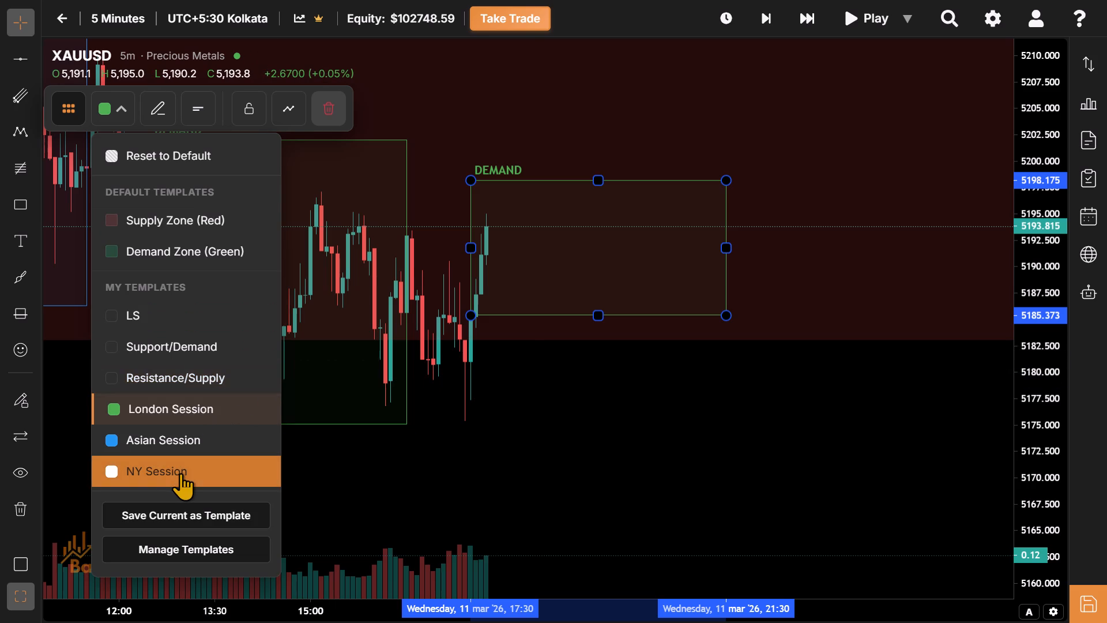
Extend the bottom edge of the NY session box down to about 5177.2.
left_click_drag(536, 410, 433, 436)
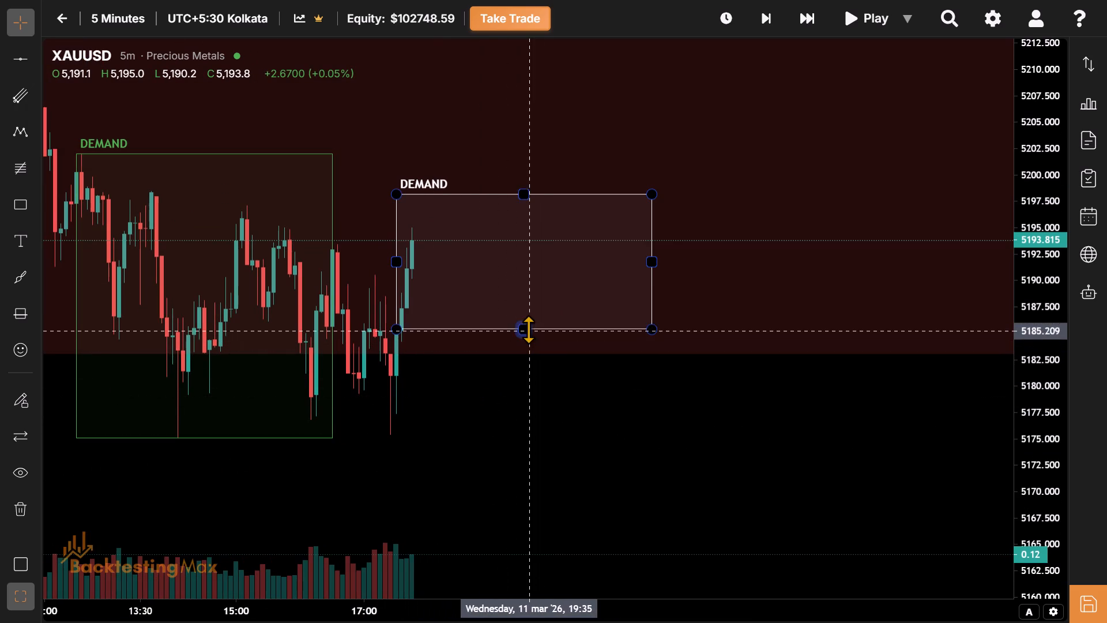
left_click_drag(524, 326, 690, 419)
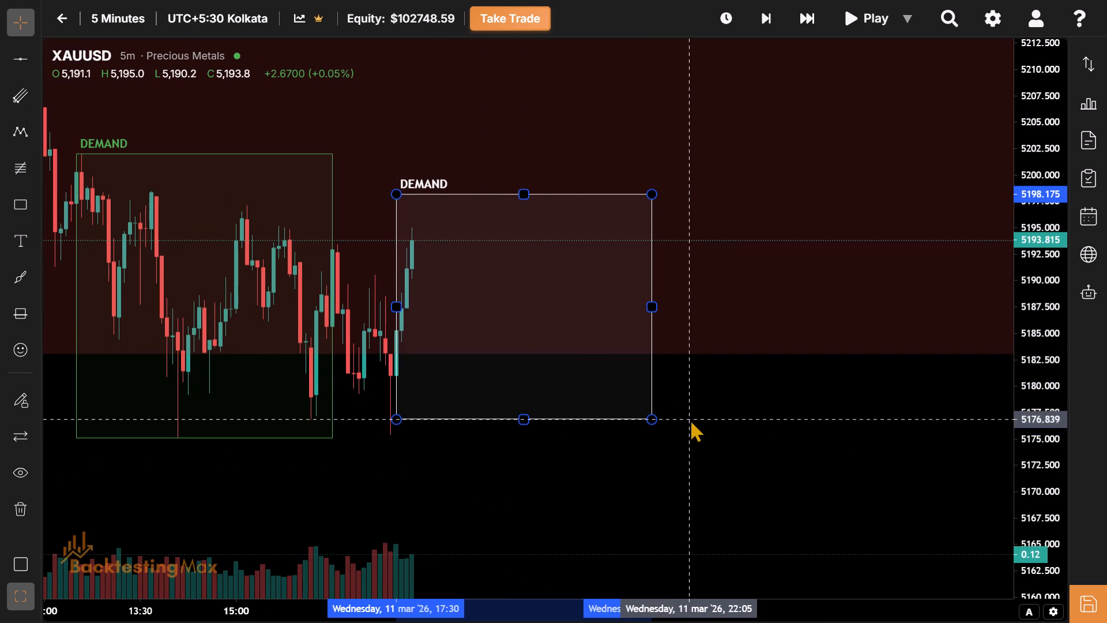
left_click_drag(690, 419, 690, 411)
left_click_drag(480, 477, 572, 517)
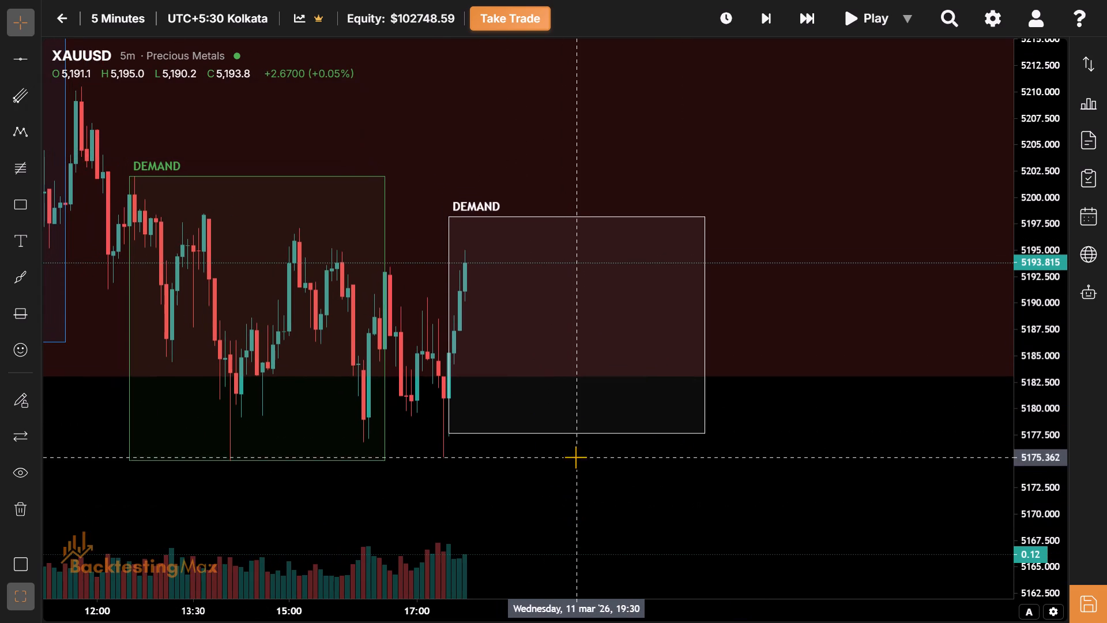
left_click(576, 437)
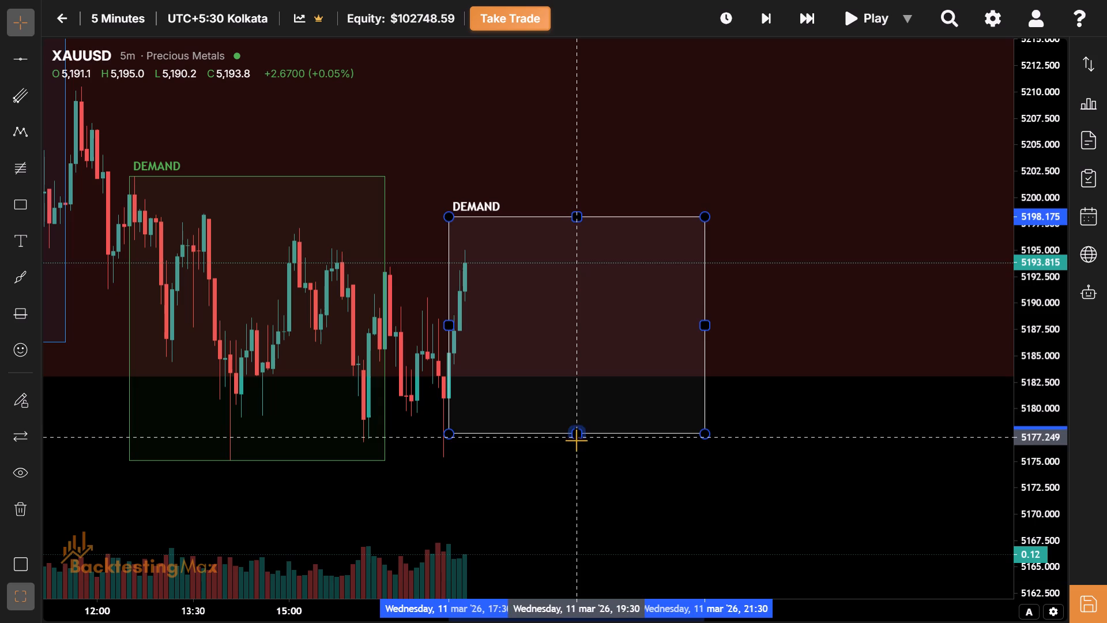
left_click_drag(526, 391, 552, 402)
left_click_drag(570, 395, 611, 406)
Advance the replay one bar at a time to 18:05 on 11 March.
left_click(762, 14)
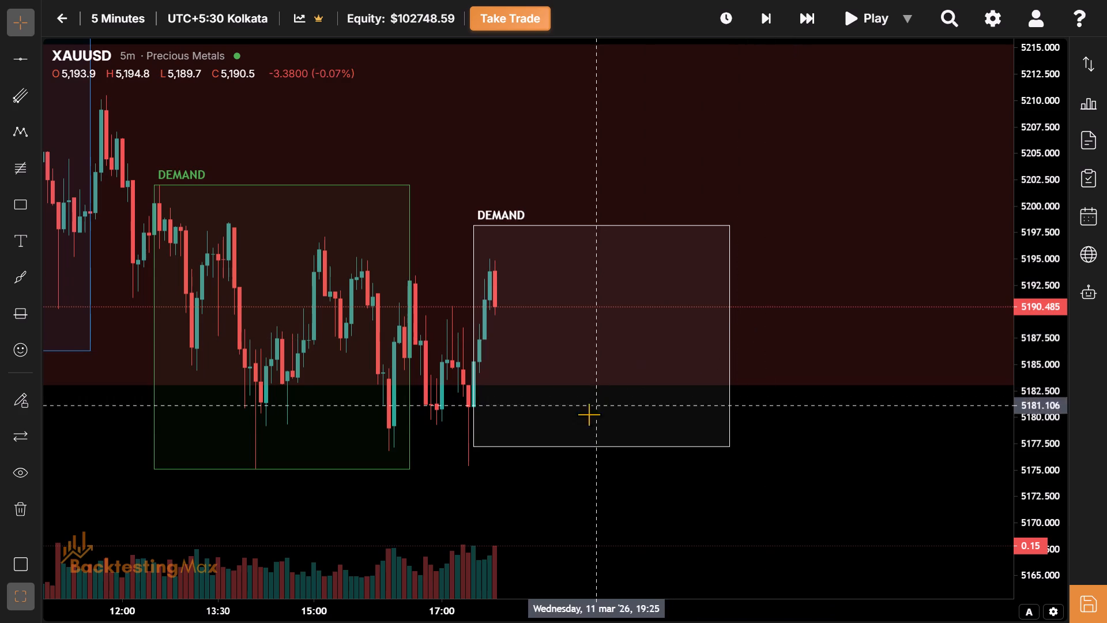
left_click_drag(577, 425, 827, 410)
left_click_drag(820, 409, 692, 404)
left_click_drag(692, 404, 649, 378)
left_click_drag(710, 394, 693, 392)
left_click_drag(669, 538, 558, 513)
left_click(764, 17)
left_click(764, 17)
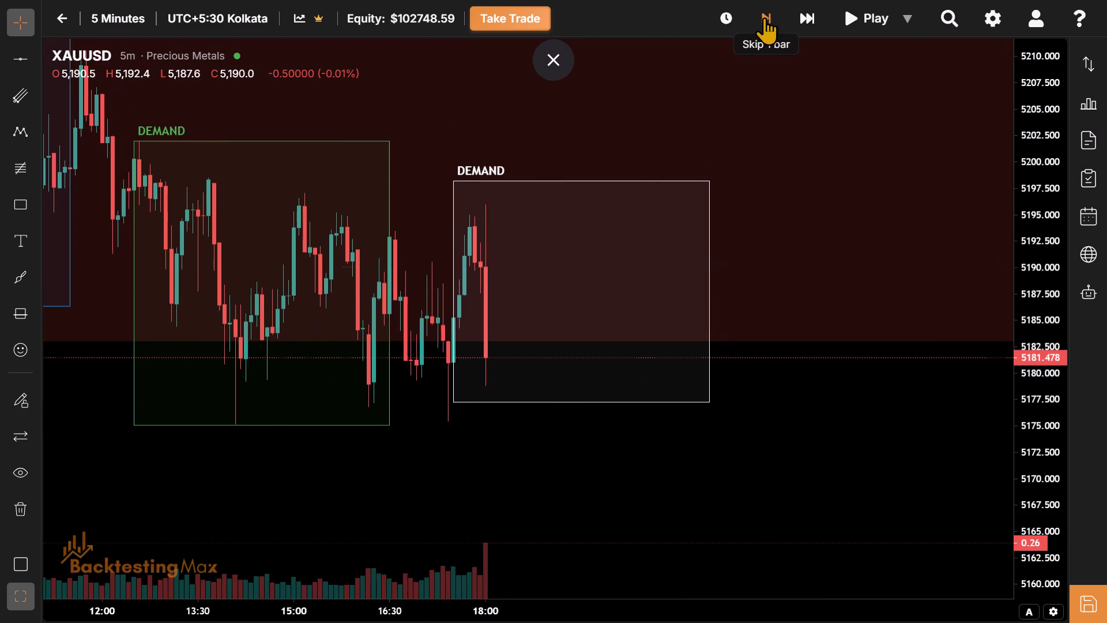
left_click(764, 17)
Lower the top edge of the NY session box to the session high at about 5195.9.
left_click_drag(423, 446, 498, 462)
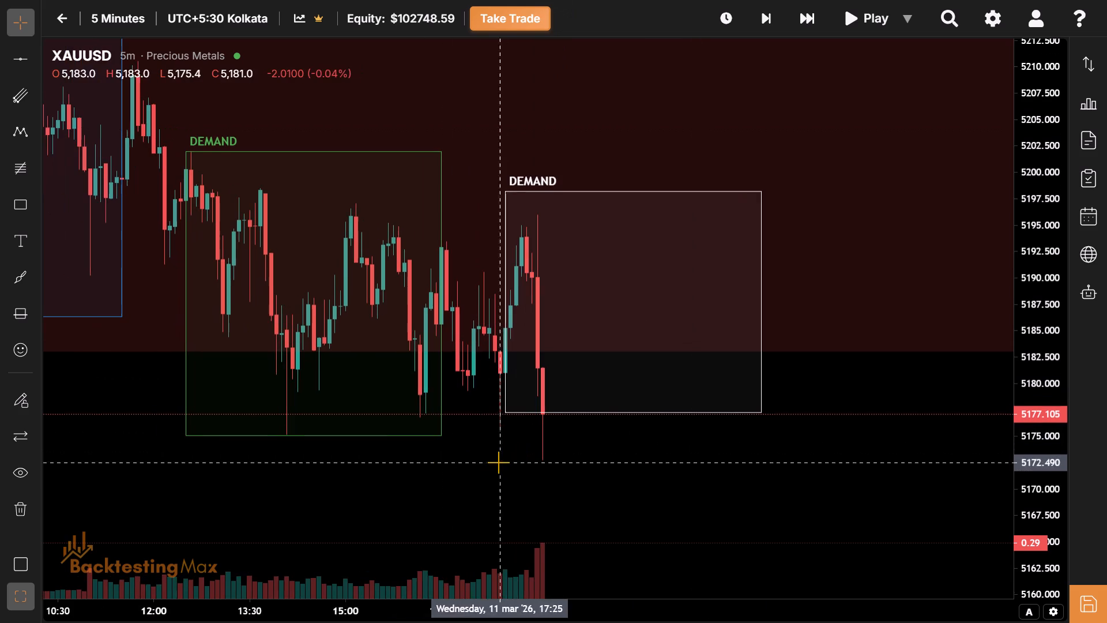
left_click_drag(395, 495, 367, 495)
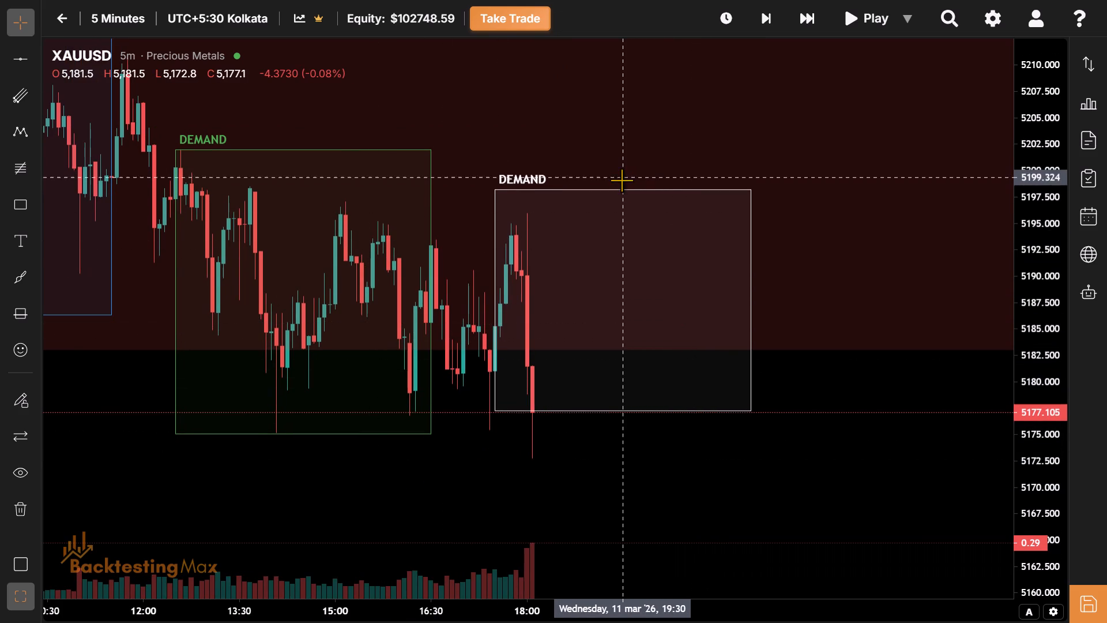
left_click_drag(623, 190, 624, 214)
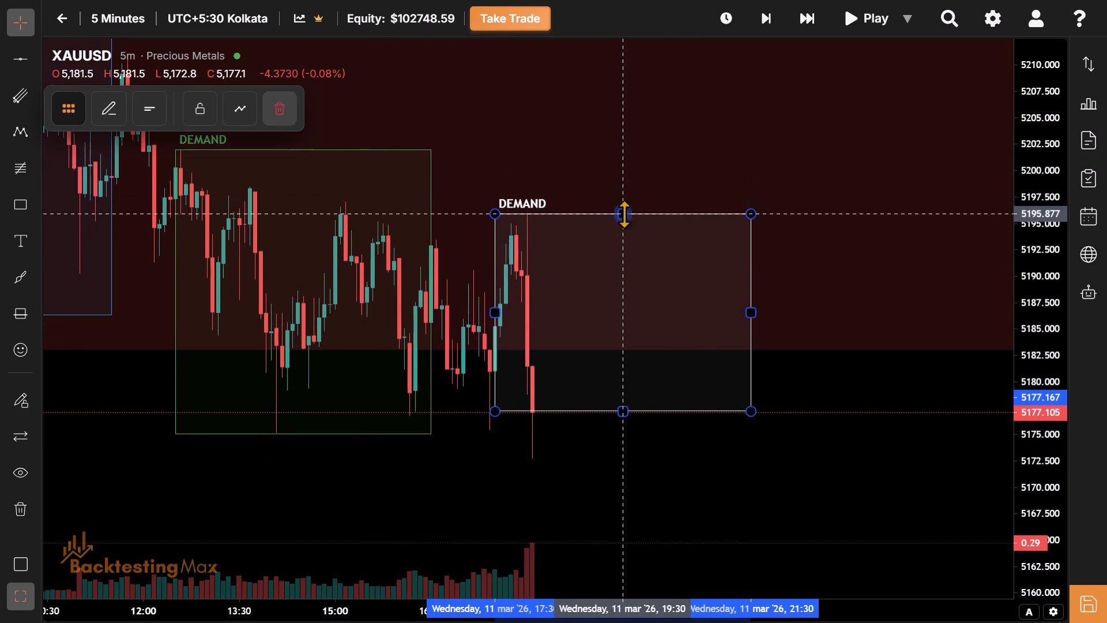
Examine price across the 11 March Asian, London and NY session boxes relative to the red zone.
left_click_drag(557, 284, 837, 365)
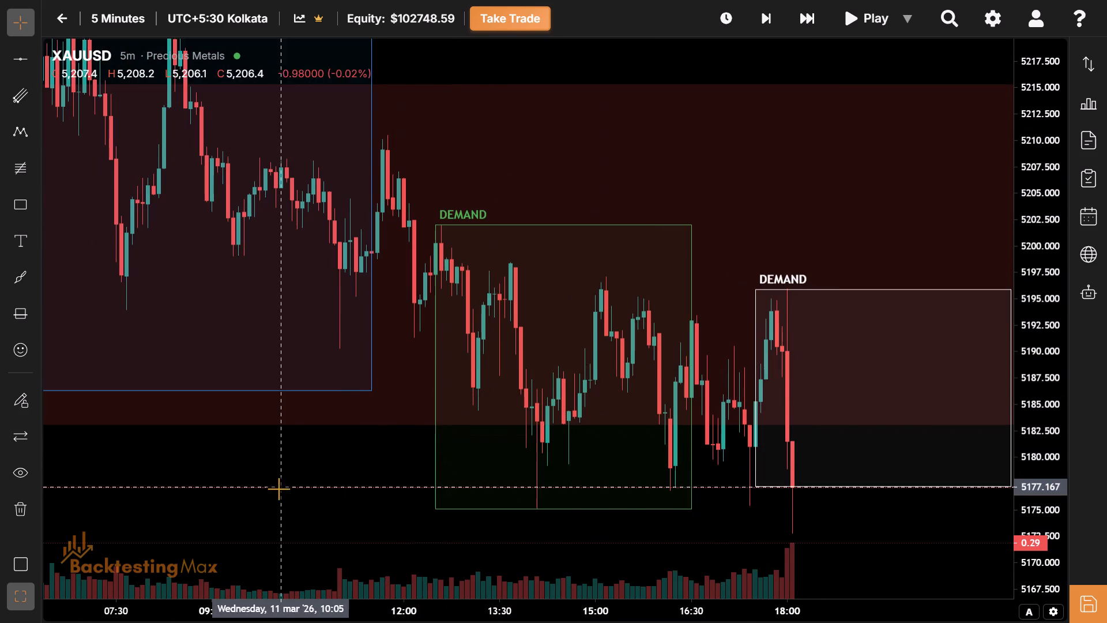
left_click_drag(278, 489, 369, 539)
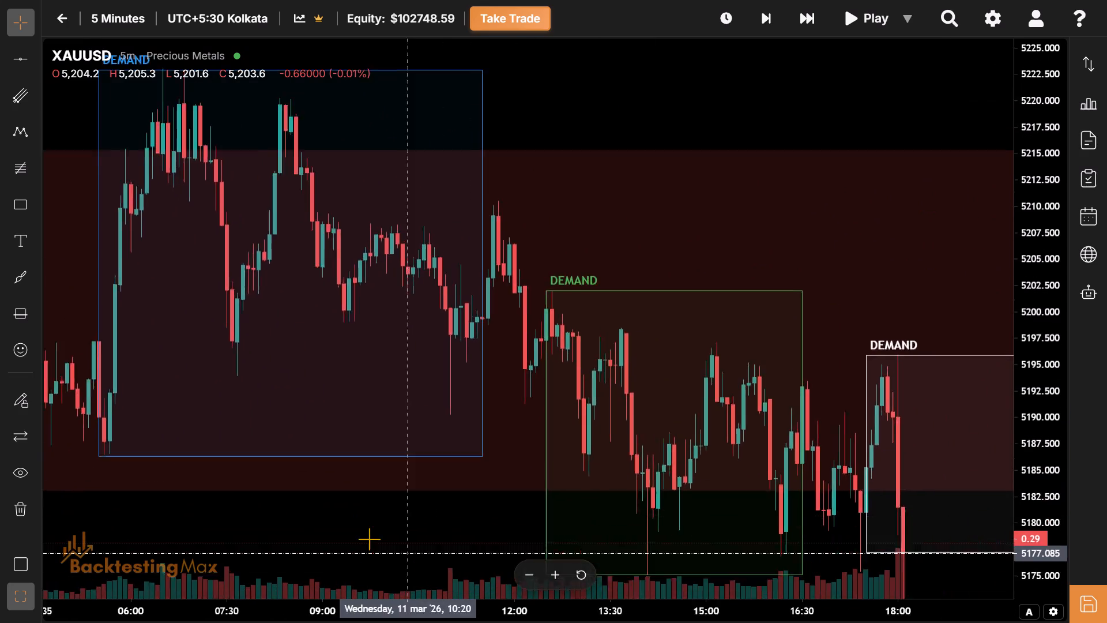
left_click_drag(369, 539, 217, 497)
left_click_drag(826, 551, 918, 599)
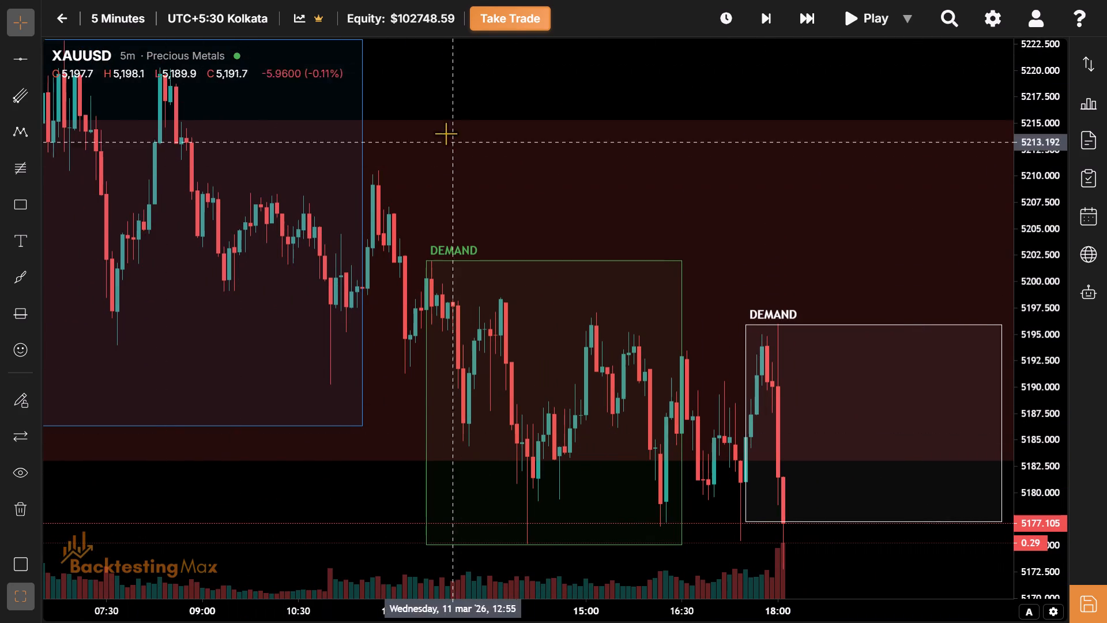
left_click_drag(415, 89, 509, 170)
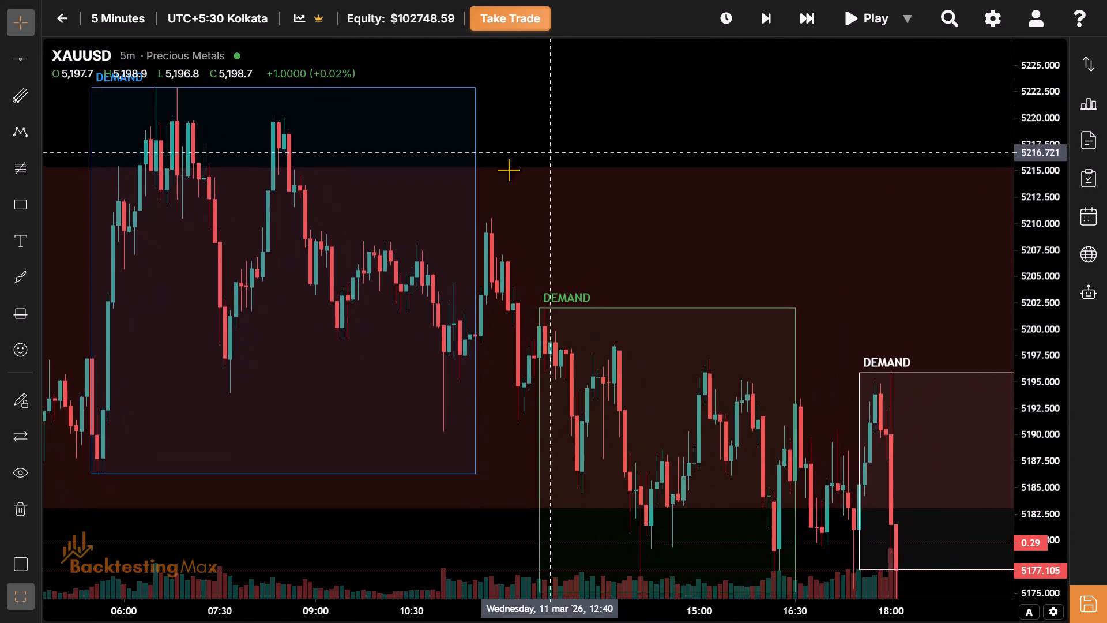
left_click_drag(509, 170, 452, 185)
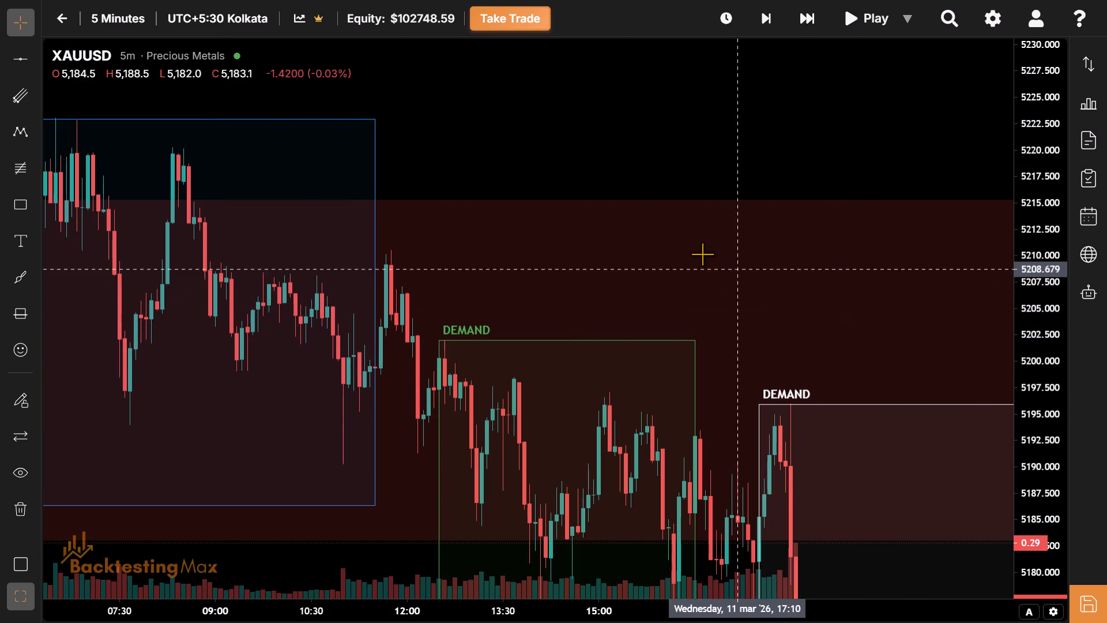
left_click_drag(825, 292, 596, 162)
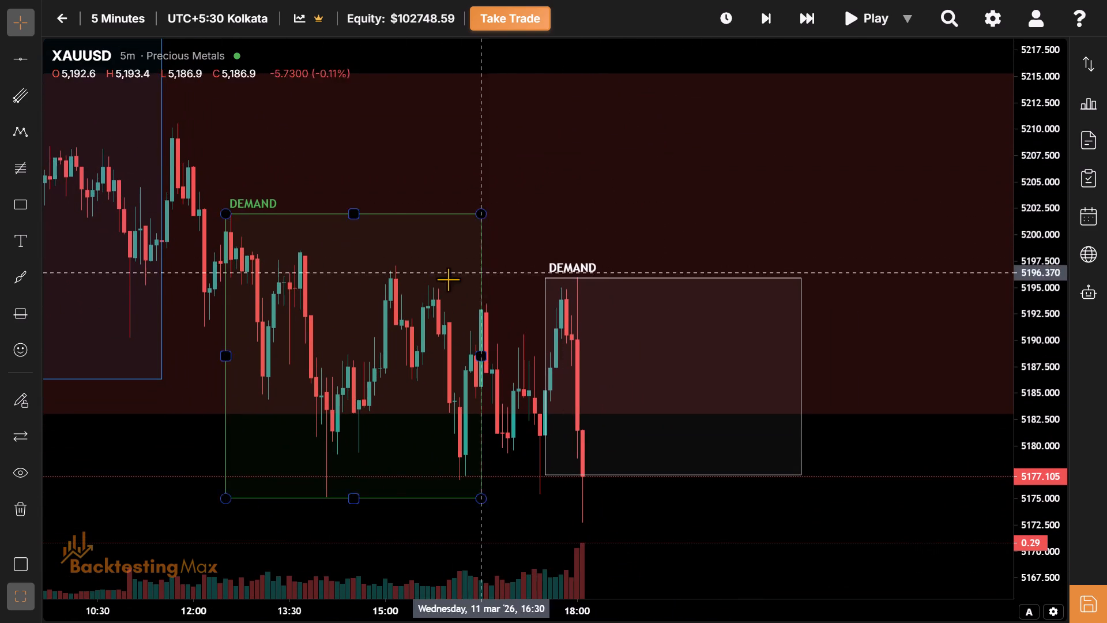
left_click_drag(776, 502, 721, 457)
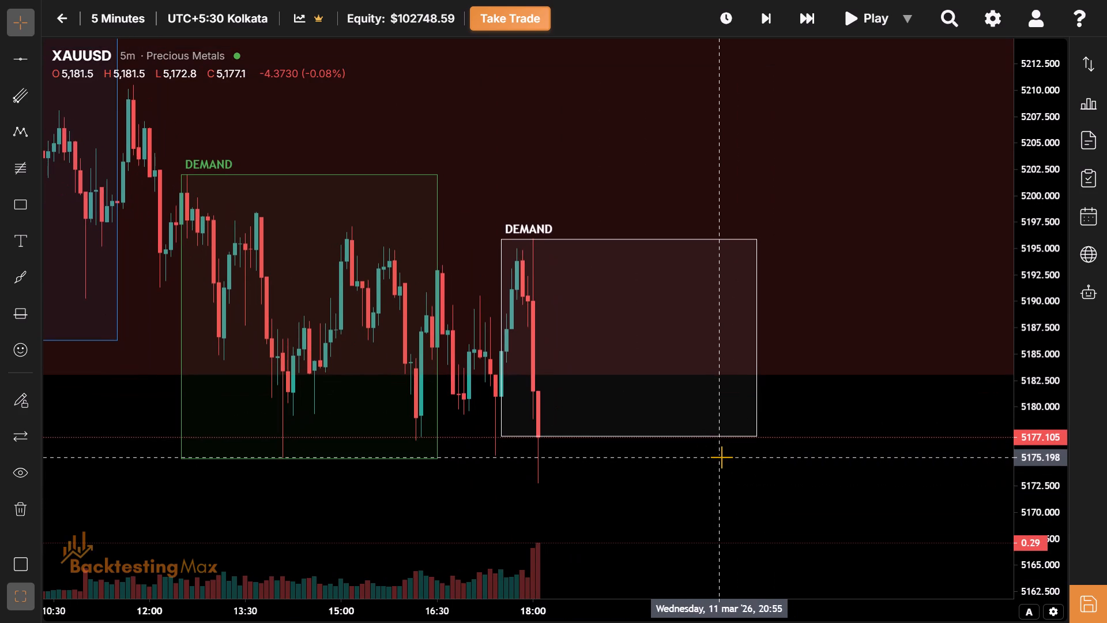
left_click_drag(627, 496, 510, 446)
left_click_drag(600, 457, 594, 459)
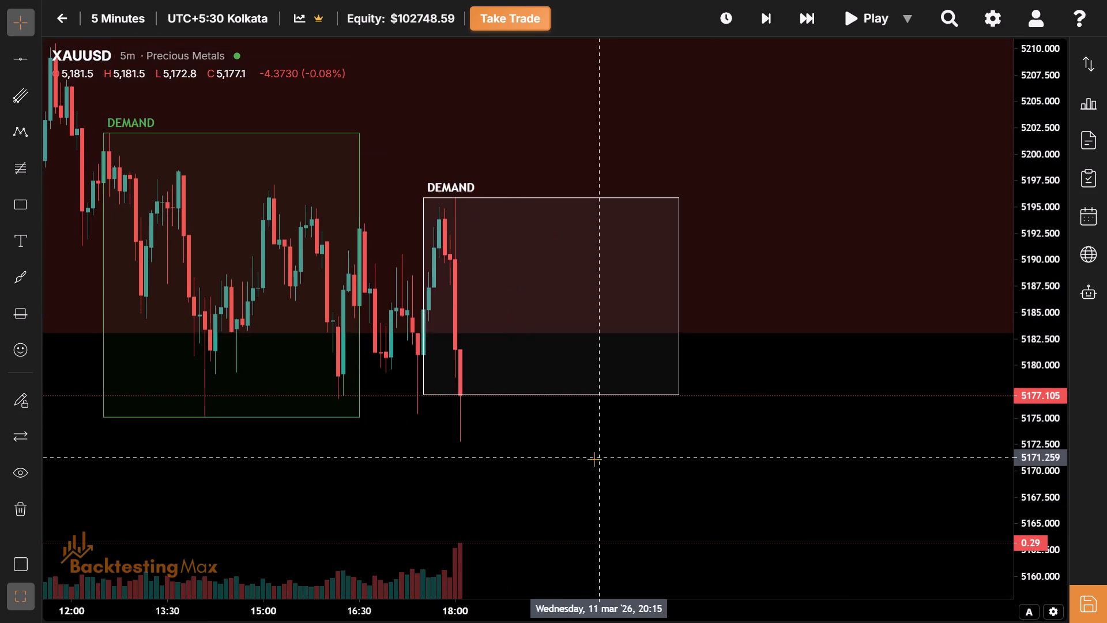
left_click_drag(594, 459, 478, 474)
Advance the replay to 18:15 and extend the NY session box's bottom edge to the new low at about 5167.6.
left_click(752, 21)
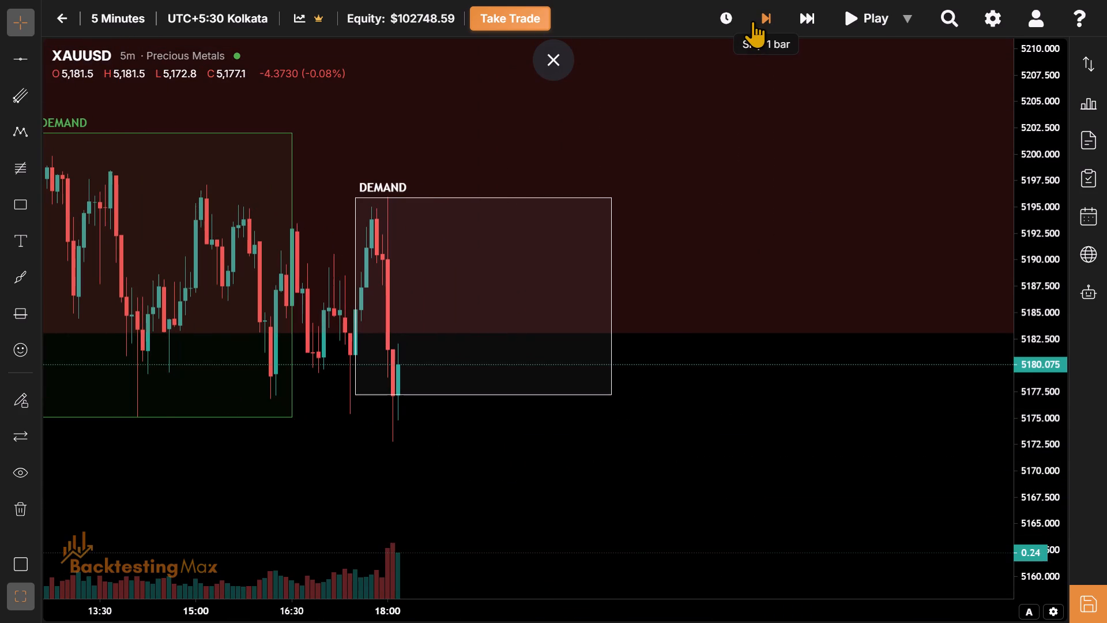
left_click(752, 21)
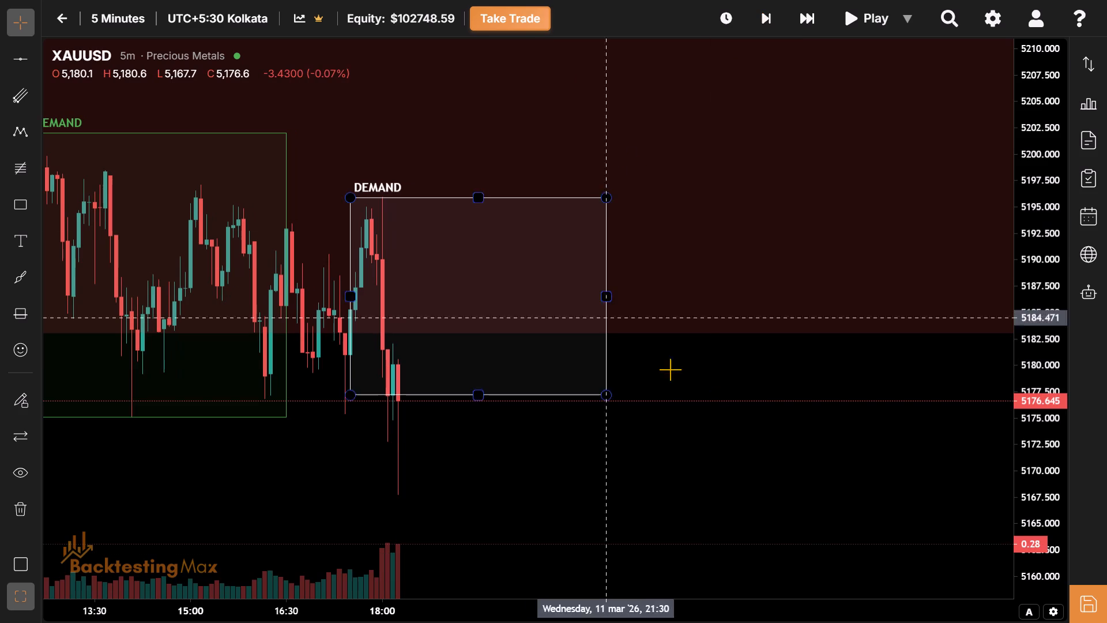
left_click_drag(483, 442, 480, 354)
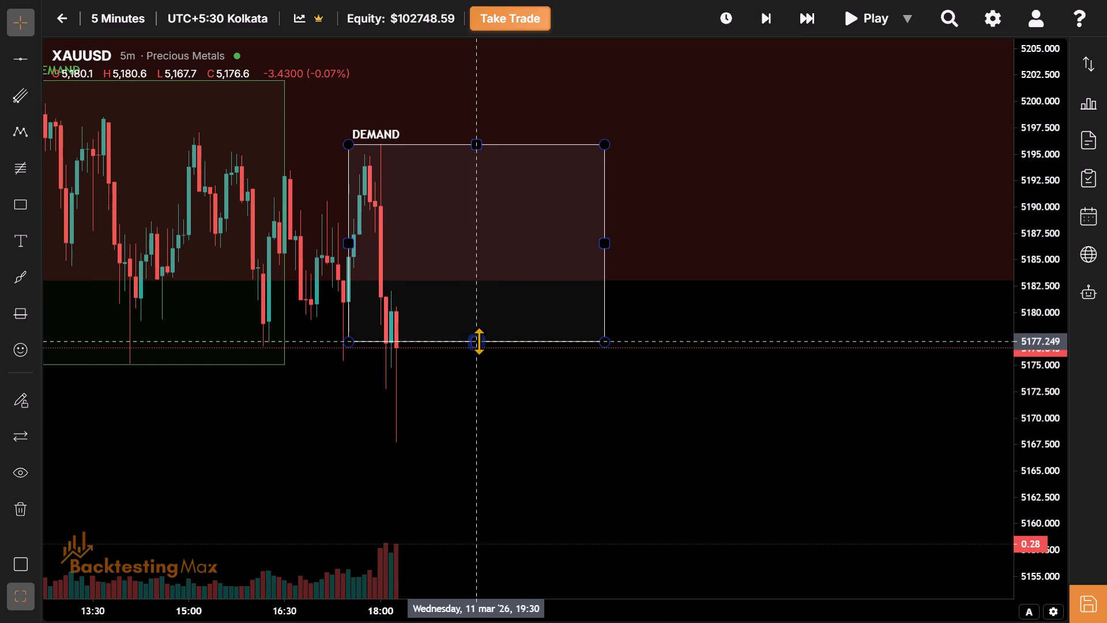
left_click_drag(479, 341, 695, 442)
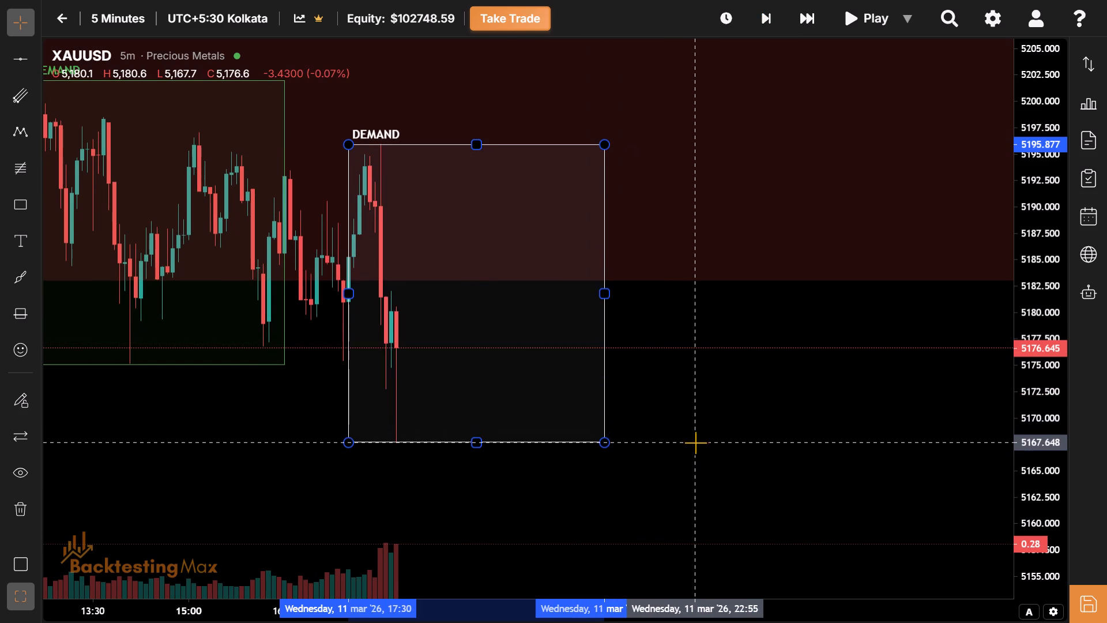
left_click_drag(504, 394, 544, 437)
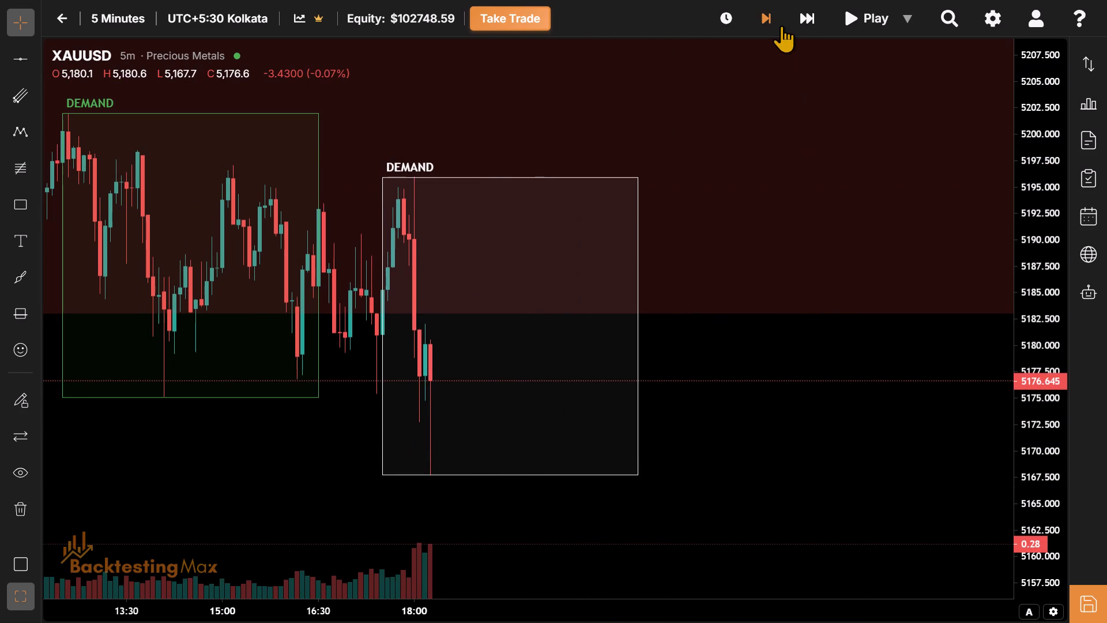
Advance the replay to 18:30 and extend the NY session box's bottom edge to the new low at about 5162.
left_click(765, 21)
left_click(765, 21)
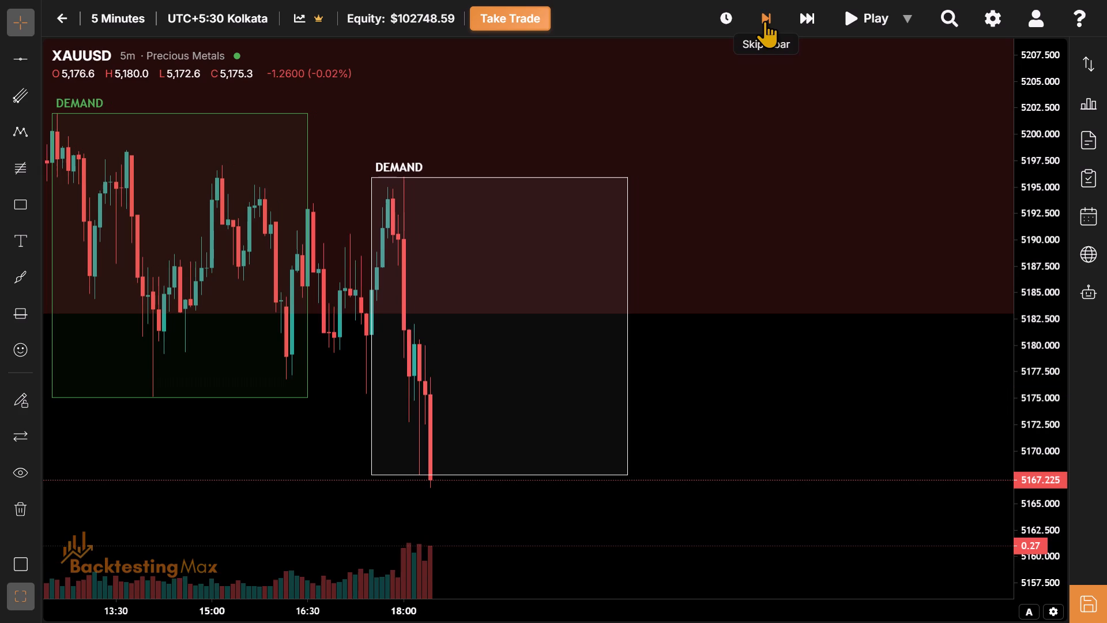
left_click(765, 21)
left_click_drag(778, 444, 878, 299)
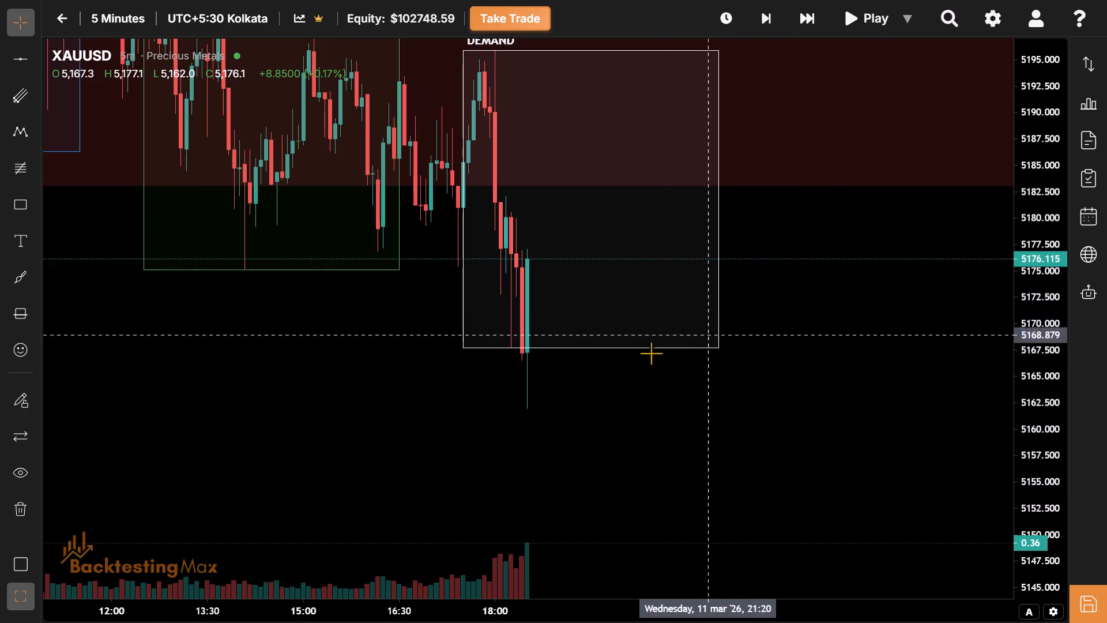
left_click_drag(590, 344, 637, 404)
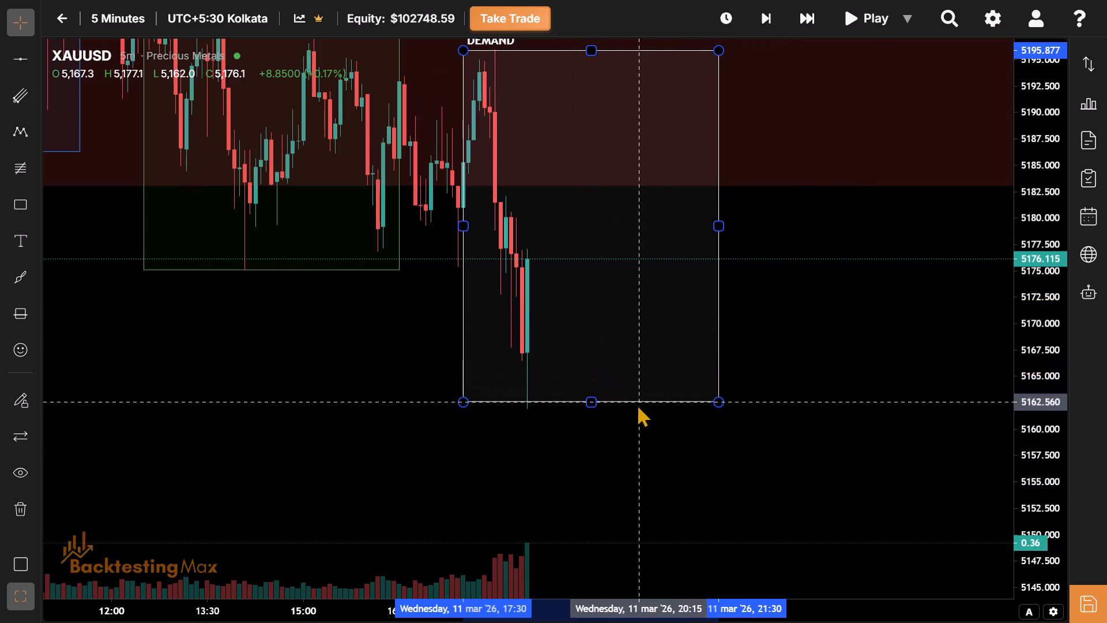
left_click_drag(637, 404, 637, 409)
left_click_drag(579, 324, 550, 399)
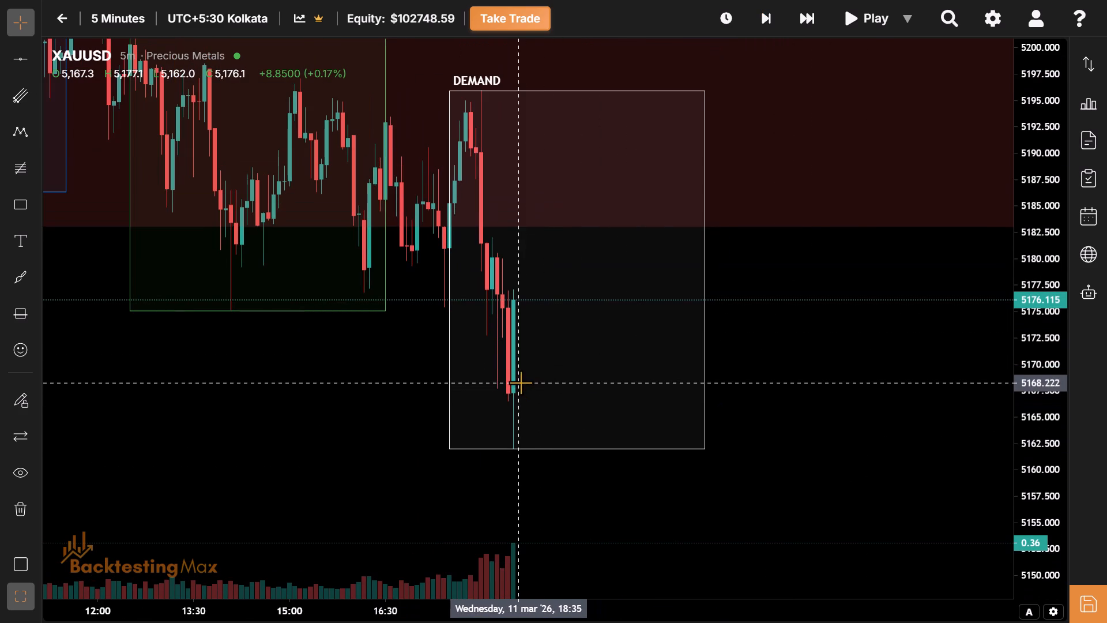
Advance the replay one bar at a time to 18:45 on 11 March.
left_click_drag(516, 382, 422, 464)
left_click_drag(422, 464, 384, 398)
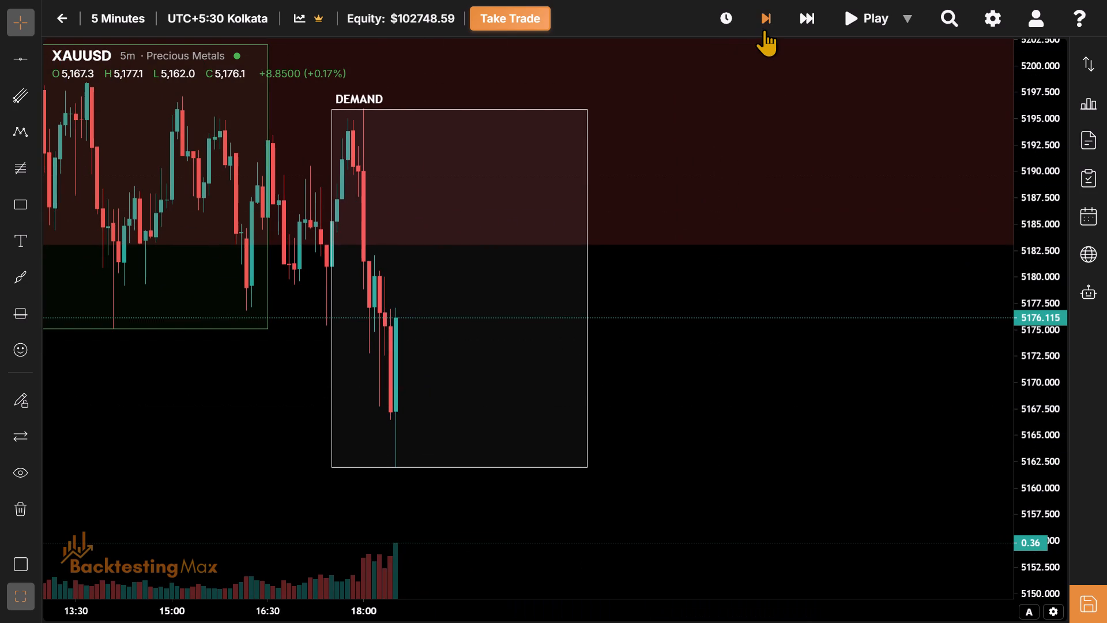
left_click(764, 23)
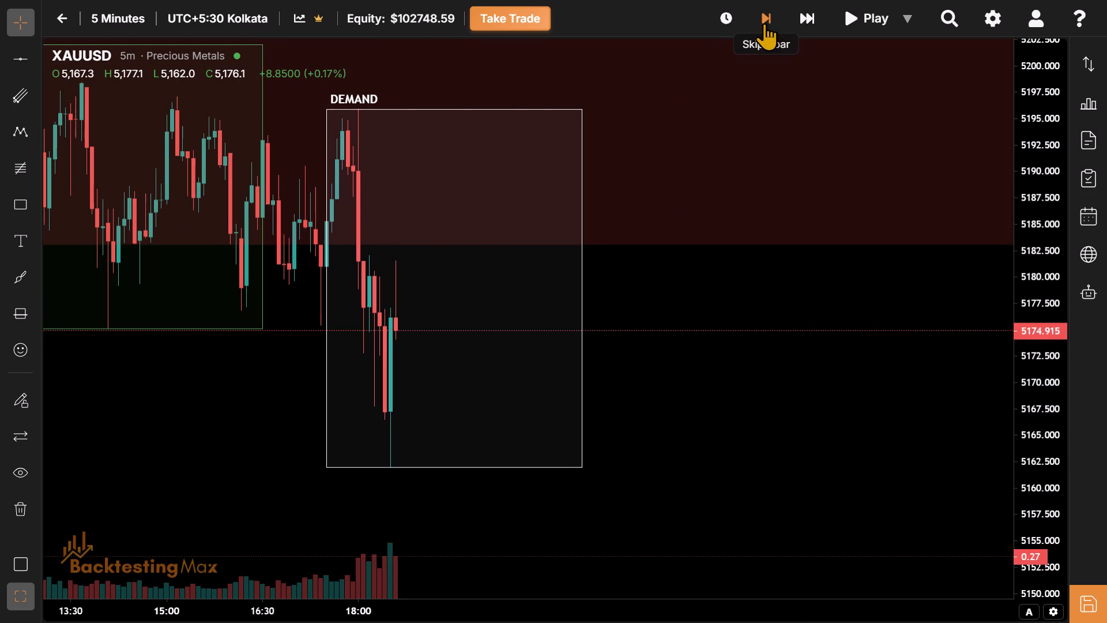
left_click(764, 23)
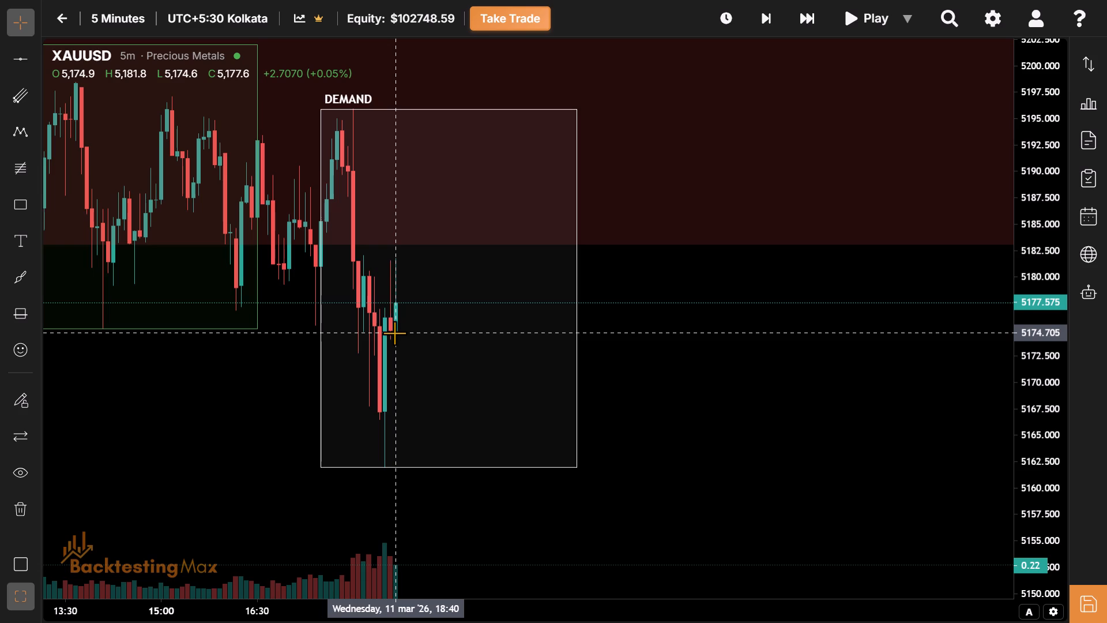
left_click(765, 25)
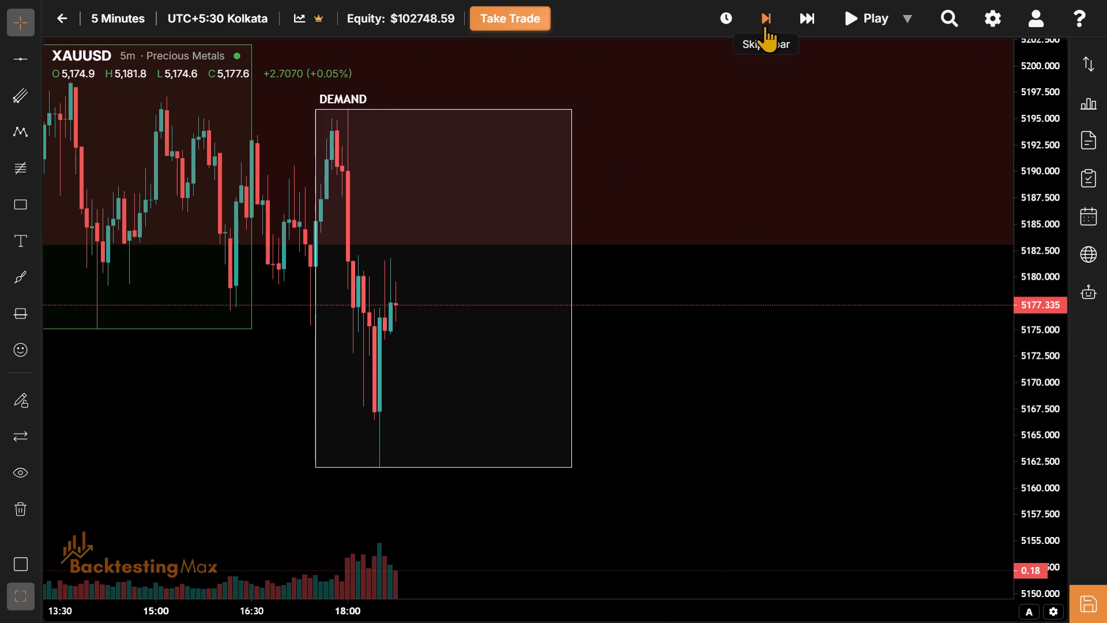
Advance the replay one bar to 18:50 on 11 March.
left_click(765, 25)
left_click_drag(662, 374, 682, 439)
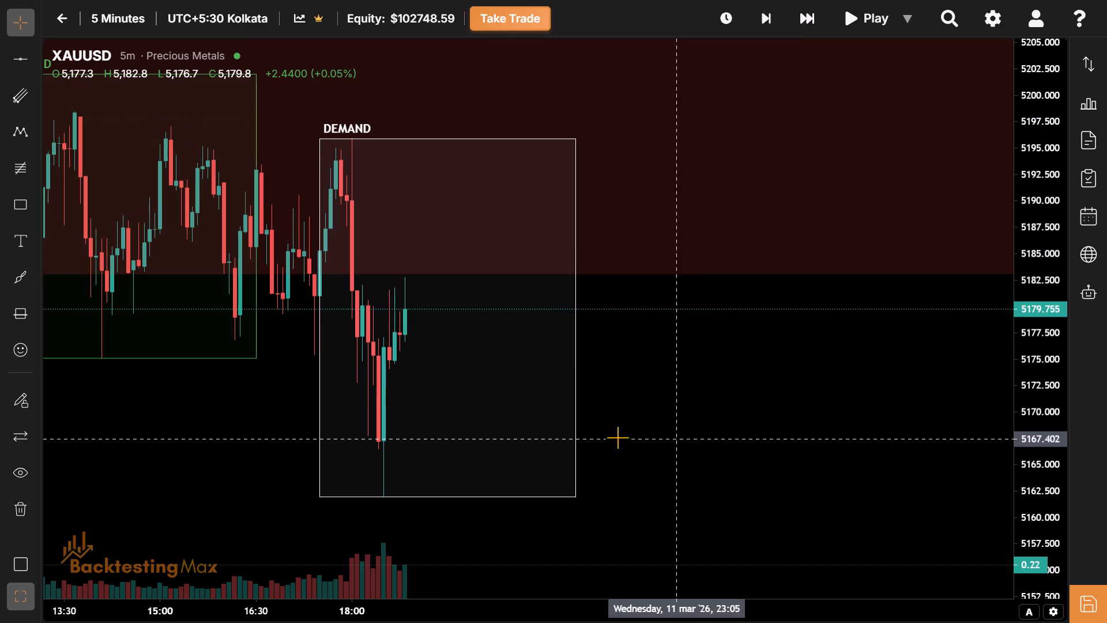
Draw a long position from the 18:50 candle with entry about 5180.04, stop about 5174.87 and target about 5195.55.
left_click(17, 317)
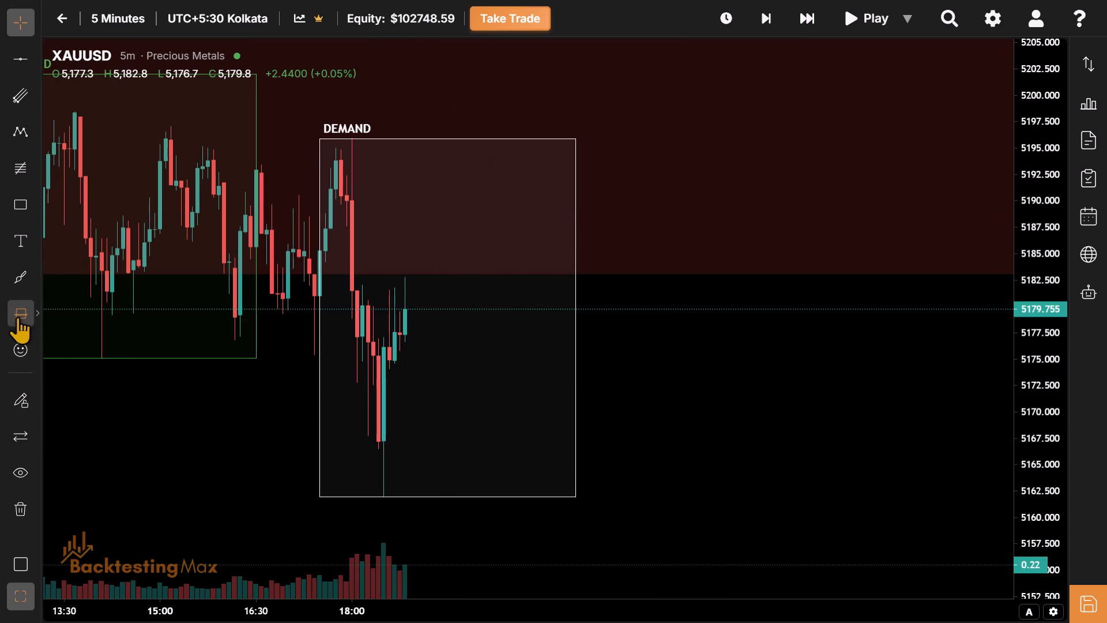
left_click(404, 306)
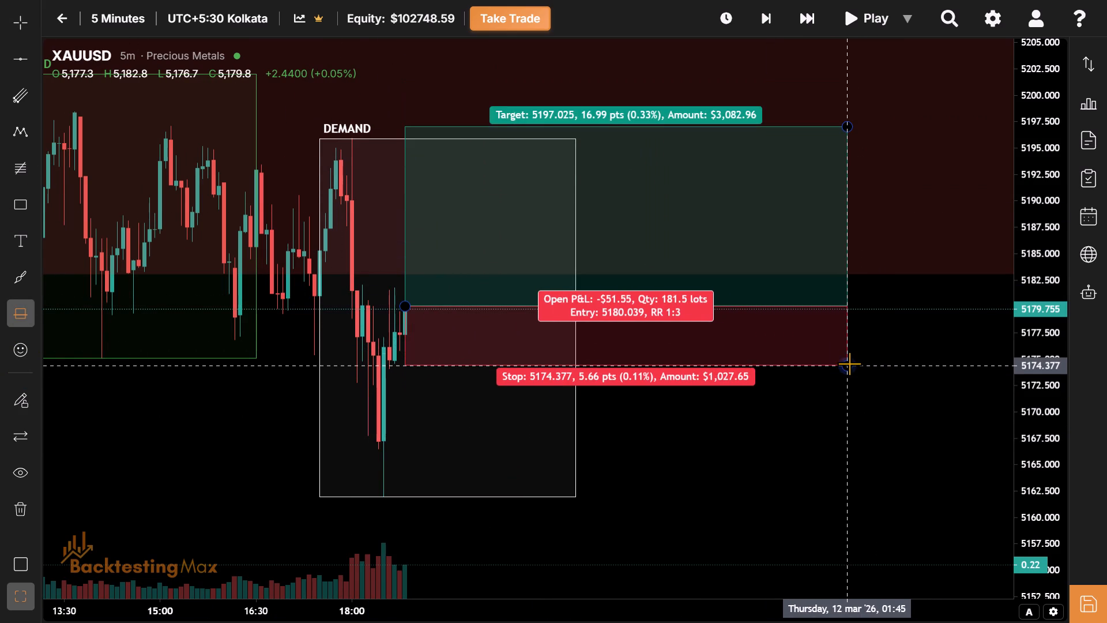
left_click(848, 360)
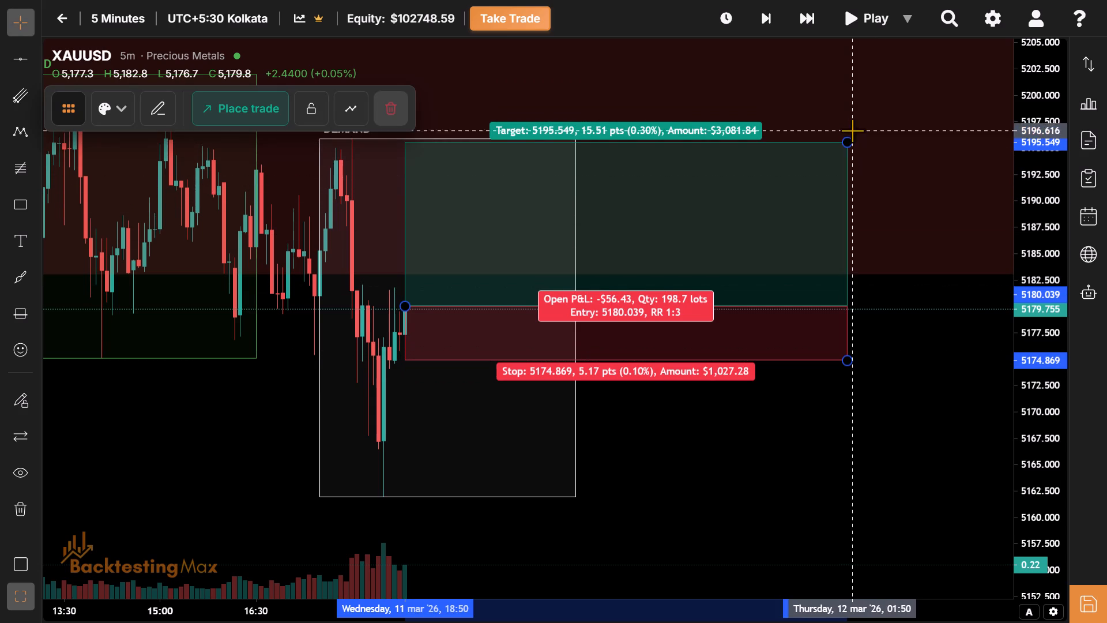
Advance the replay two bars to 19:00 on 11 March.
left_click(765, 21)
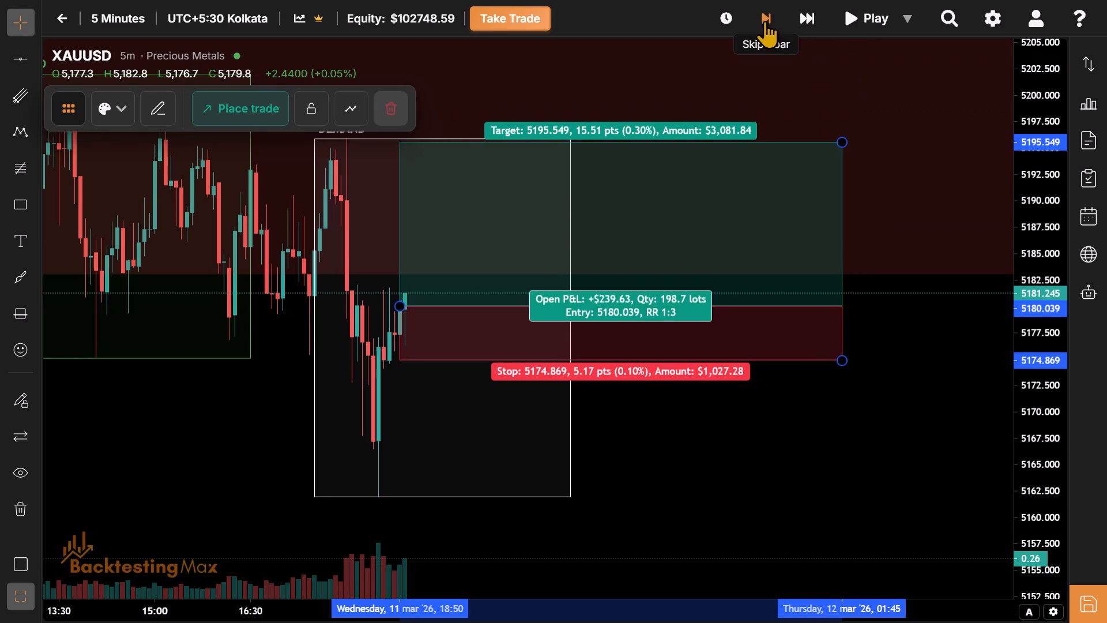
left_click(765, 21)
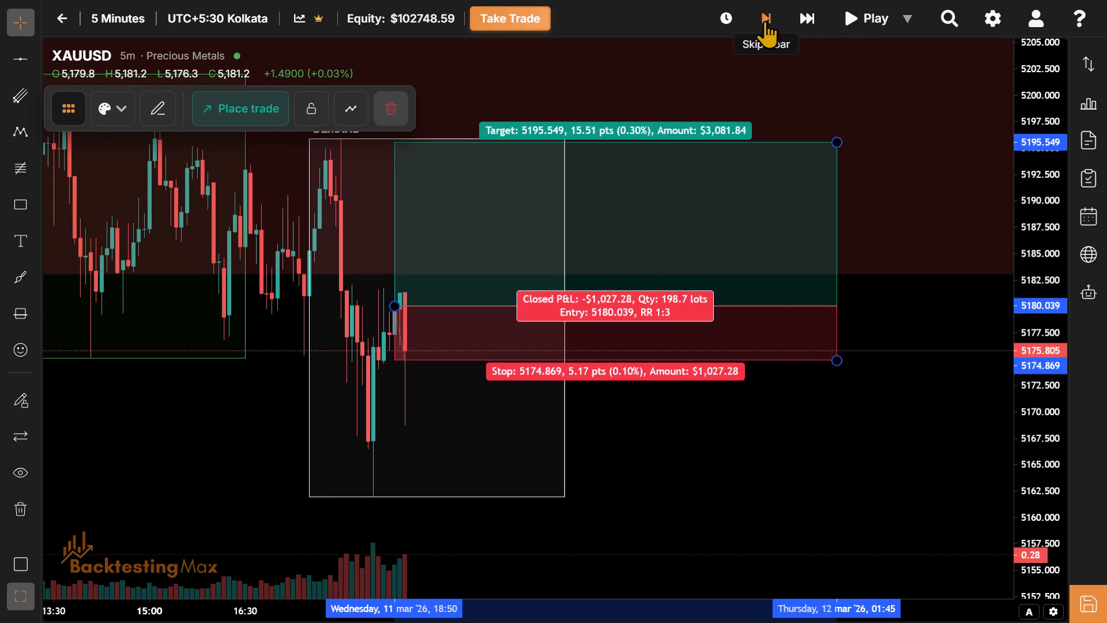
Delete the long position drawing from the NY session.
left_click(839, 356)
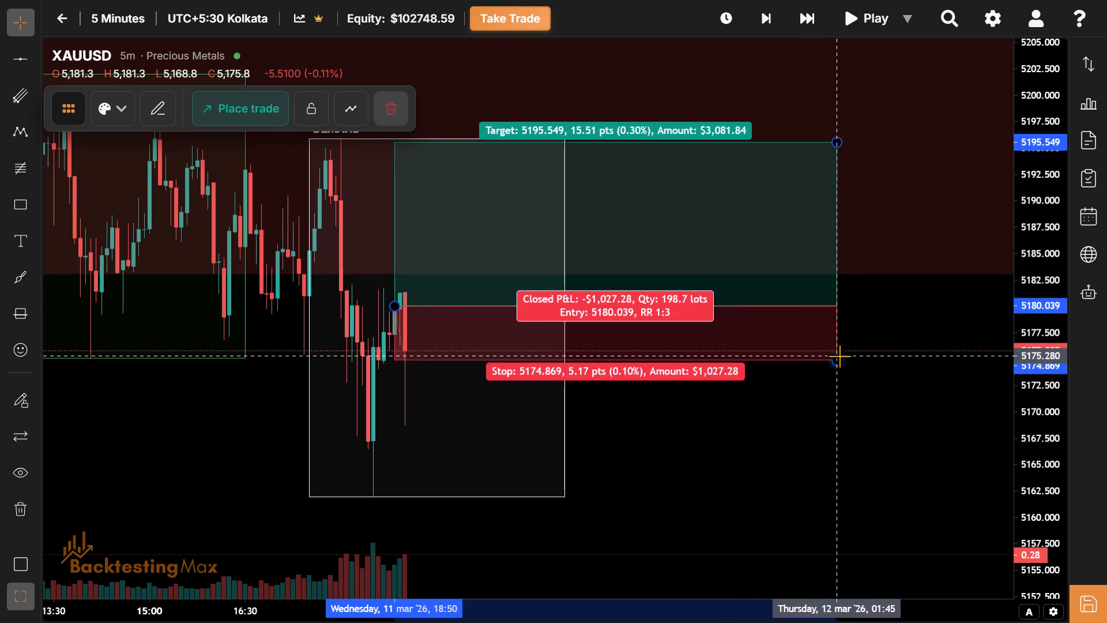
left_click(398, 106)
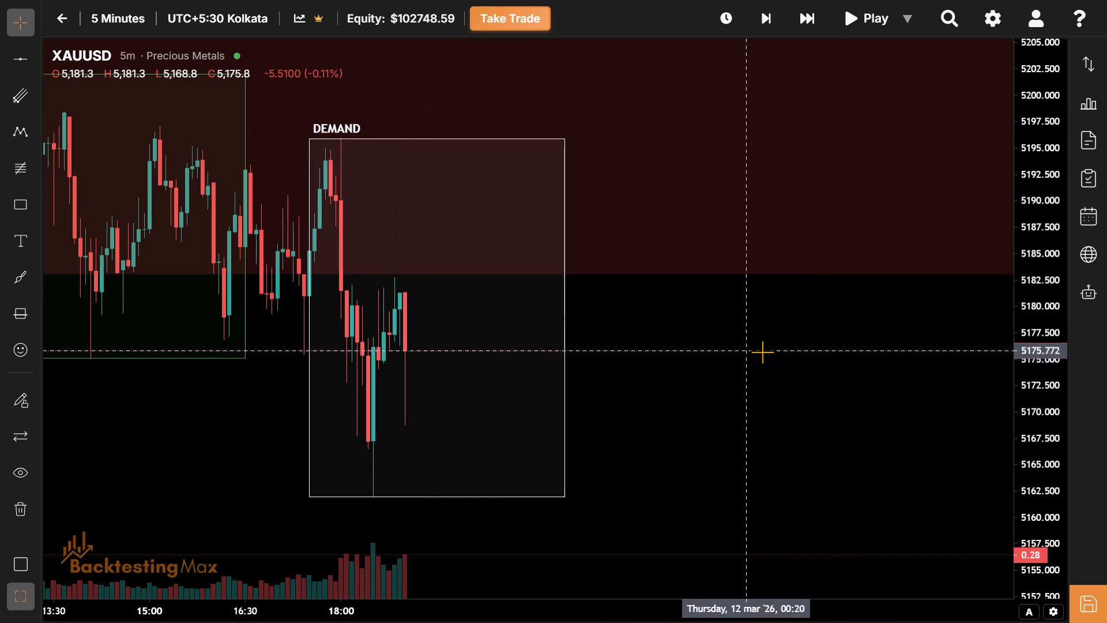
Advance the replay to 19:15 and extend the NY session box's bottom edge to the new low at about 5158.
left_click_drag(762, 352, 781, 368)
left_click(769, 8)
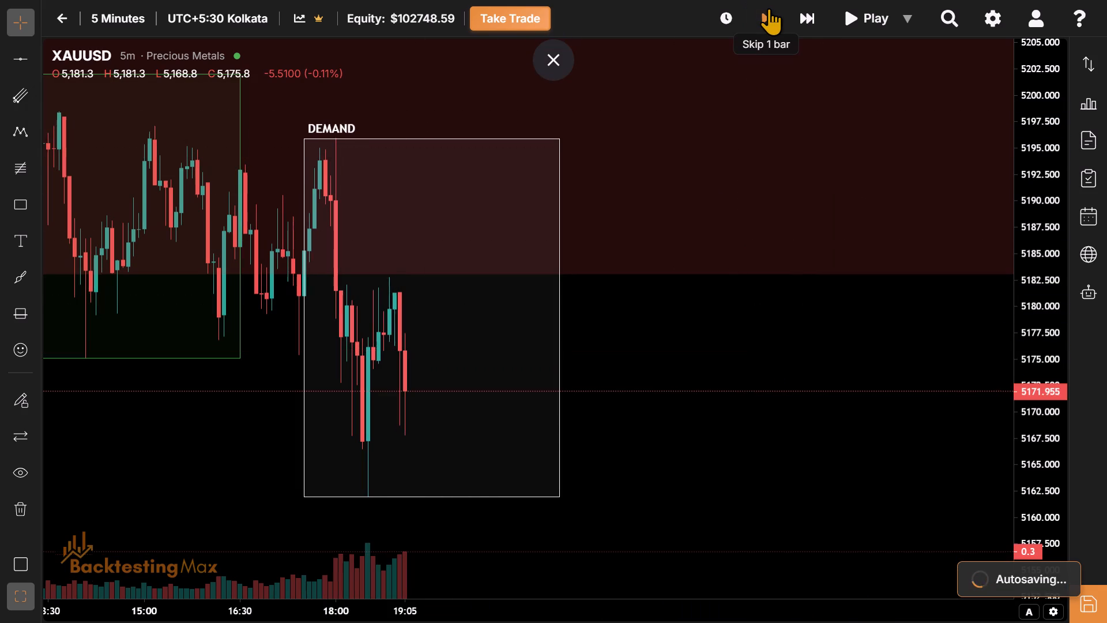
left_click(769, 8)
left_click(769, 8)
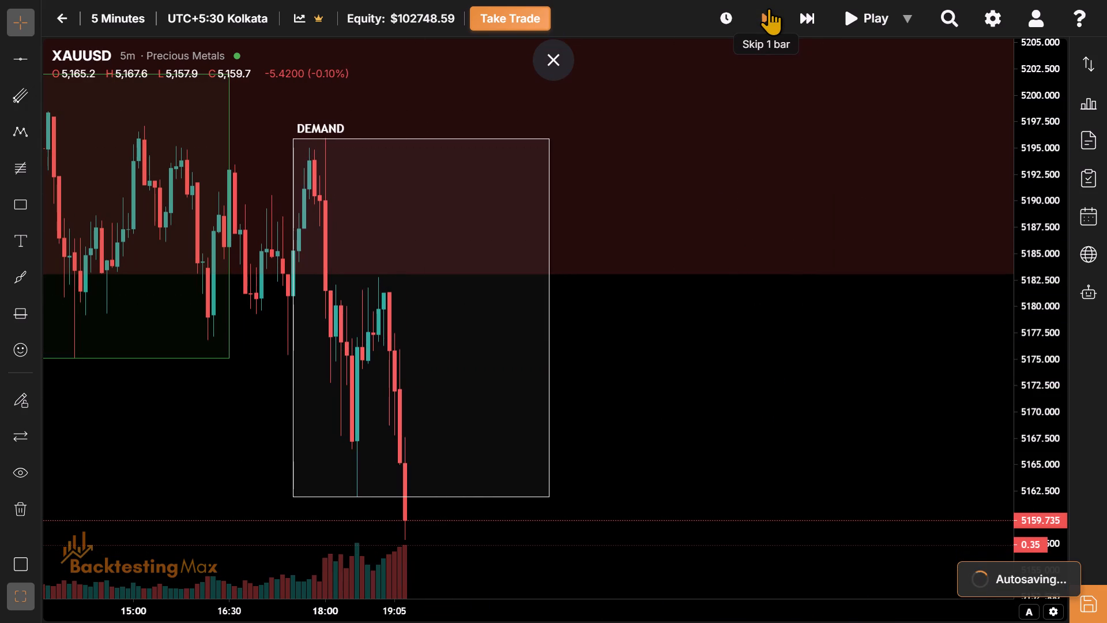
left_click_drag(710, 386, 820, 212)
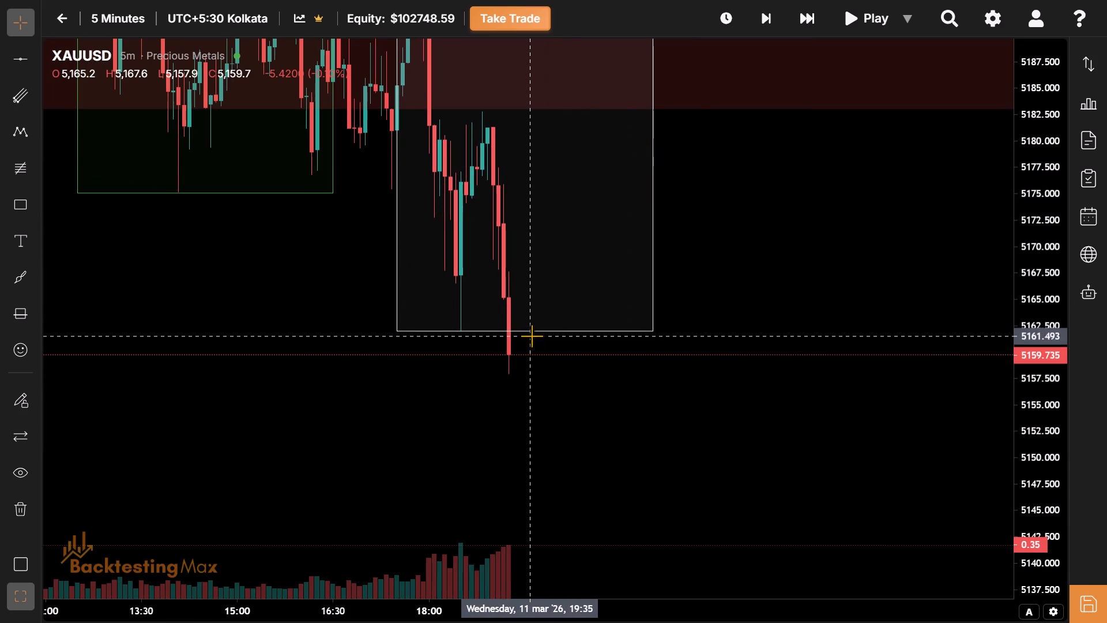
left_click_drag(529, 332, 686, 373)
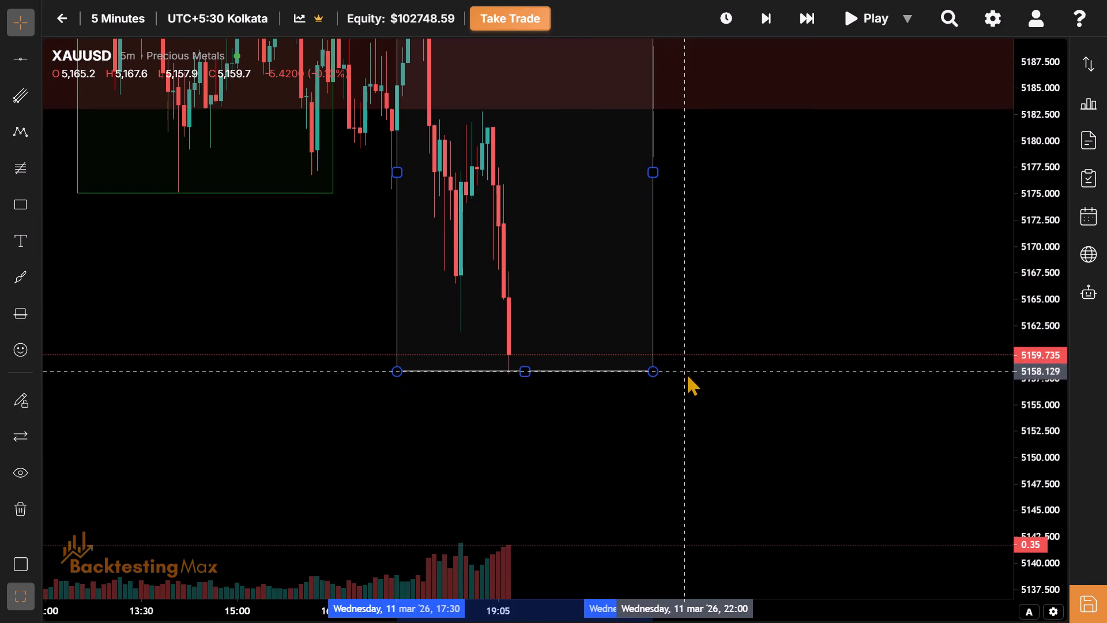
left_click_drag(686, 373, 686, 373)
Examine price around the extended NY session box and its new low relative to the red zone.
left_click_drag(704, 242, 702, 352)
left_click_drag(716, 297, 717, 305)
left_click_drag(717, 305, 742, 451)
left_click_drag(754, 405, 692, 348)
left_click_drag(692, 348, 689, 356)
left_click_drag(689, 356, 686, 302)
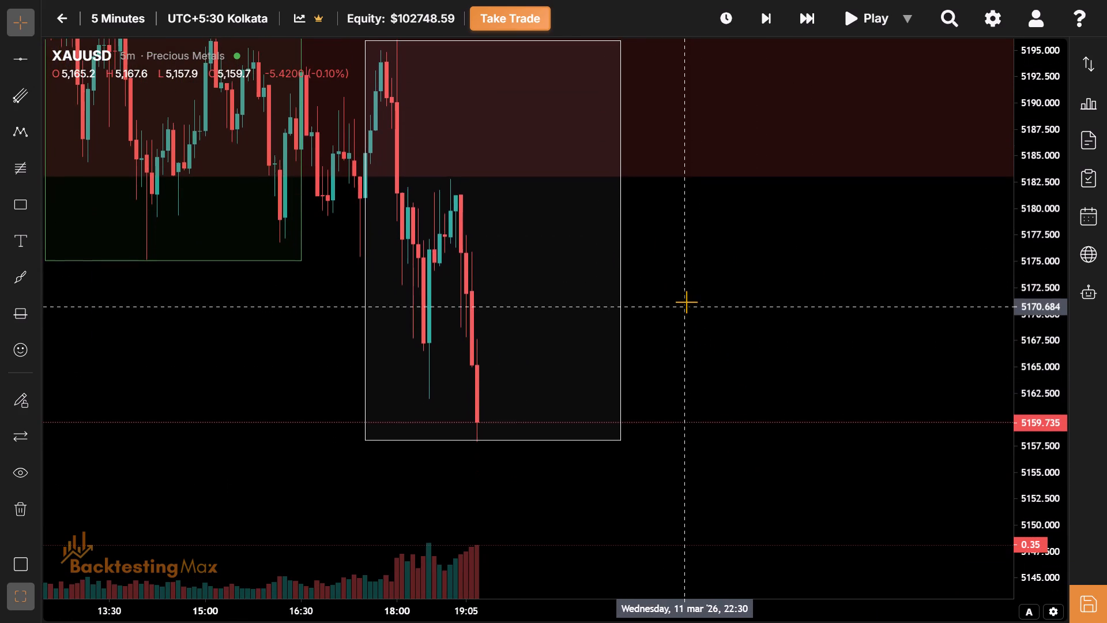
left_click_drag(686, 302, 684, 326)
left_click_drag(659, 431, 656, 321)
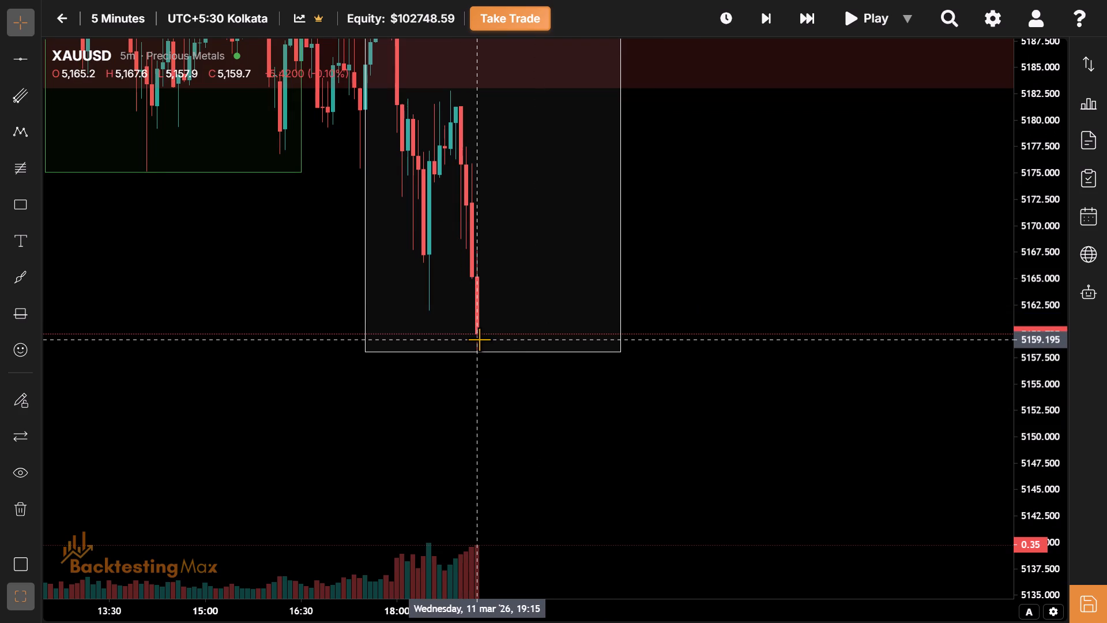
left_click_drag(479, 339, 473, 412)
left_click_drag(538, 258, 533, 305)
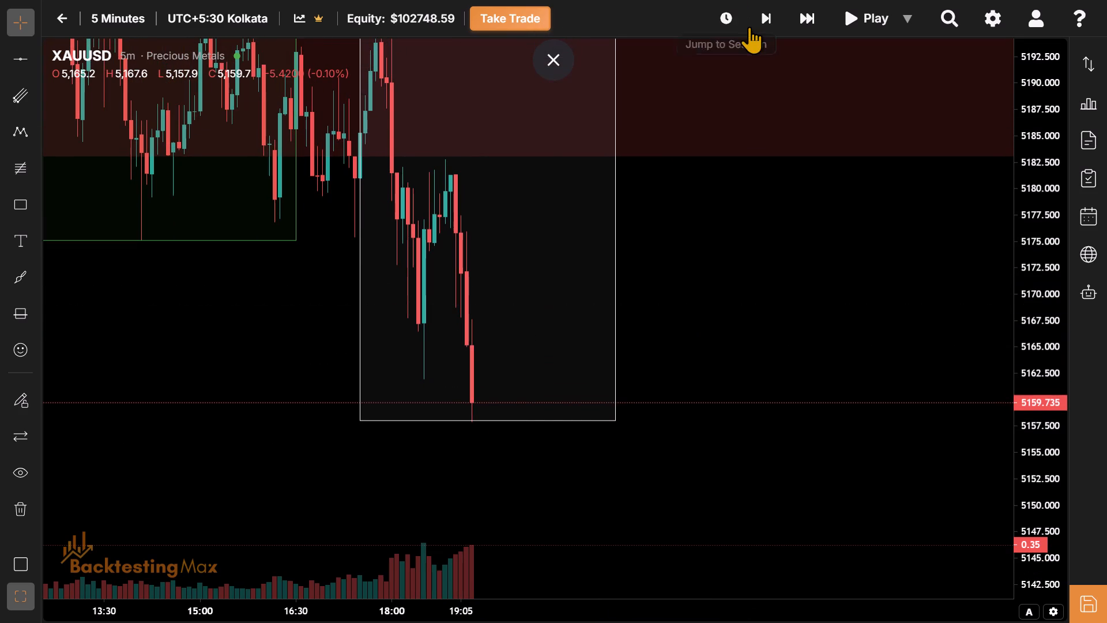
Advance the replay to 19:20 and extend the NY session box's bottom edge to the new low at about 5149.
left_click(759, 20)
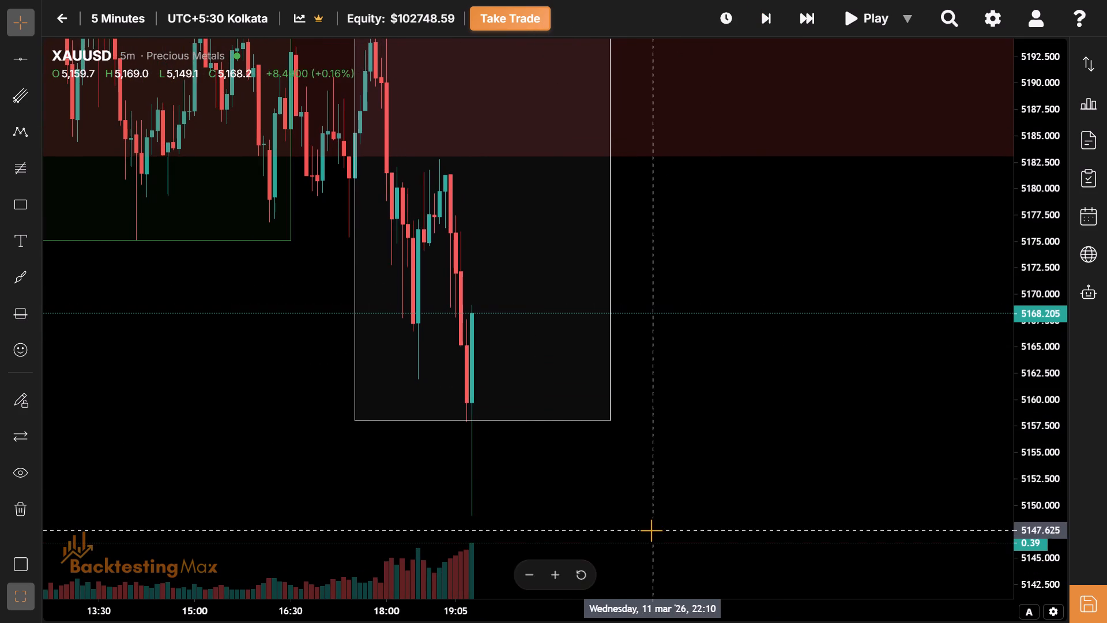
left_click_drag(651, 530, 675, 390)
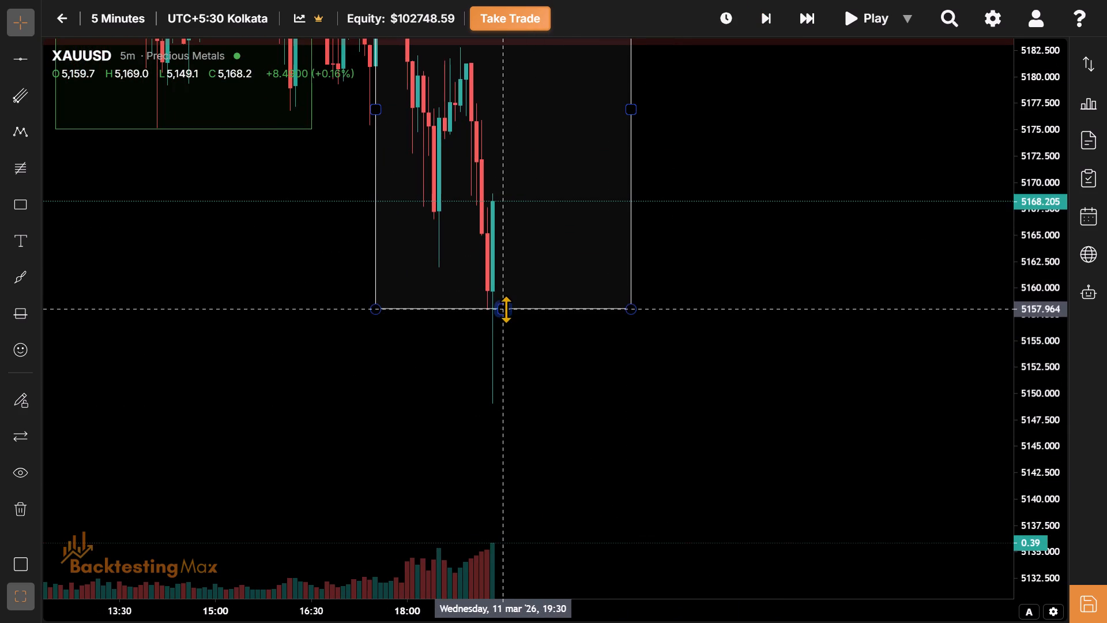
left_click_drag(506, 309, 675, 403)
Examine the 10 March Asian, London and NY session boxes against the current 11 March NY session low.
left_click_drag(722, 133, 662, 306)
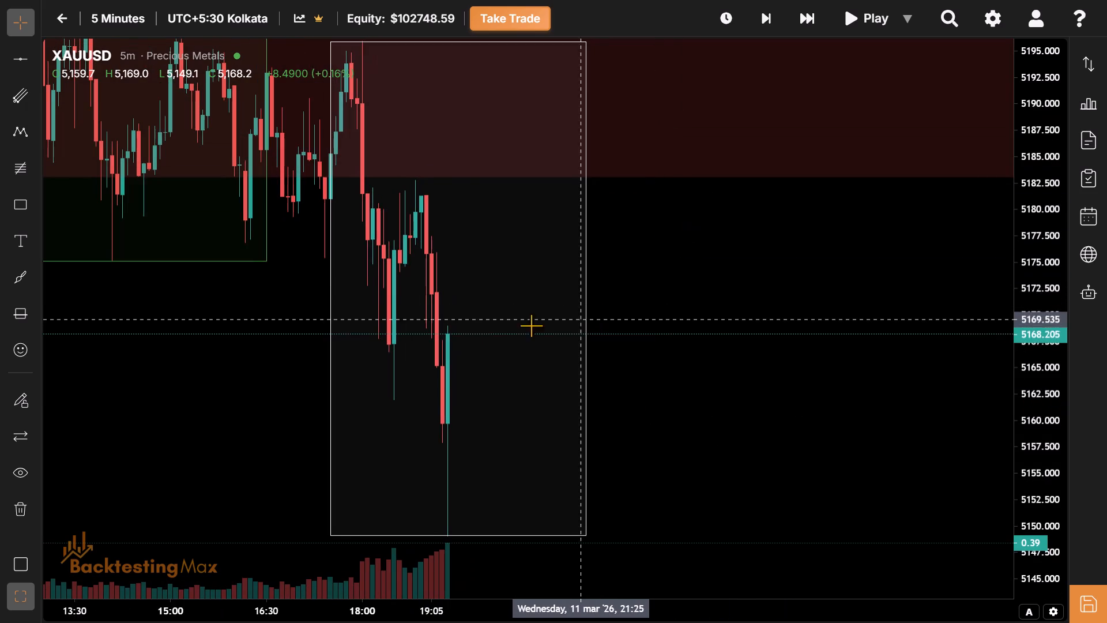
left_click_drag(350, 401, 717, 336)
left_click_drag(322, 610, 679, 622)
left_click_drag(126, 477, 493, 459)
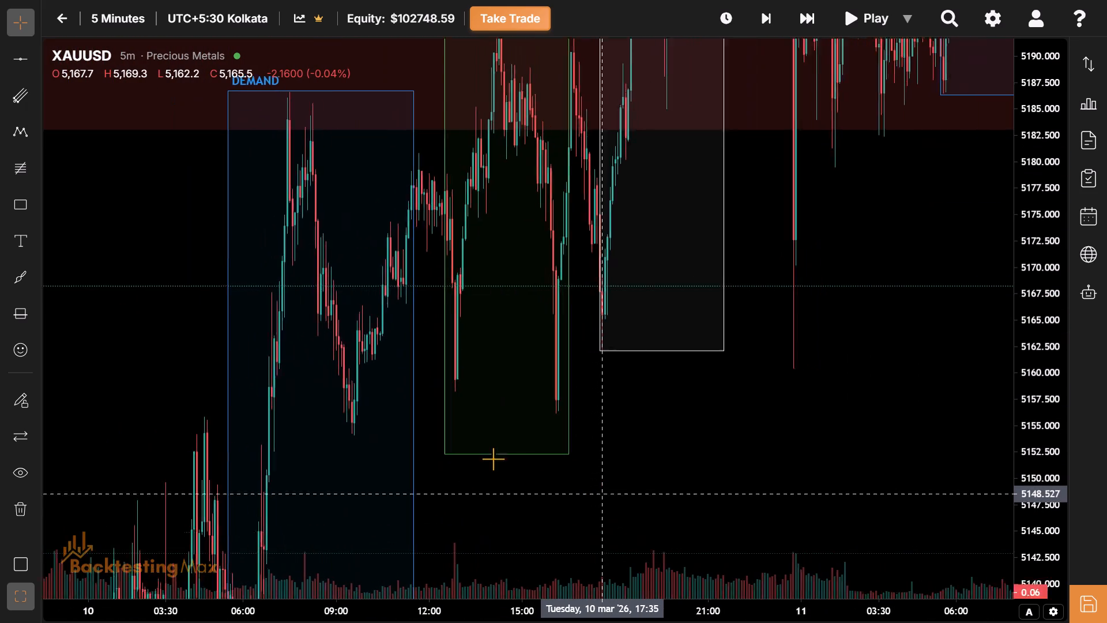
left_click_drag(493, 459, 104, 433)
left_click_drag(447, 419, 129, 434)
left_click_drag(754, 435, 760, 467)
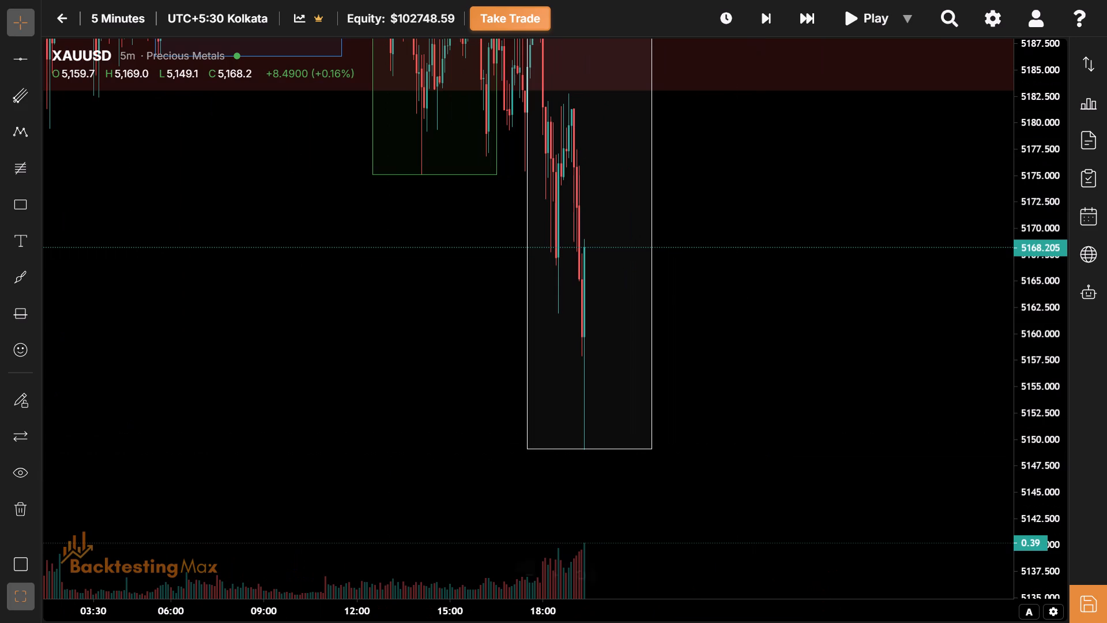
left_click_drag(729, 603, 469, 618)
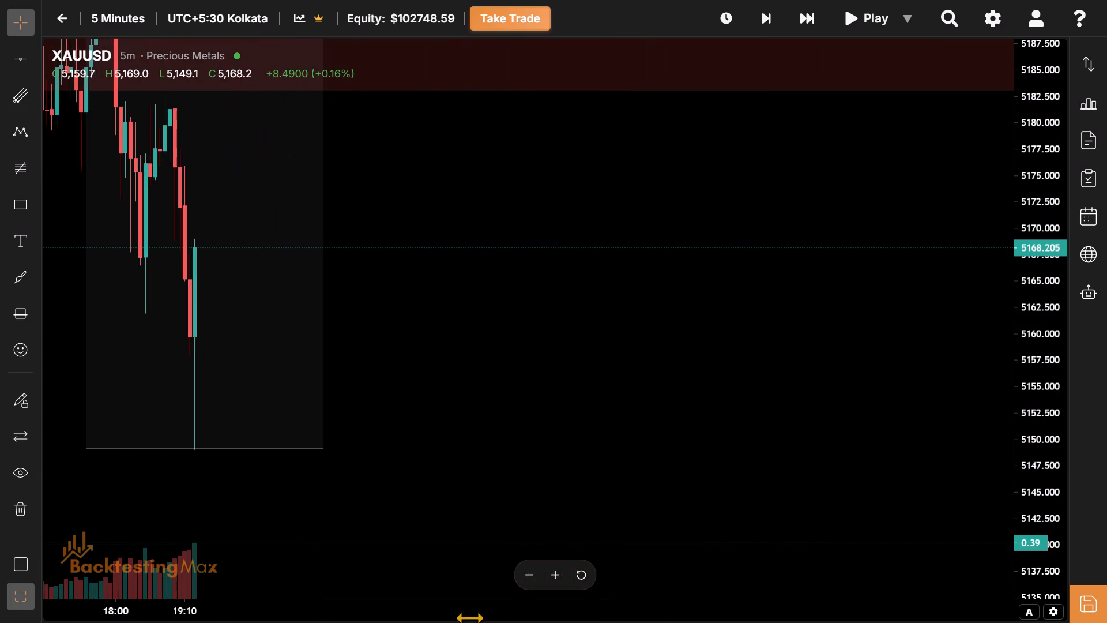
left_click_drag(530, 367, 672, 434)
left_click_drag(609, 345, 651, 393)
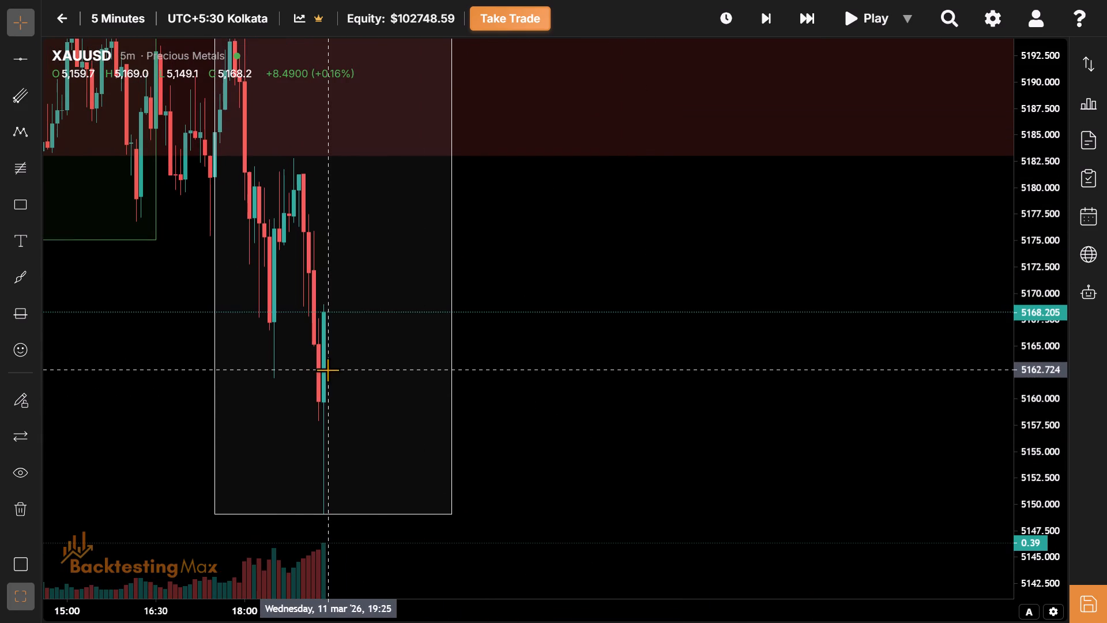
View the 11 March NY session on the 15-minute timeframe.
left_click(137, 22)
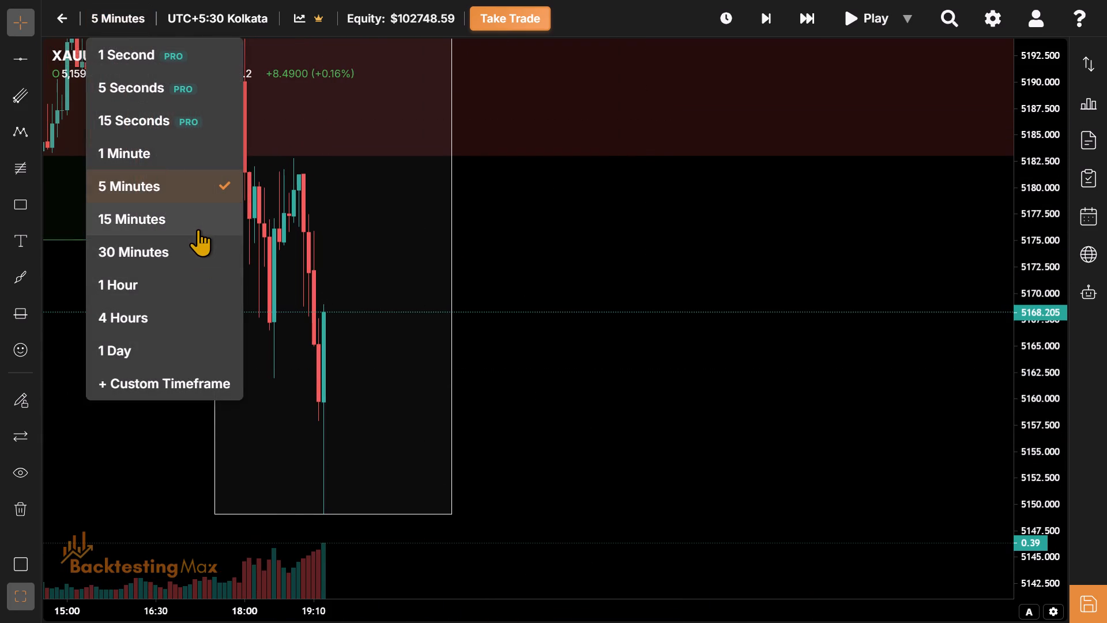
left_click(198, 229)
left_click_drag(567, 324, 606, 348)
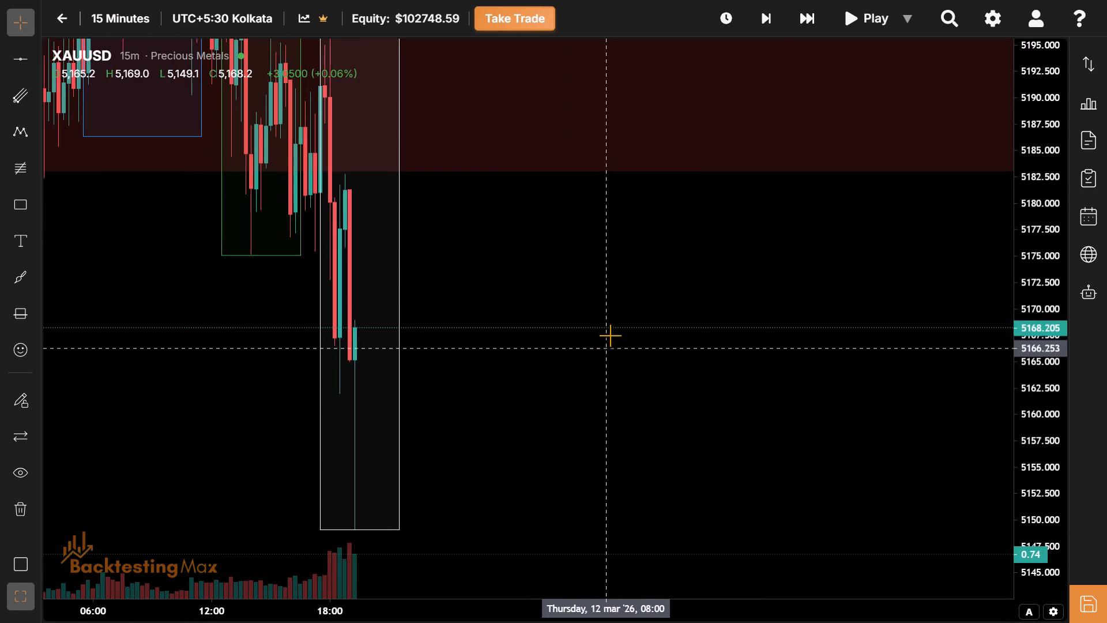
Advance the replay by one 5-minute increment to 19:25 while on the 15-minute chart.
left_click(762, 24)
left_click_drag(581, 332, 593, 350)
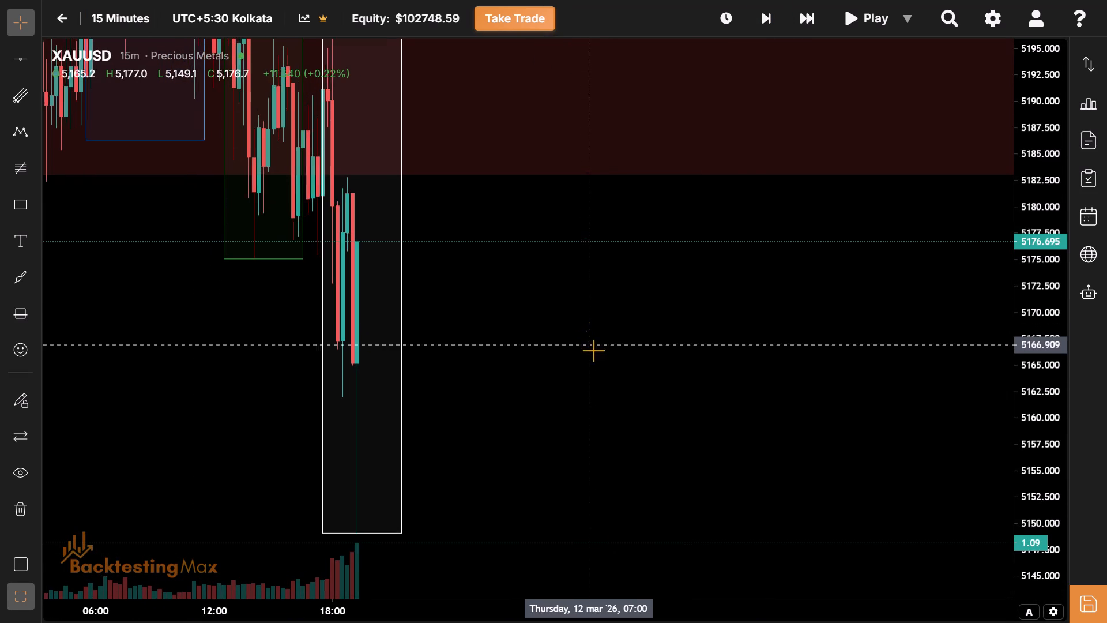
left_click_drag(593, 350, 593, 350)
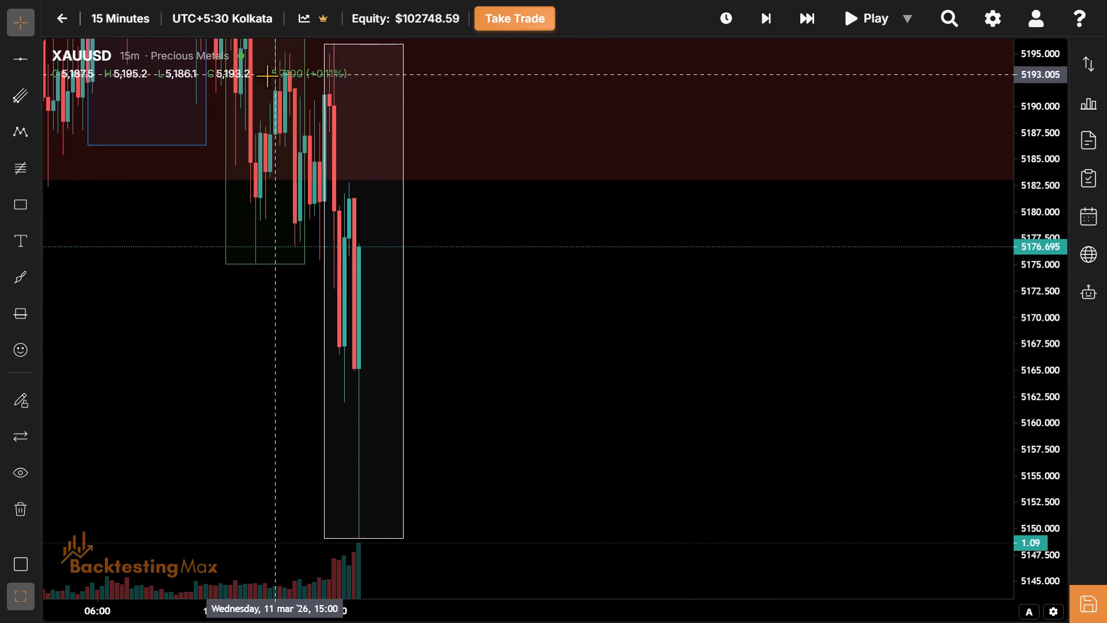
Return the chart to the 5-minute timeframe with the NY session box in view.
left_click(138, 19)
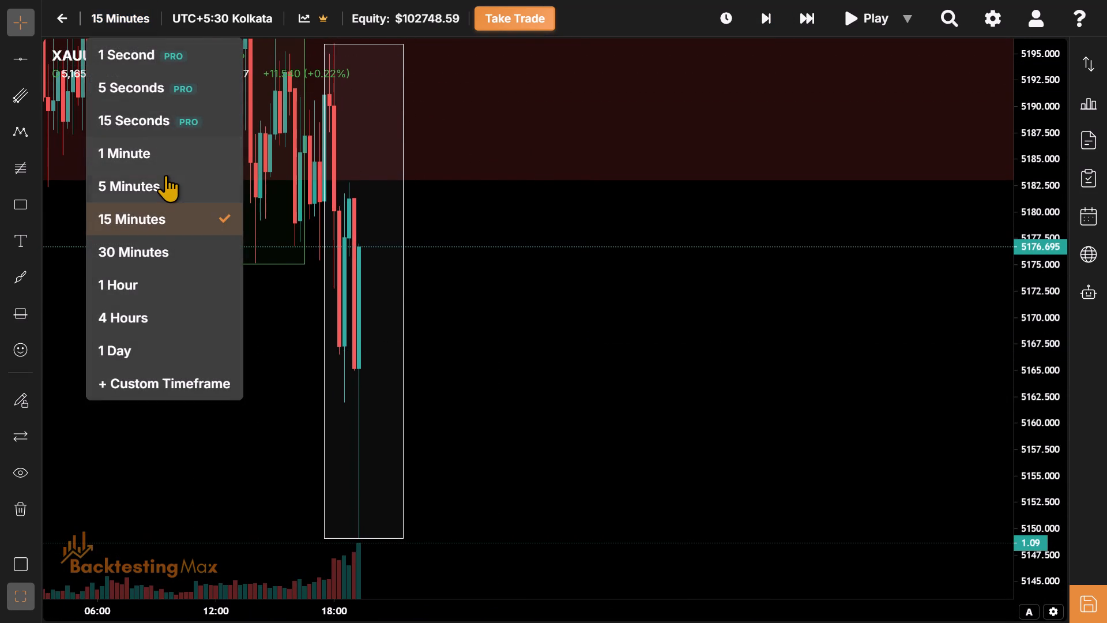
left_click(165, 175)
left_click_drag(424, 298, 432, 326)
left_click_drag(455, 336, 475, 358)
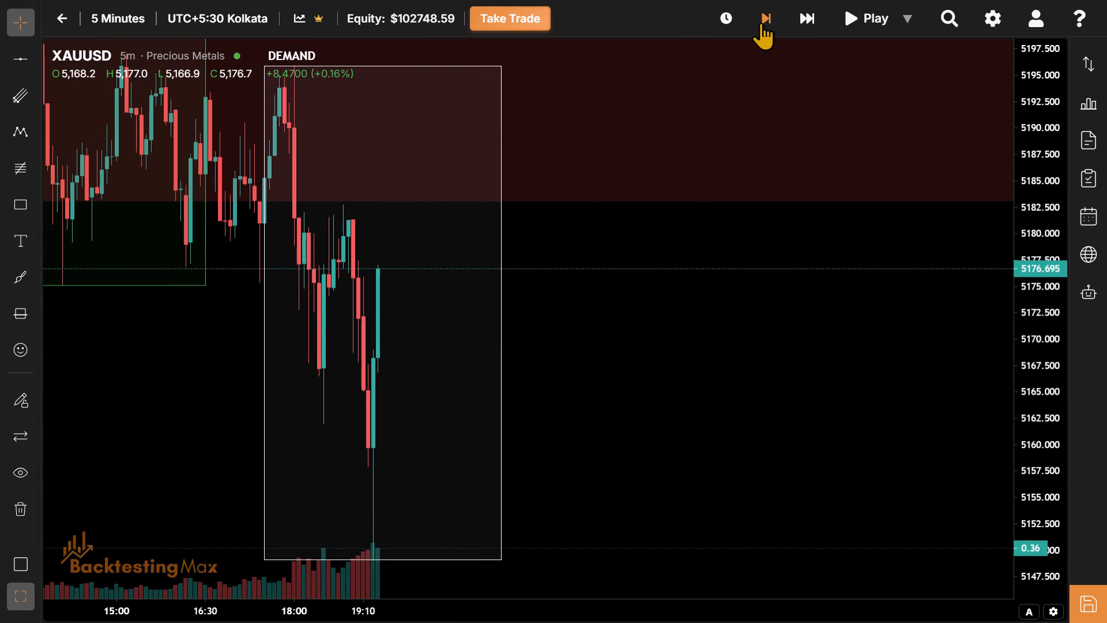
Advance the replay one bar at a time to 20:05 on 11 March.
left_click(760, 22)
left_click(760, 22)
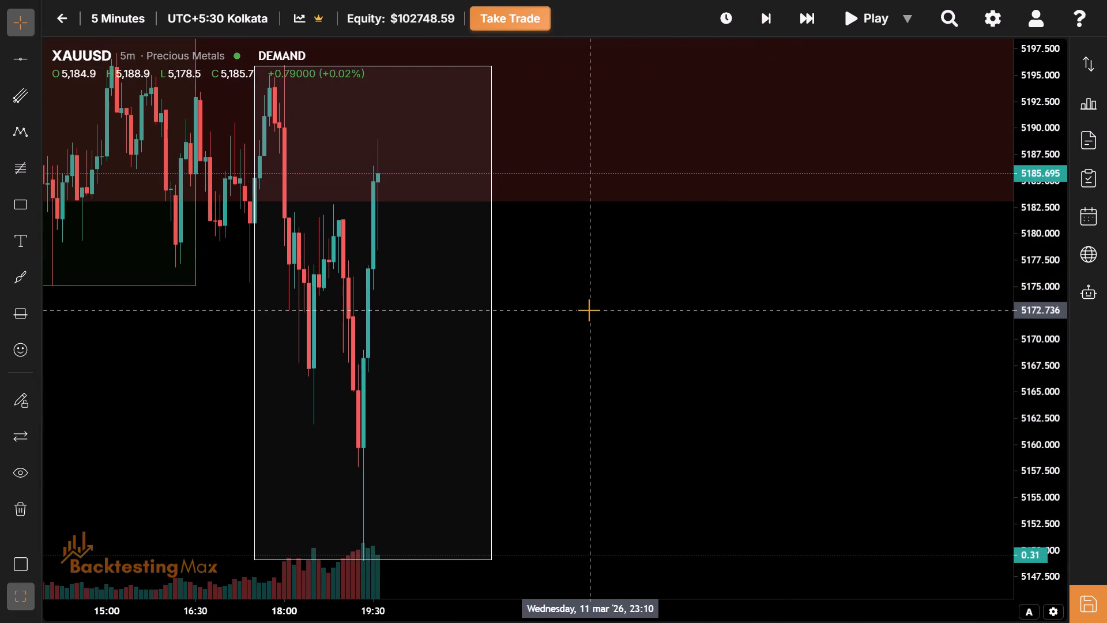
left_click_drag(589, 310, 643, 378)
left_click(771, 32)
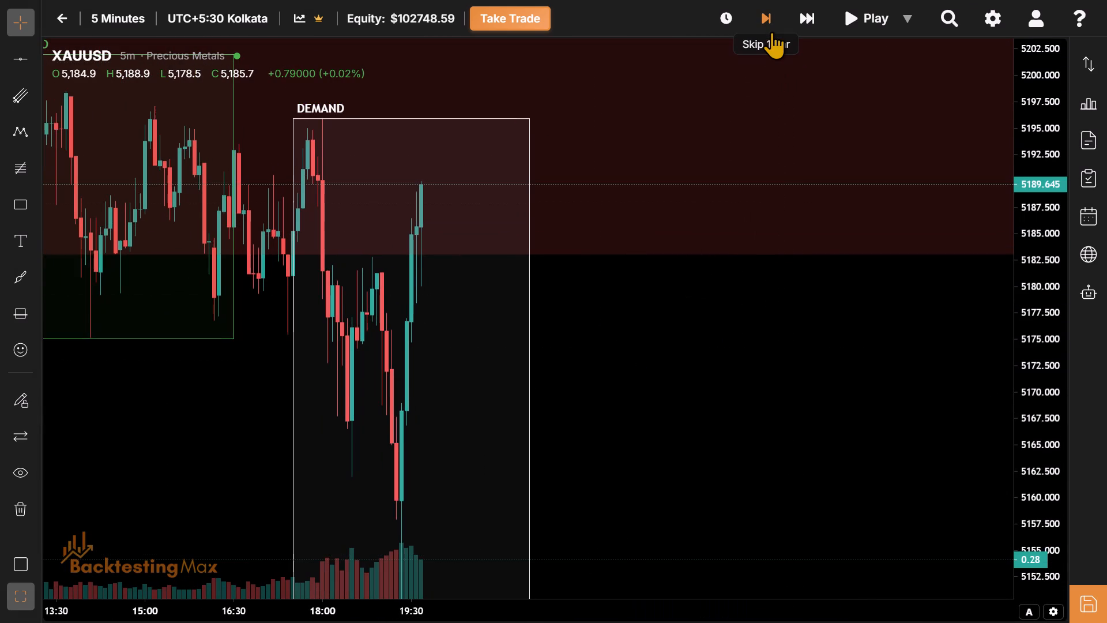
left_click(771, 32)
left_click(771, 32)
left_click(771, 32)
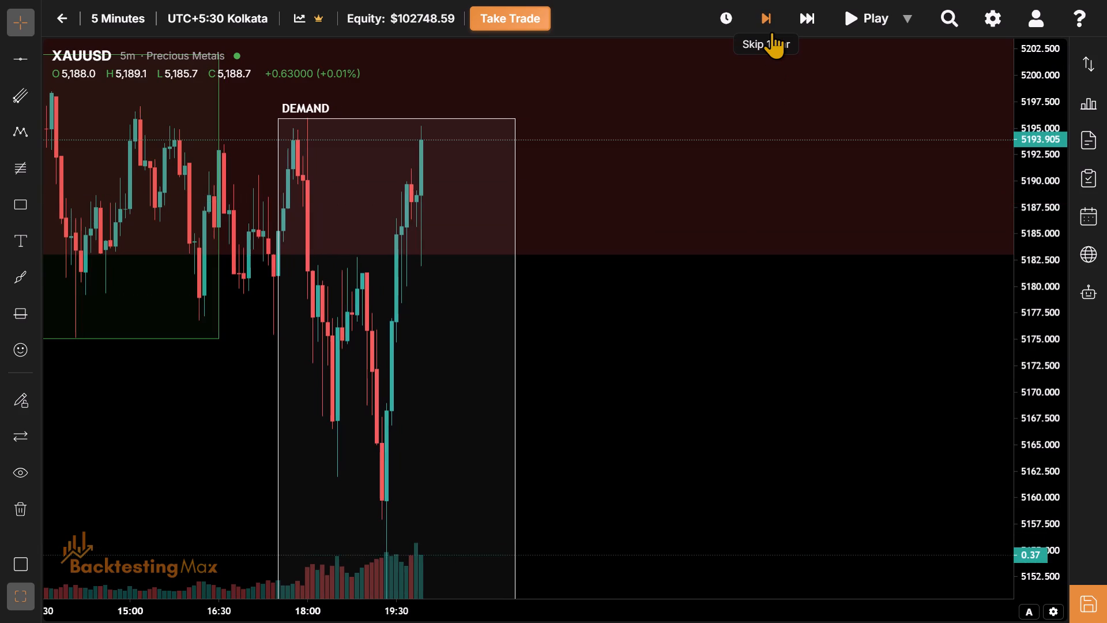
left_click(771, 32)
left_click(771, 32)
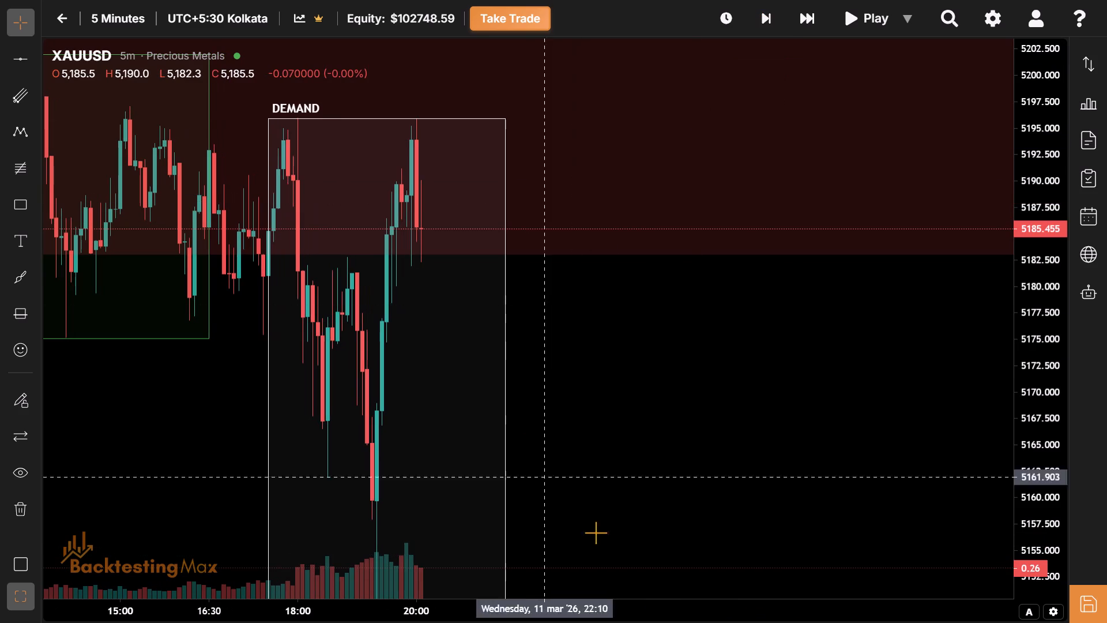
left_click_drag(716, 602, 604, 425)
Answer Yes to the app feedback question, dismiss the dialog and return to the 11 March NY session box.
left_click(522, 339)
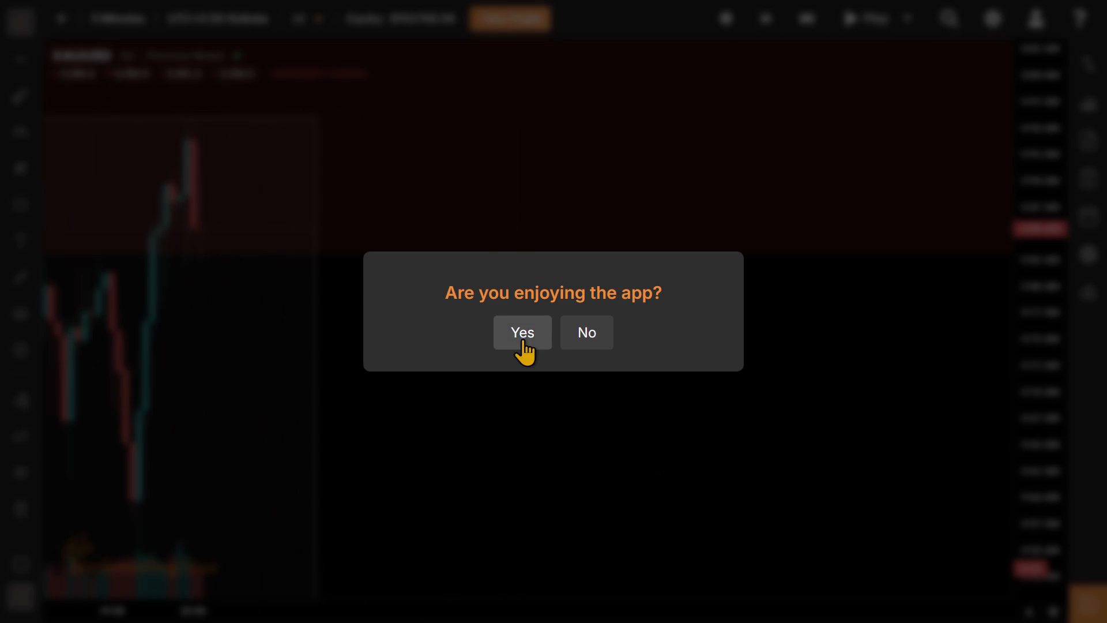
left_click(549, 418)
left_click_drag(439, 403, 520, 405)
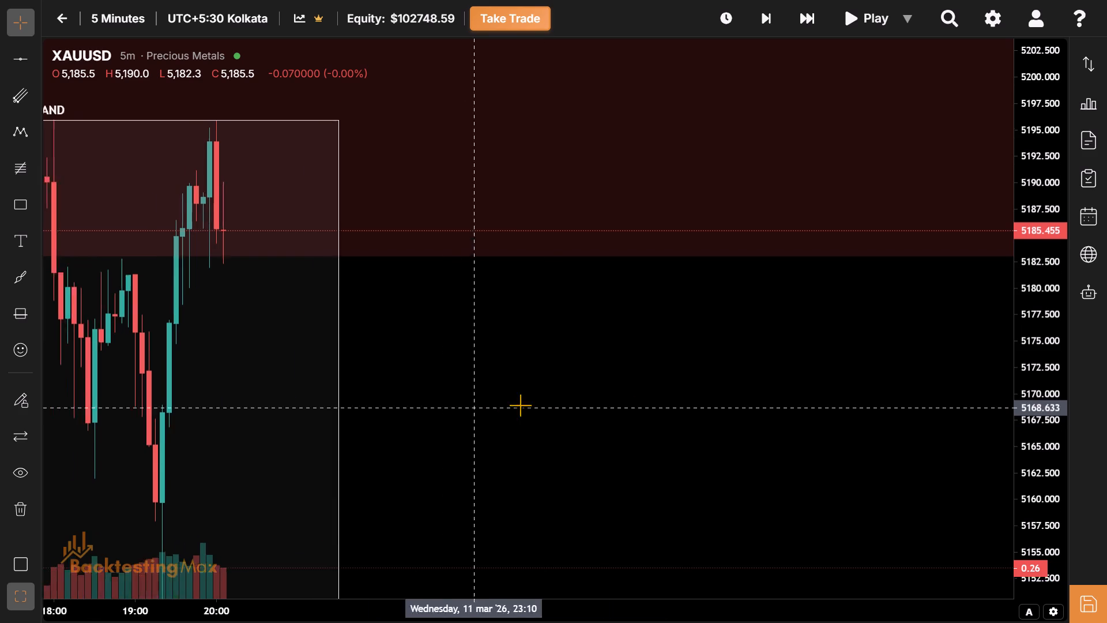
left_click_drag(520, 405, 707, 380)
left_click(707, 380)
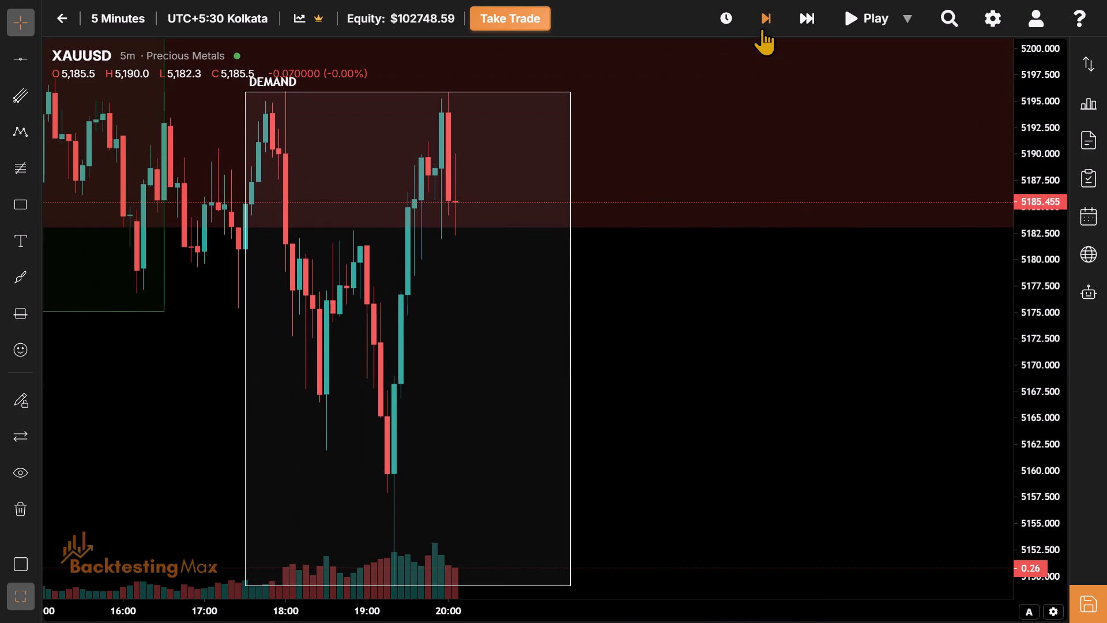
Advance the replay to 21:30 on 11 March, the end of the NY session box.
left_click(762, 28)
left_click(762, 28)
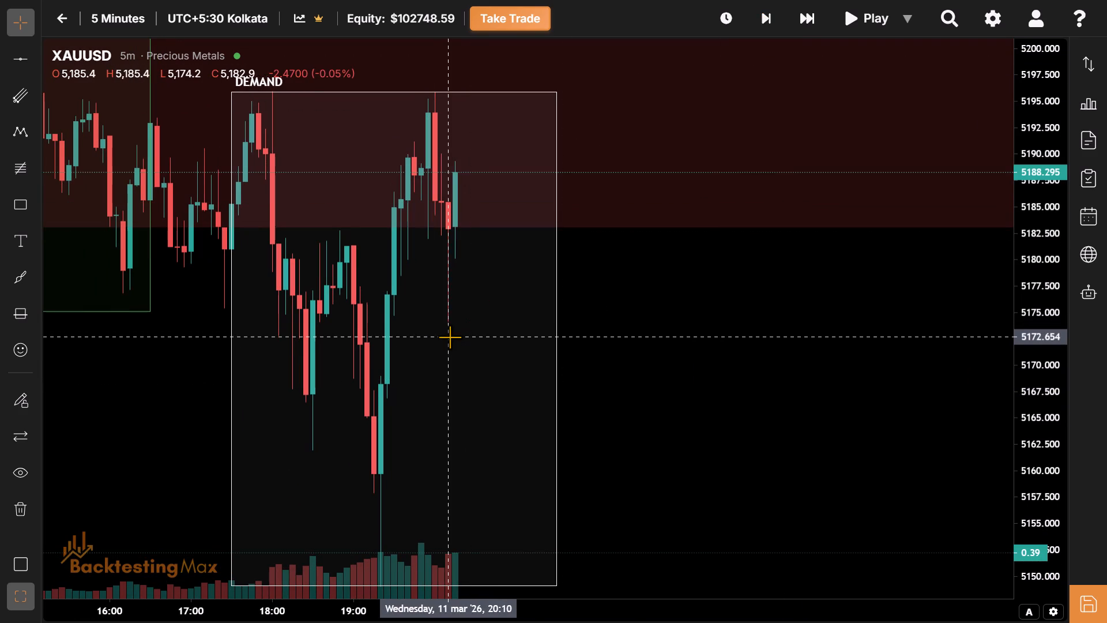
left_click(814, 5)
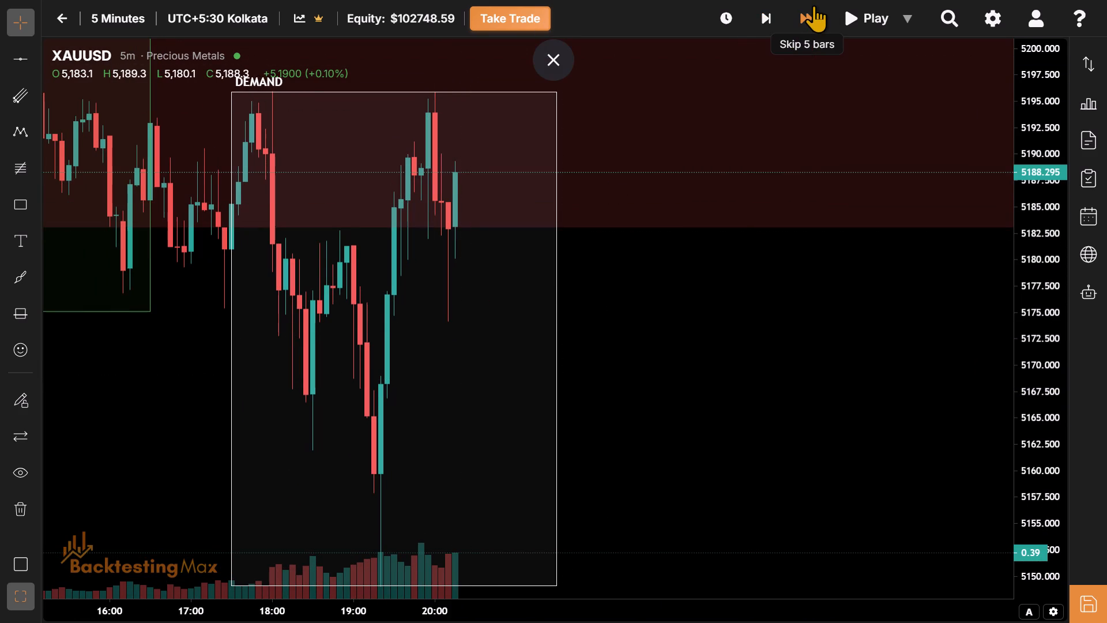
left_click(814, 5)
left_click(814, 5)
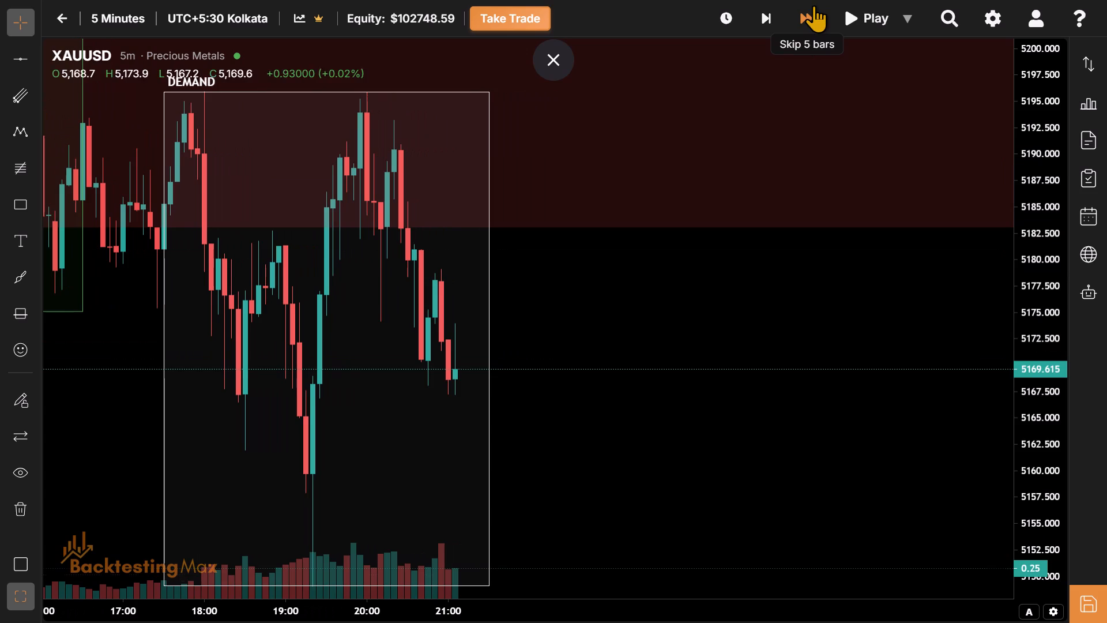
Examine the completed 11 March NY session range against the supply zone, rescaling the price axis for a wider view.
left_click_drag(660, 440, 870, 301)
left_click_drag(784, 366, 732, 470)
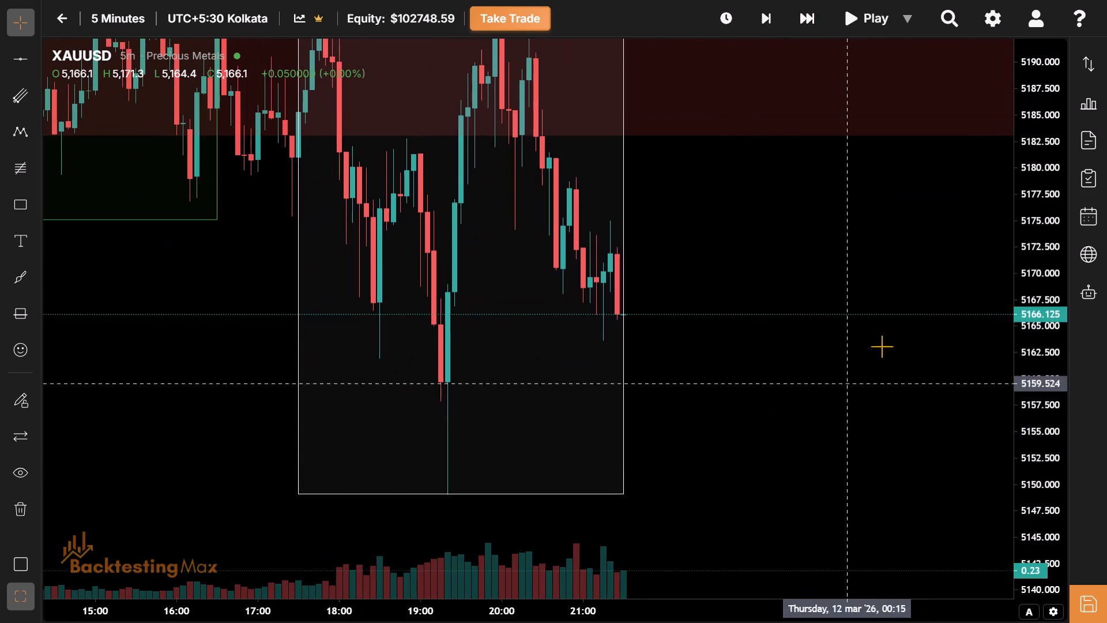
left_click_drag(882, 341, 603, 461)
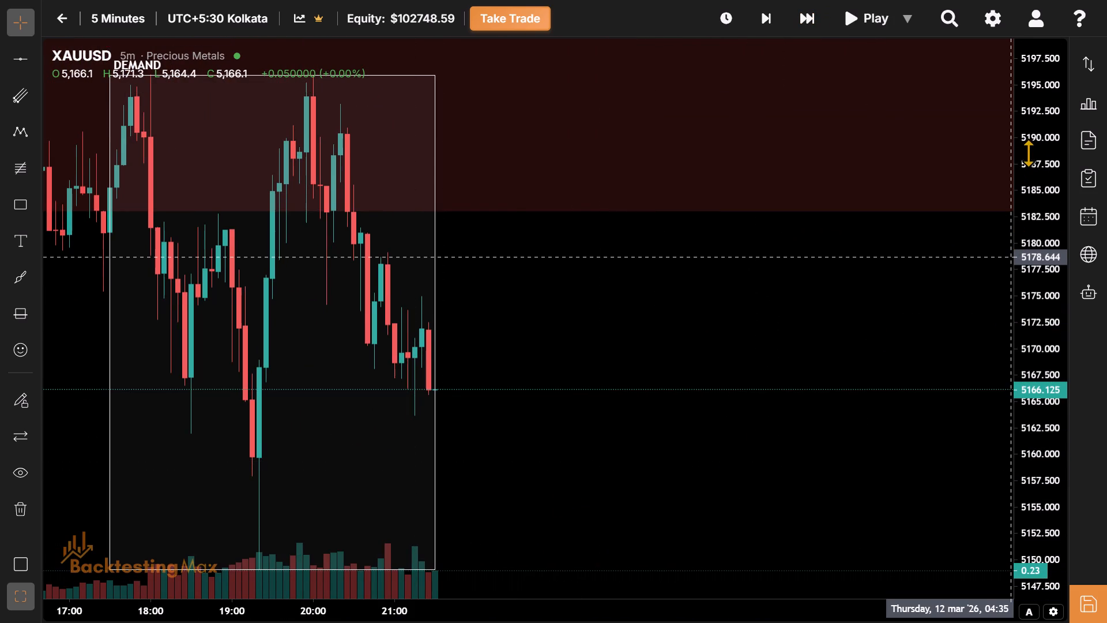
left_click_drag(1031, 145, 1033, 237)
left_click_drag(626, 292, 760, 297)
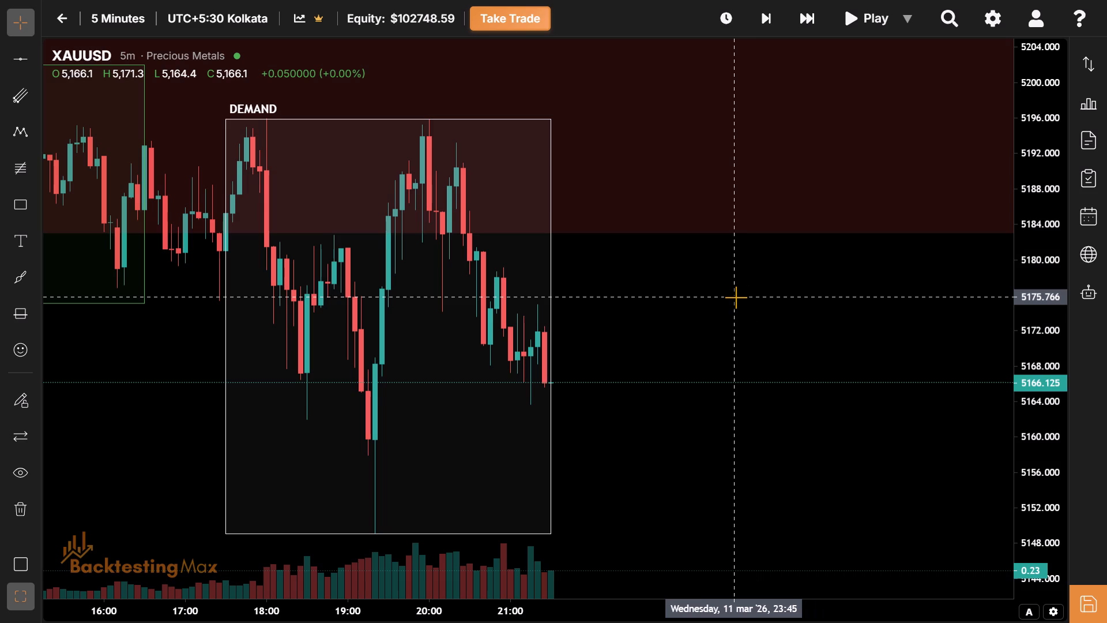
left_click_drag(736, 297, 808, 280)
left_click_drag(700, 391, 734, 363)
left_click_drag(734, 363, 706, 354)
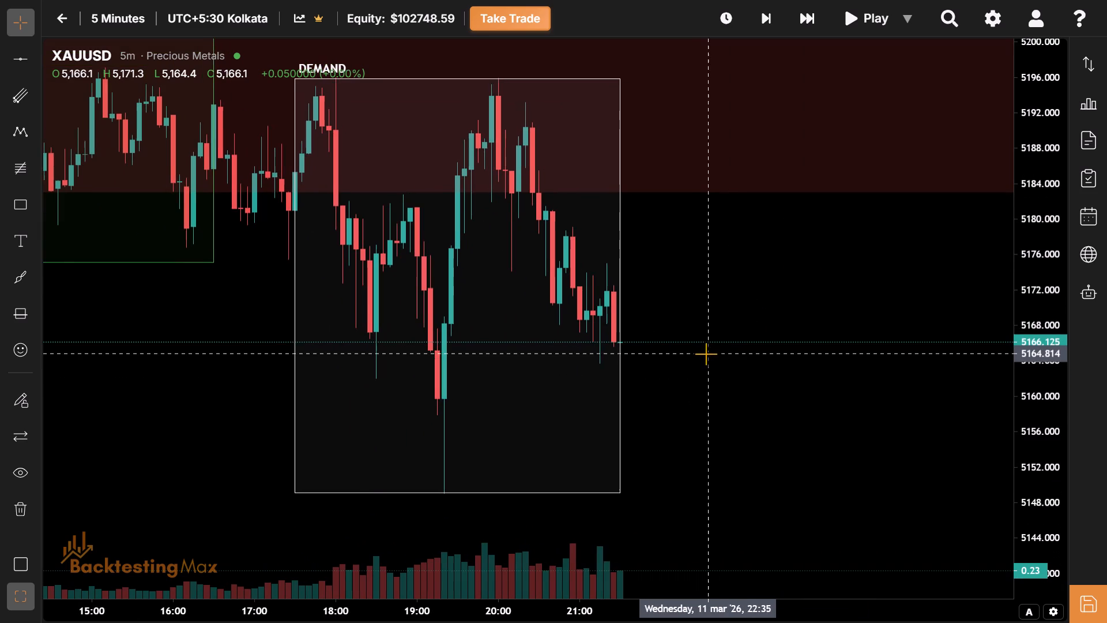
left_click_drag(706, 354, 434, 325)
left_click_drag(550, 325, 535, 350)
left_click_drag(498, 347, 573, 403)
Advance the replay in five-bar skips past the NY session close to 05:50 on 12 March.
left_click(805, 17)
triple_click(805, 17)
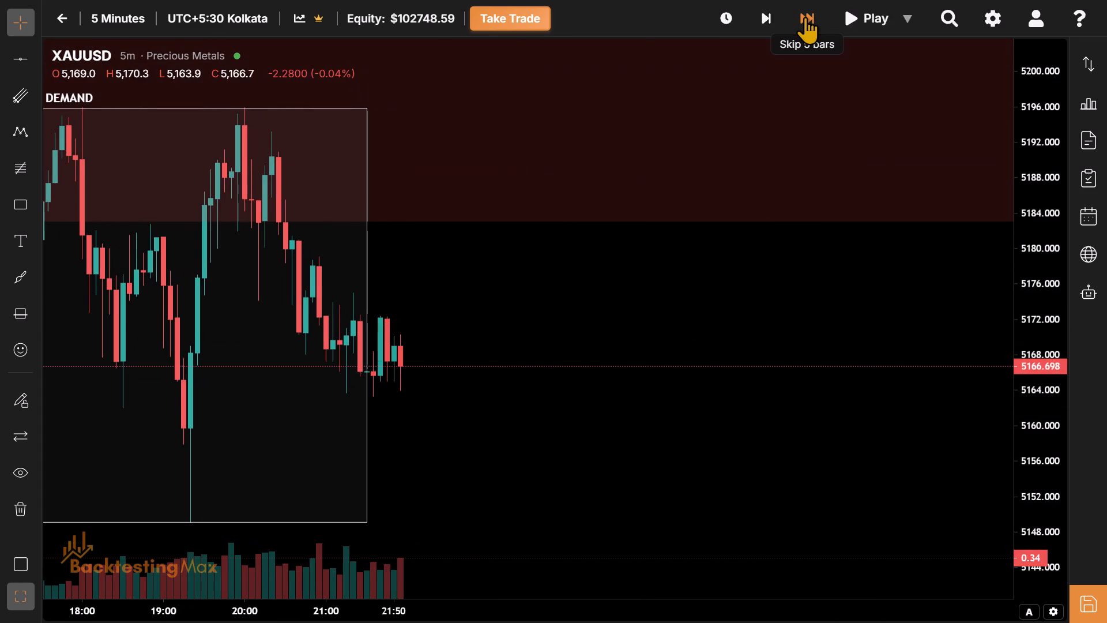
triple_click(805, 17)
triple_click(805, 17)
triple_click(805, 17)
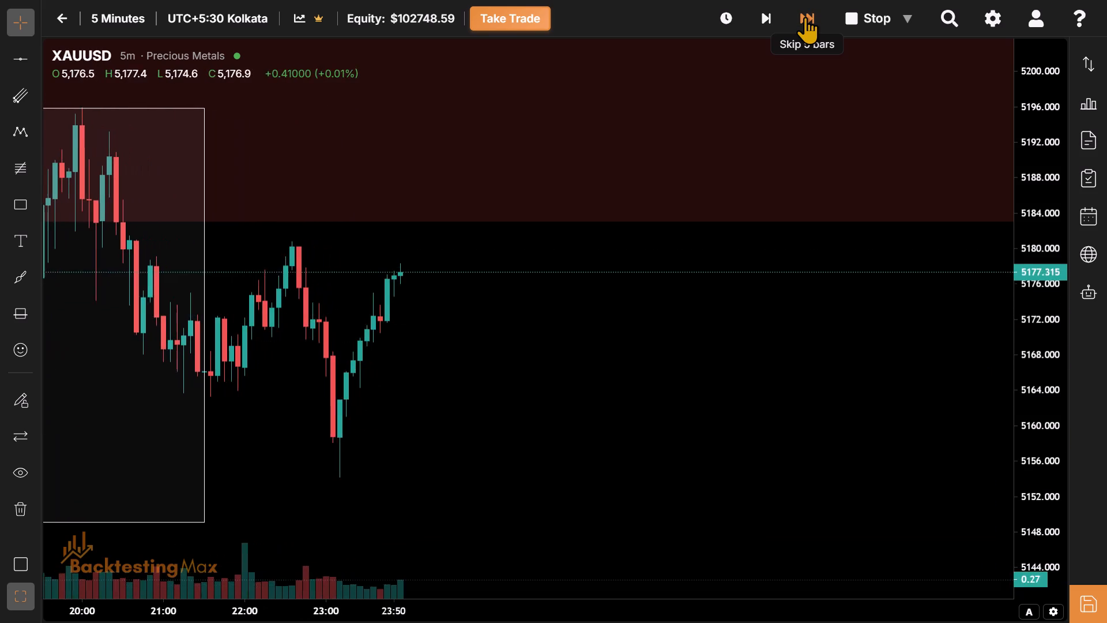
triple_click(805, 17)
triple_click(805, 17)
triple_click(805, 17)
triple_click(805, 17)
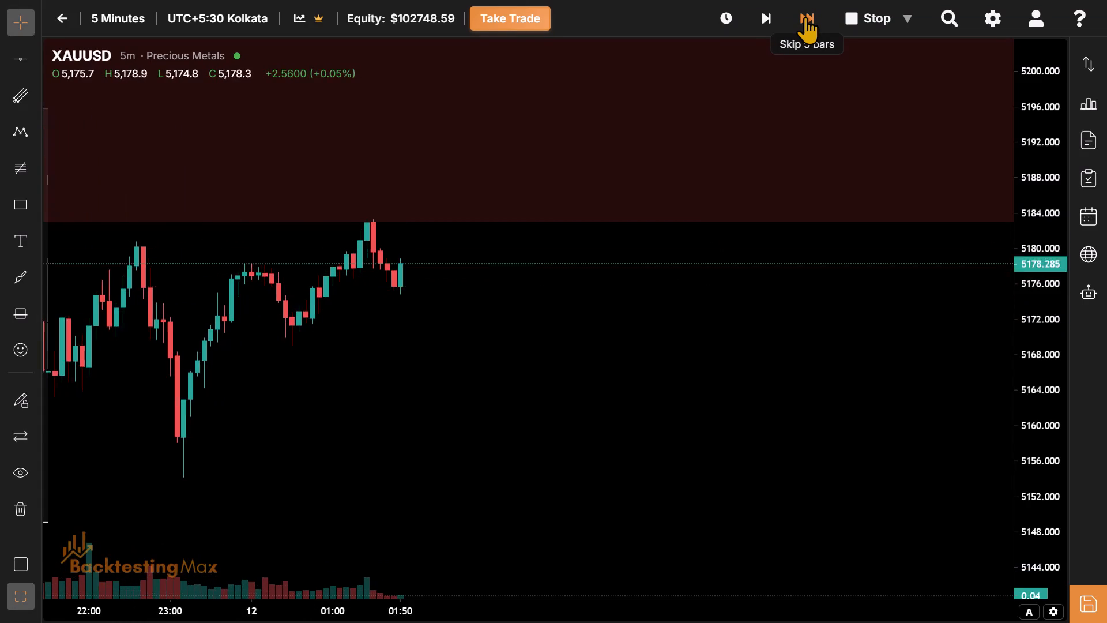
triple_click(805, 17)
double_click(805, 17)
triple_click(805, 17)
left_click(805, 17)
left_click_drag(805, 17, 529, 448)
left_click_drag(529, 448, 401, 321)
triple_click(796, 7)
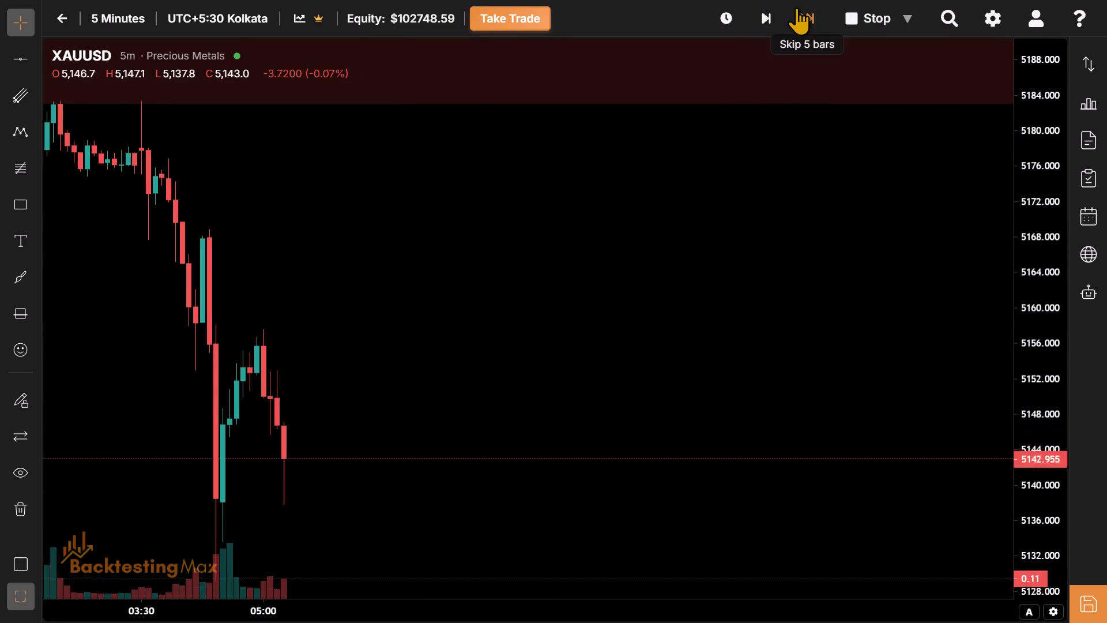
left_click_drag(796, 7, 459, 436)
left_click_drag(459, 436, 436, 320)
left_click_drag(268, 412, 266, 439)
Draw a rectangle from 05:30 to 11:30 on 12 March and apply the Asian Session template to it.
left_click(21, 206)
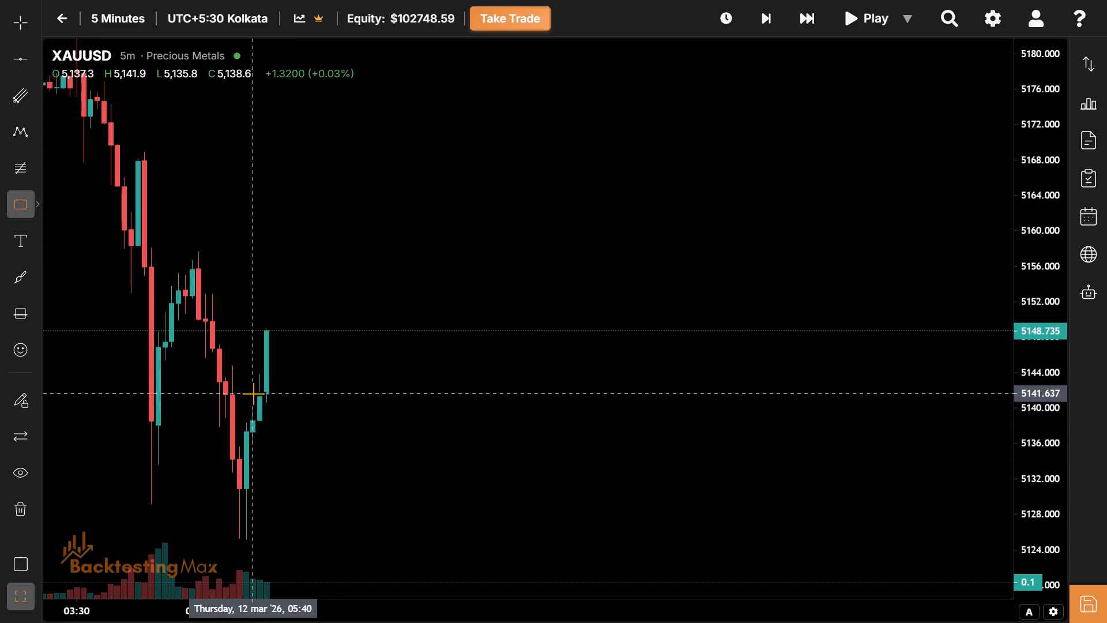
left_click(239, 450)
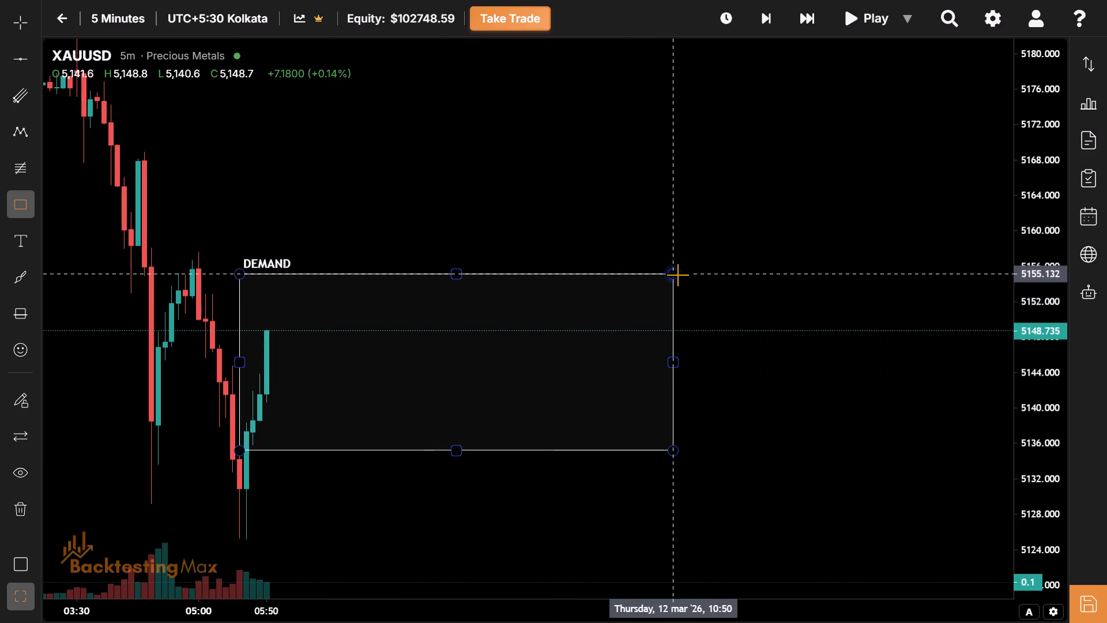
left_click(725, 270)
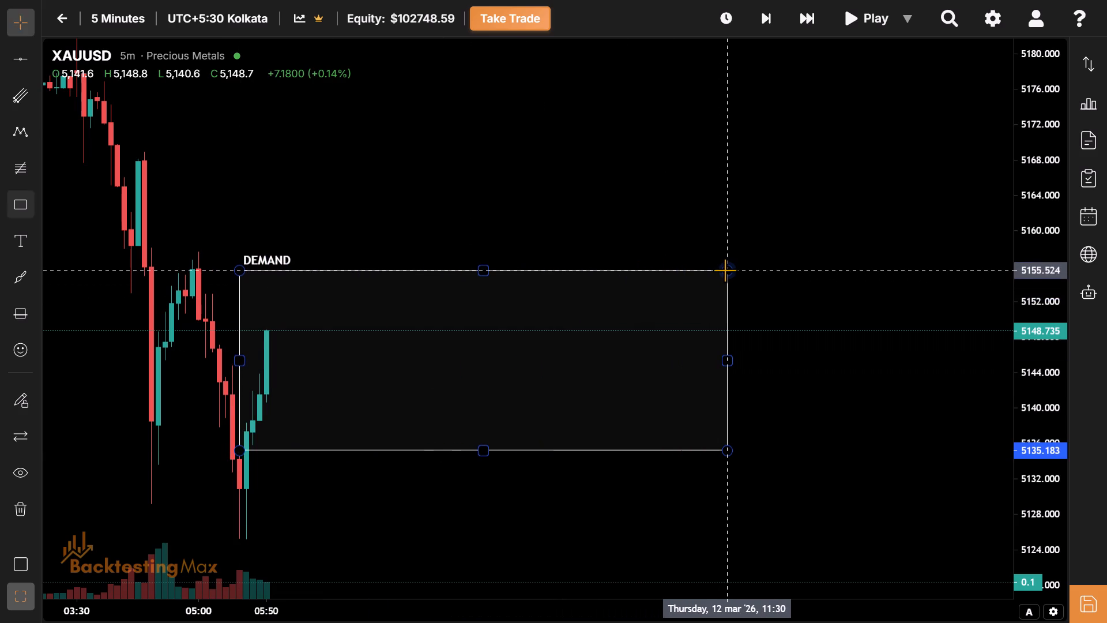
left_click(103, 115)
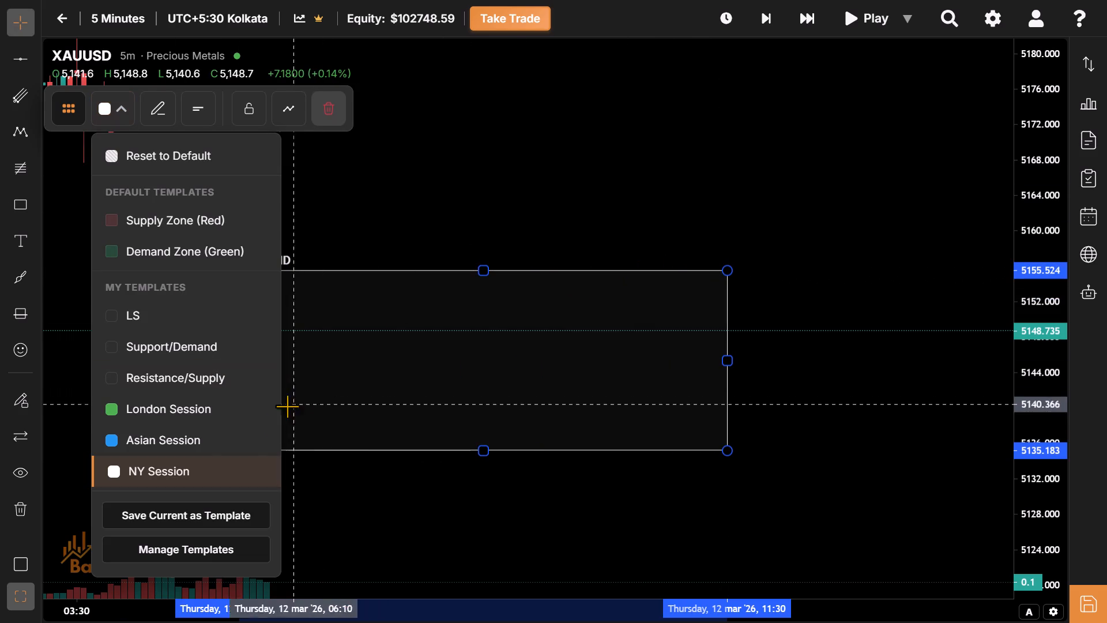
left_click(220, 445)
Extend the Asian session box's lower edge to the candle low at about 5125.
left_click_drag(372, 377, 325, 237)
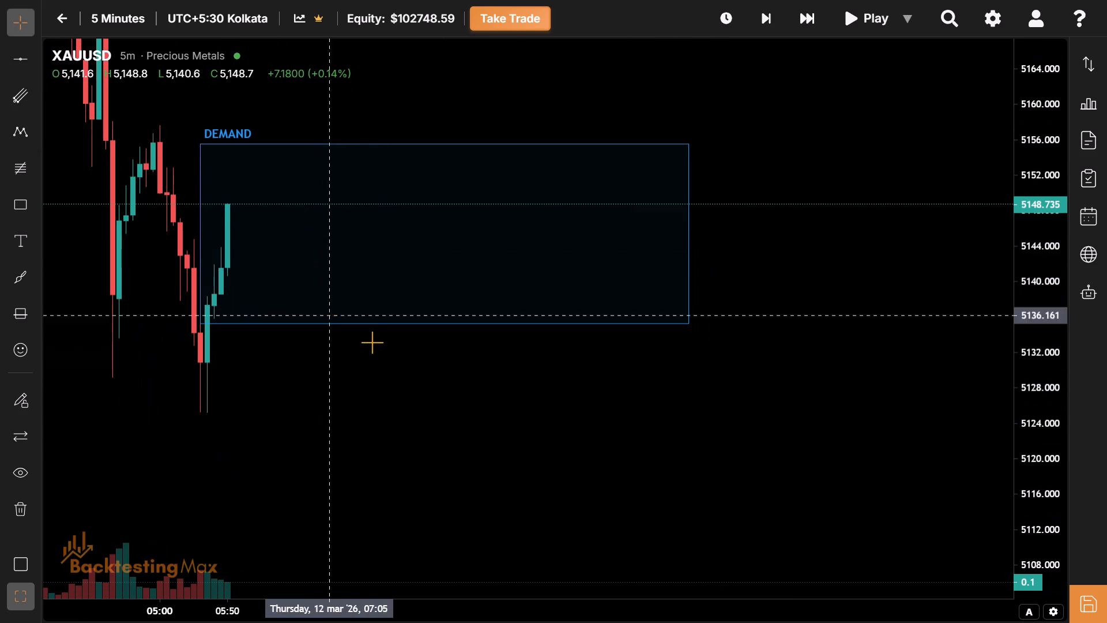
left_click_drag(451, 323, 466, 368)
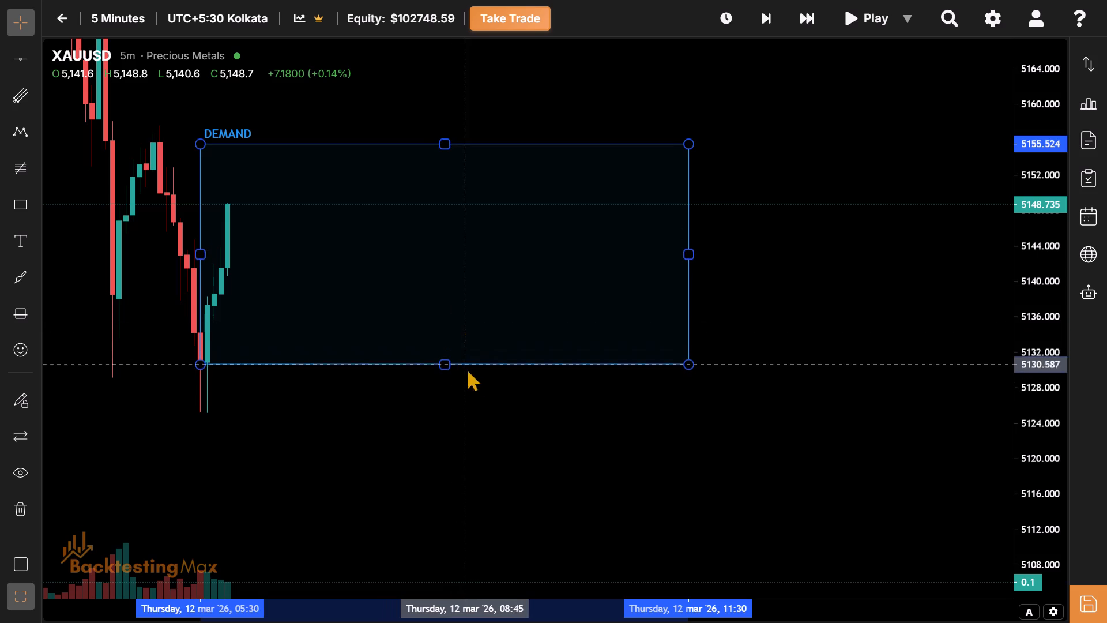
left_click_drag(466, 368, 481, 414)
Advance the replay in five-bar skips to 11:20 on 12 March, near the end of the Asian session box.
left_click_drag(404, 375, 445, 397)
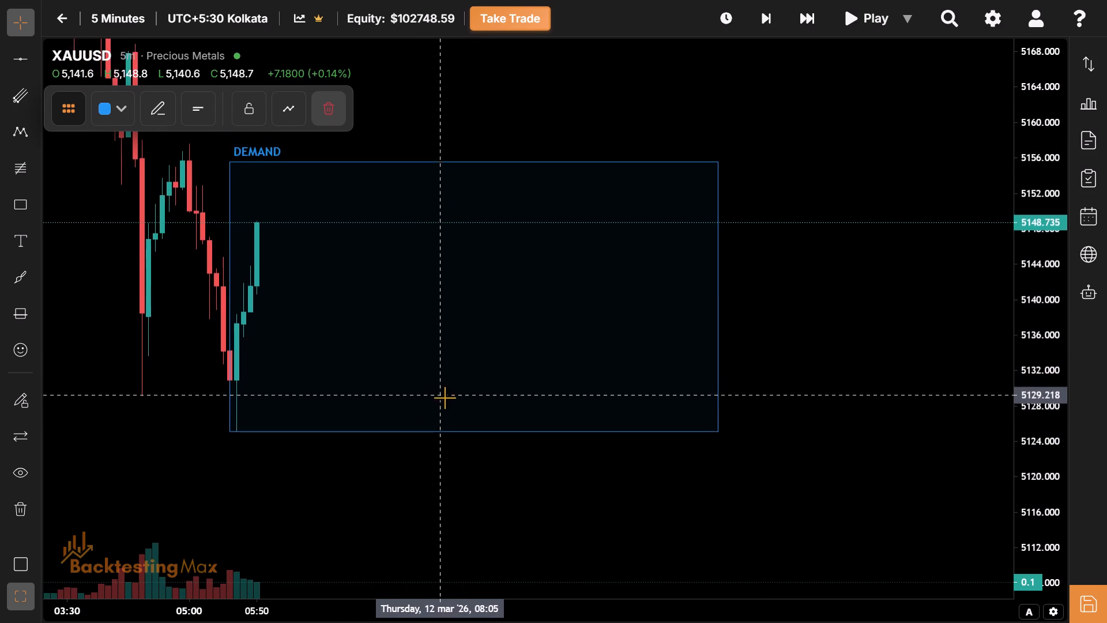
left_click_drag(445, 397, 447, 400)
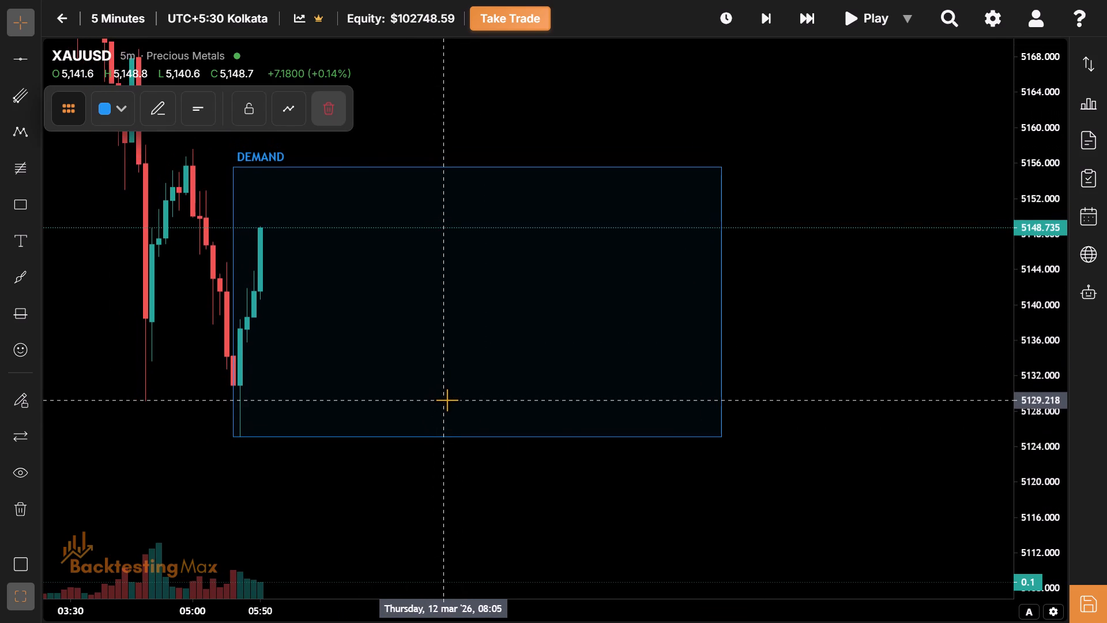
left_click_drag(447, 400, 506, 484)
left_click_drag(352, 184, 500, 425)
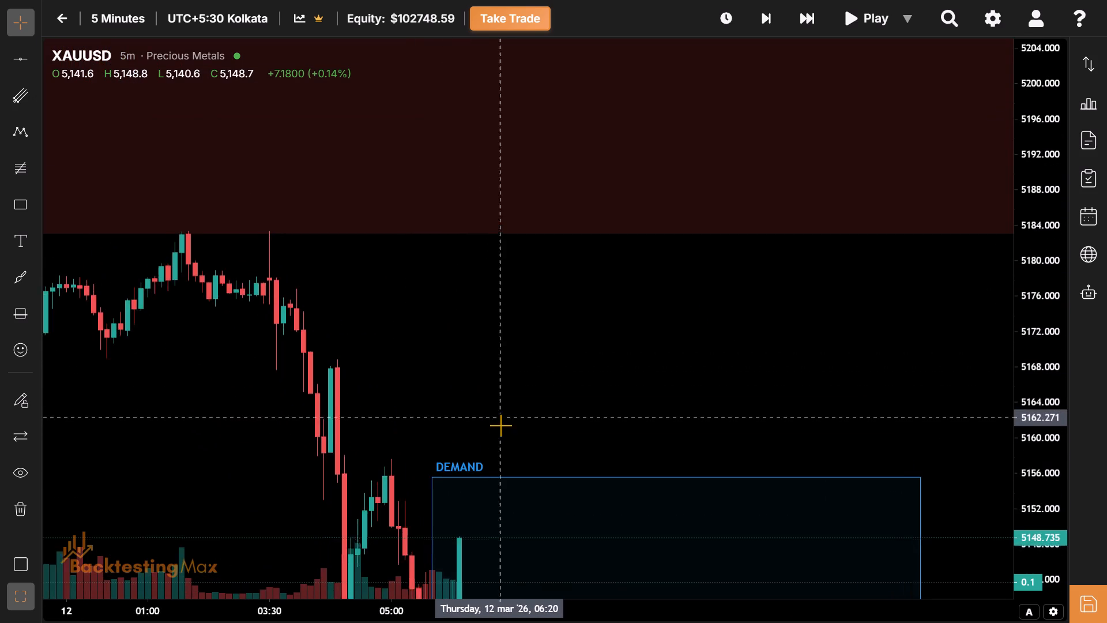
left_click_drag(500, 425, 386, 278)
left_click_drag(386, 278, 269, 205)
left_click_drag(418, 229, 312, 159)
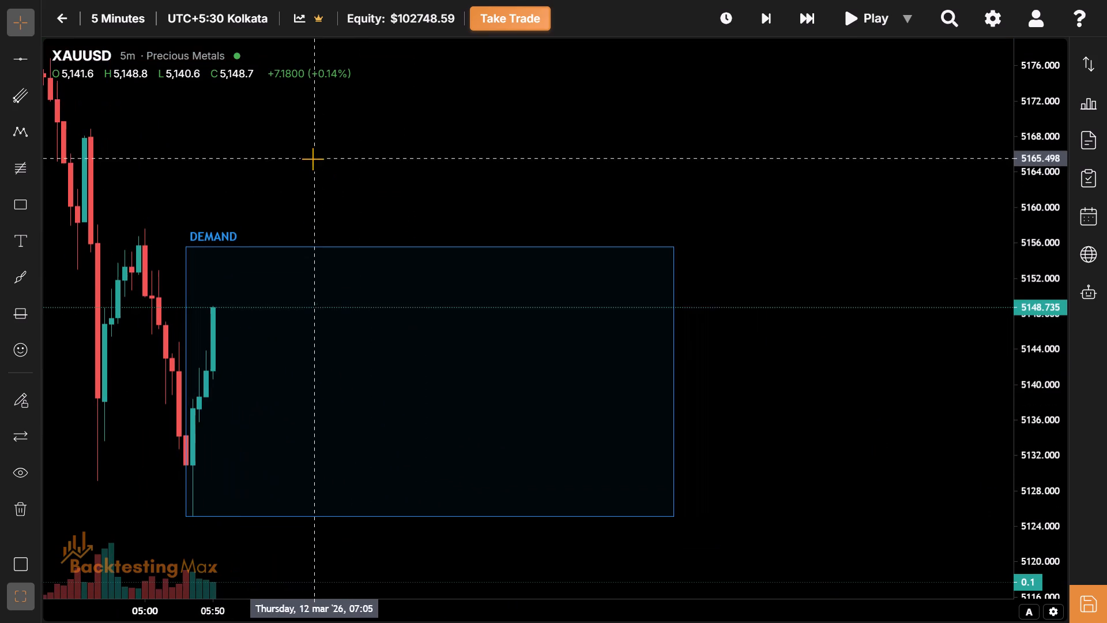
left_click(812, 25)
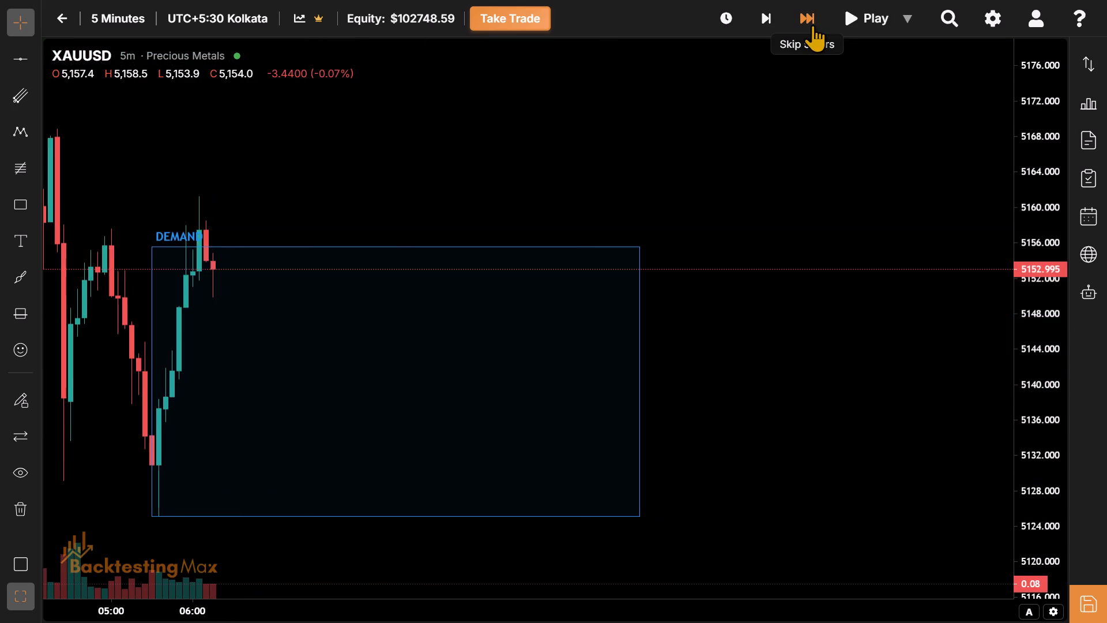
left_click(812, 25)
left_click(812, 25)
left_click(812, 25)
triple_click(812, 25)
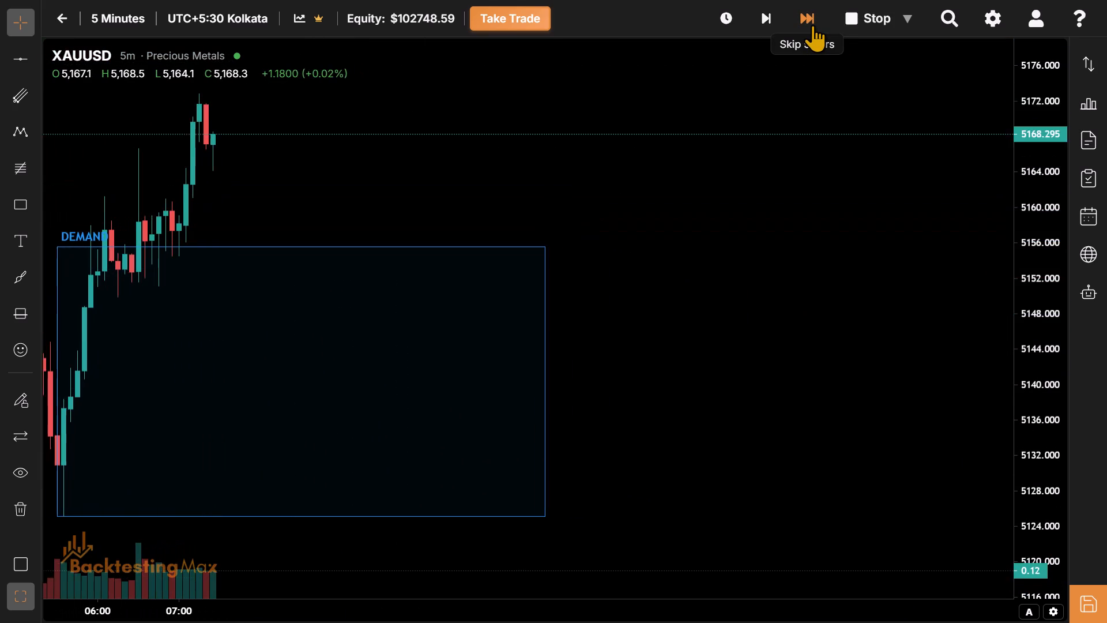
triple_click(812, 25)
triple_click(812, 25)
triple_click(812, 25)
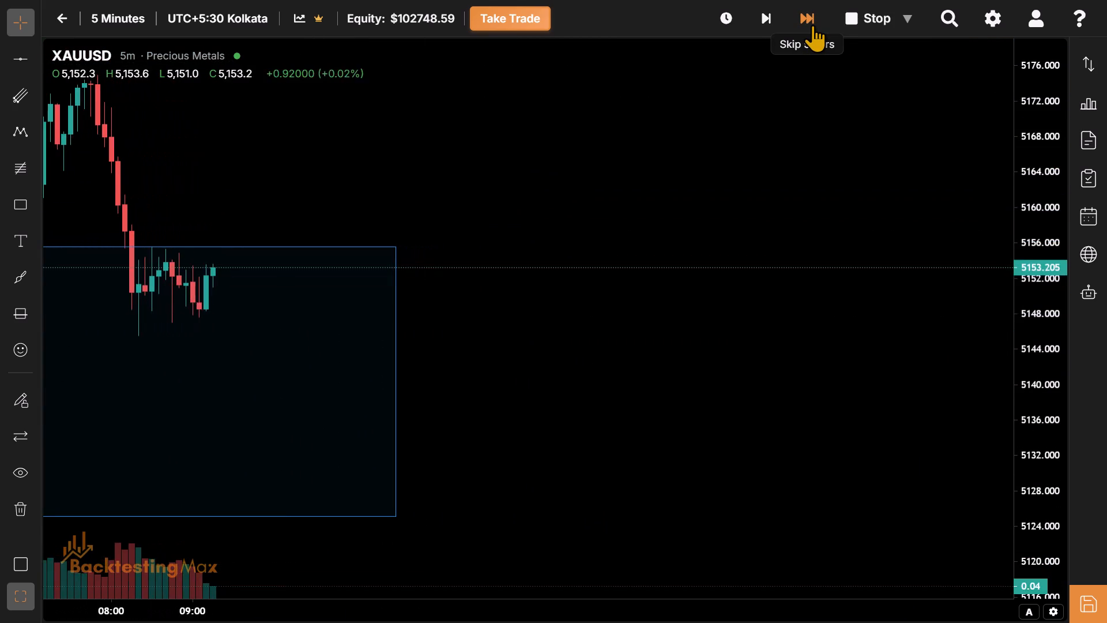
triple_click(812, 25)
left_click(812, 25)
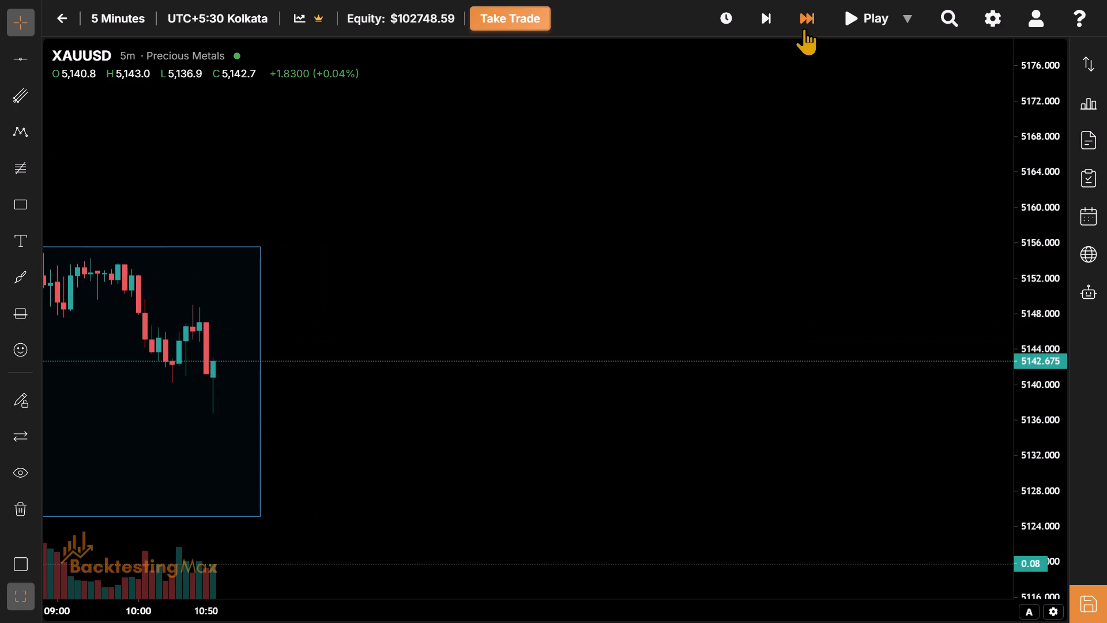
left_click(804, 28)
Raise the Asian session box's upper edge to the session high at about 5175.
left_click_drag(396, 359, 763, 469)
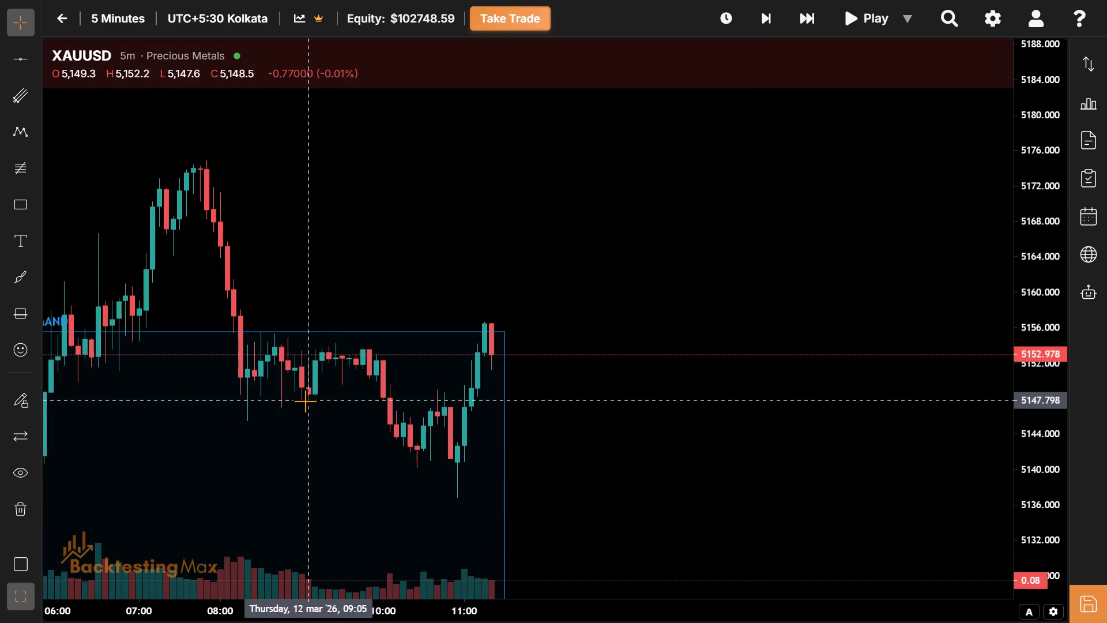
left_click_drag(278, 401, 442, 422)
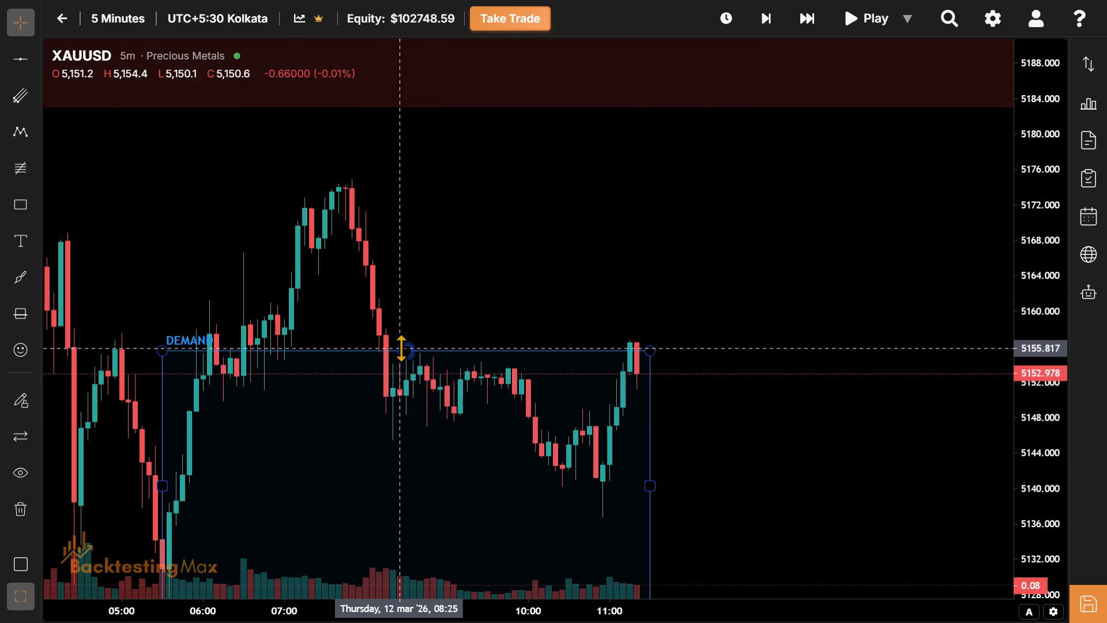
left_click_drag(401, 348, 387, 180)
Examine the Asian session range in relation to the 11 March NY session box and the supply zone above.
left_click_drag(328, 360, 323, 197)
left_click_drag(314, 366, 349, 371)
left_click_drag(349, 371, 449, 404)
left_click_drag(367, 404, 750, 404)
left_click_drag(360, 439, 706, 622)
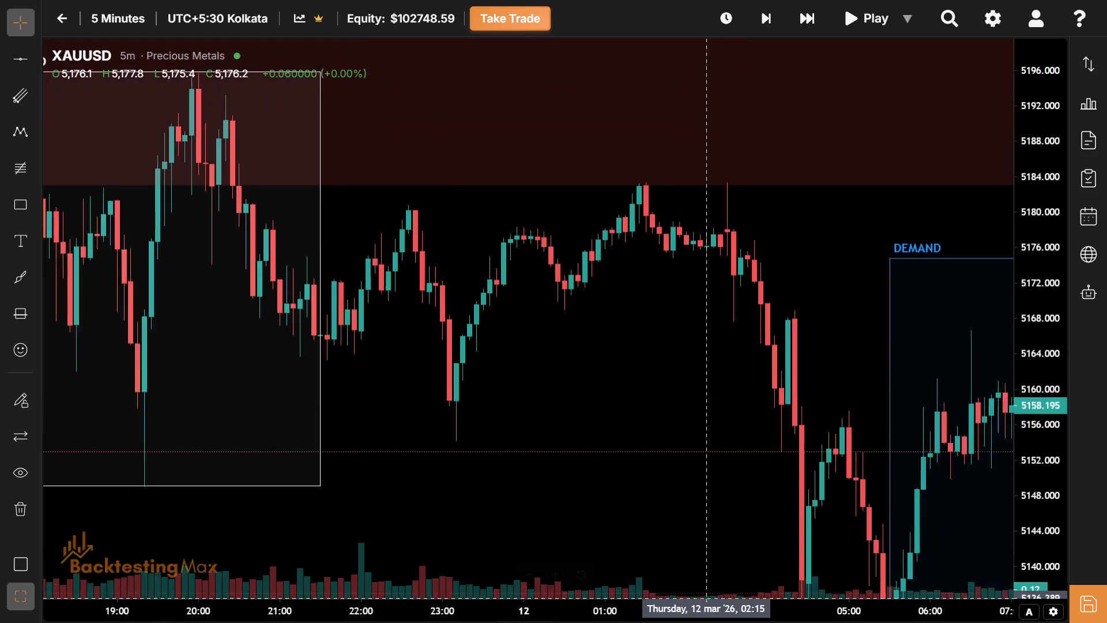
left_click_drag(706, 622, 252, 505)
left_click_drag(654, 497, 353, 325)
left_click_drag(580, 399, 552, 479)
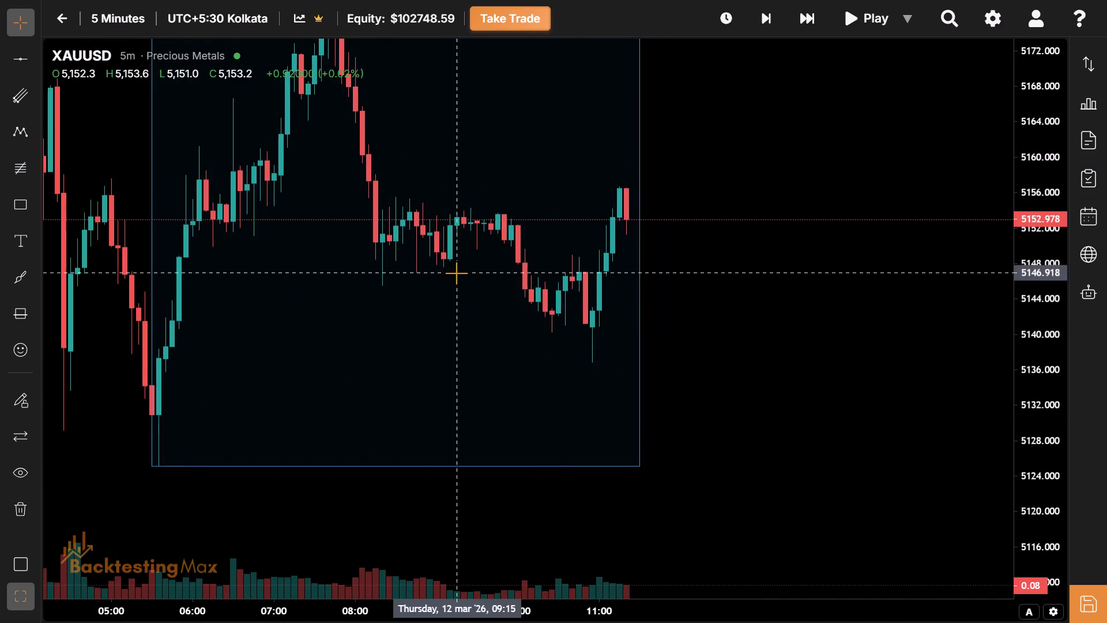
left_click_drag(456, 273, 482, 370)
Advance the replay in five-bar skips beyond the Asian session box to 13:00 on 12 March.
left_click(811, 13)
left_click_drag(754, 225, 637, 326)
left_click_drag(714, 249, 615, 294)
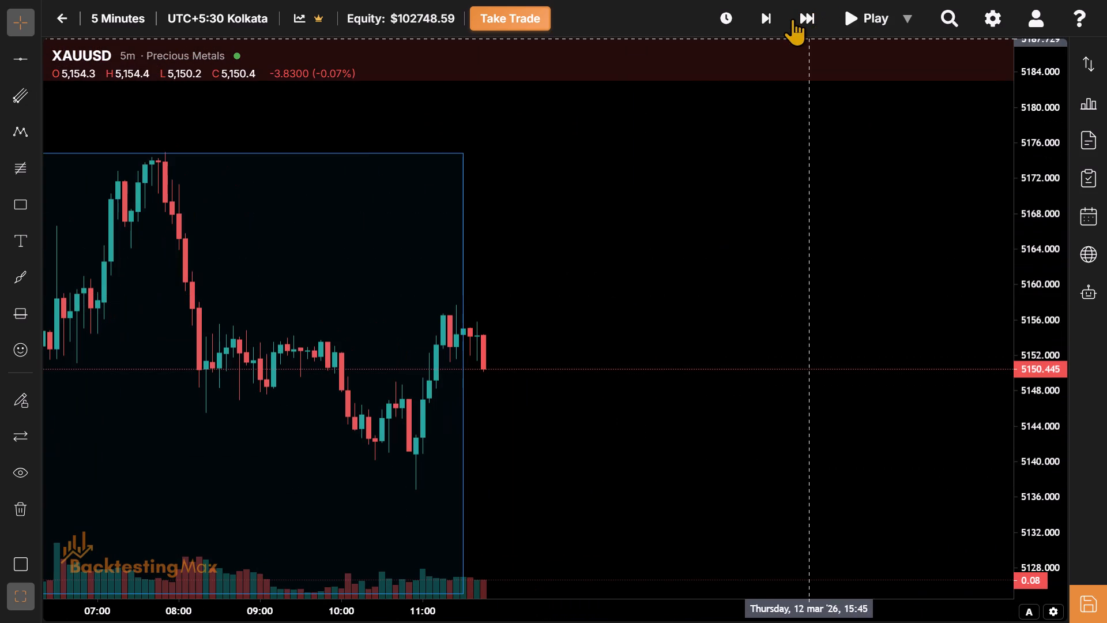
left_click(792, 18)
left_click_drag(680, 252, 633, 357)
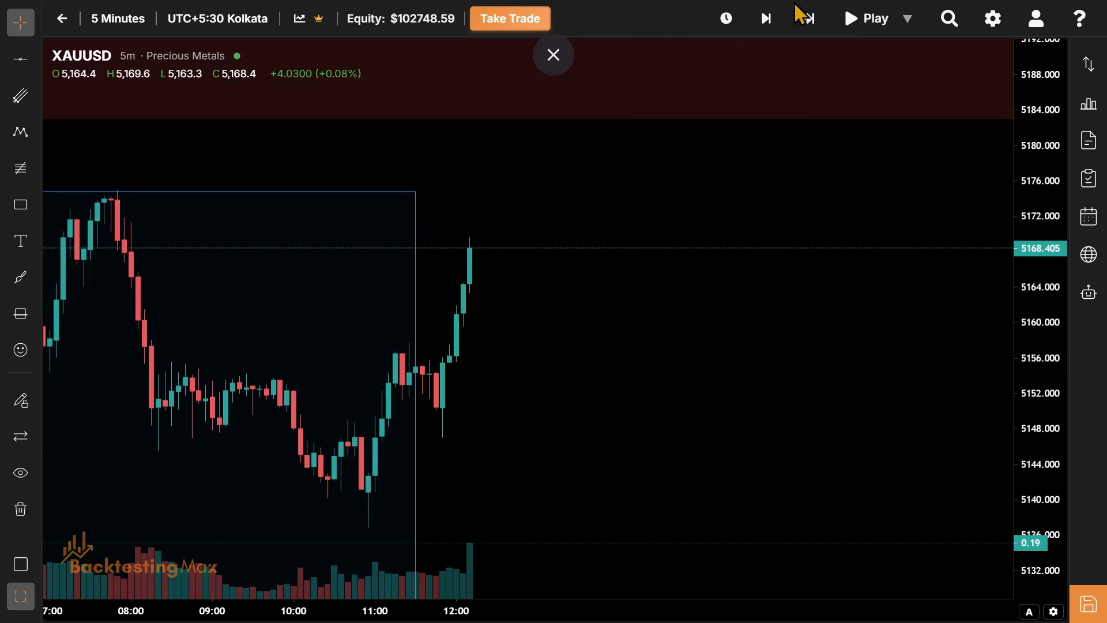
left_click(794, 3)
left_click(794, 3)
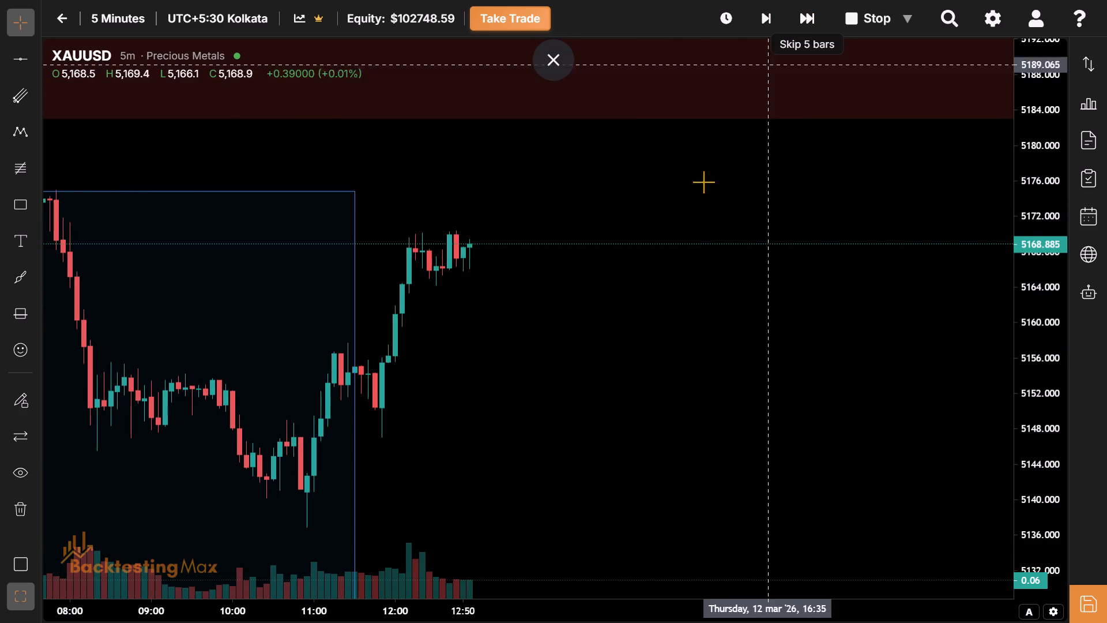
left_click_drag(623, 272, 658, 352)
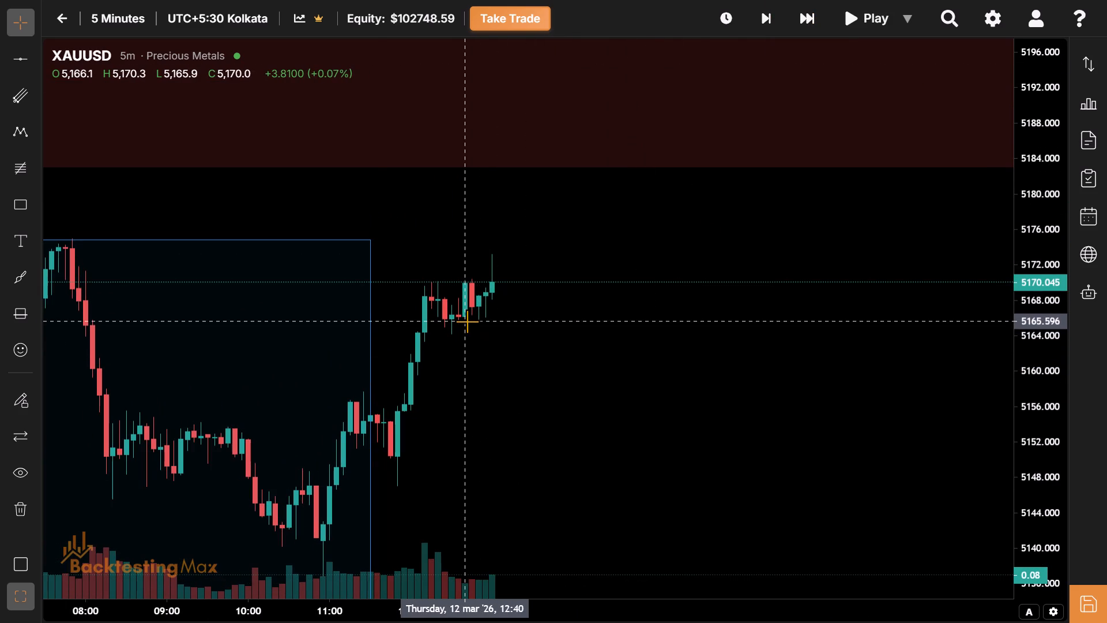
Draw a rectangle from 12:30 to 16:30 on 12 March, about 5167 to 5176, and apply the London Session template.
left_click(12, 200)
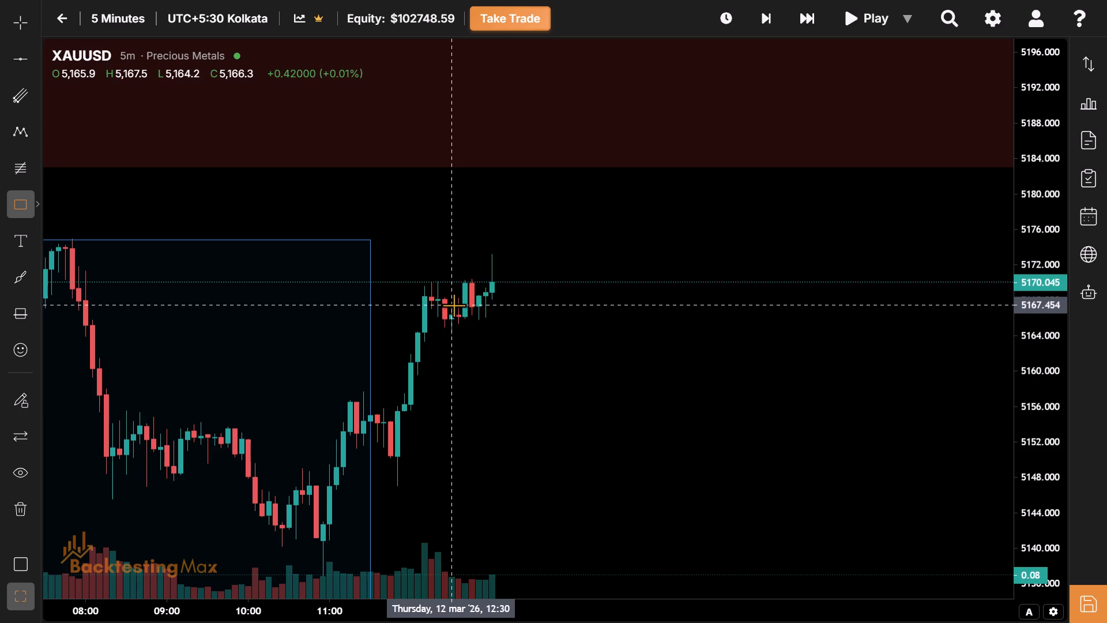
left_click(454, 305)
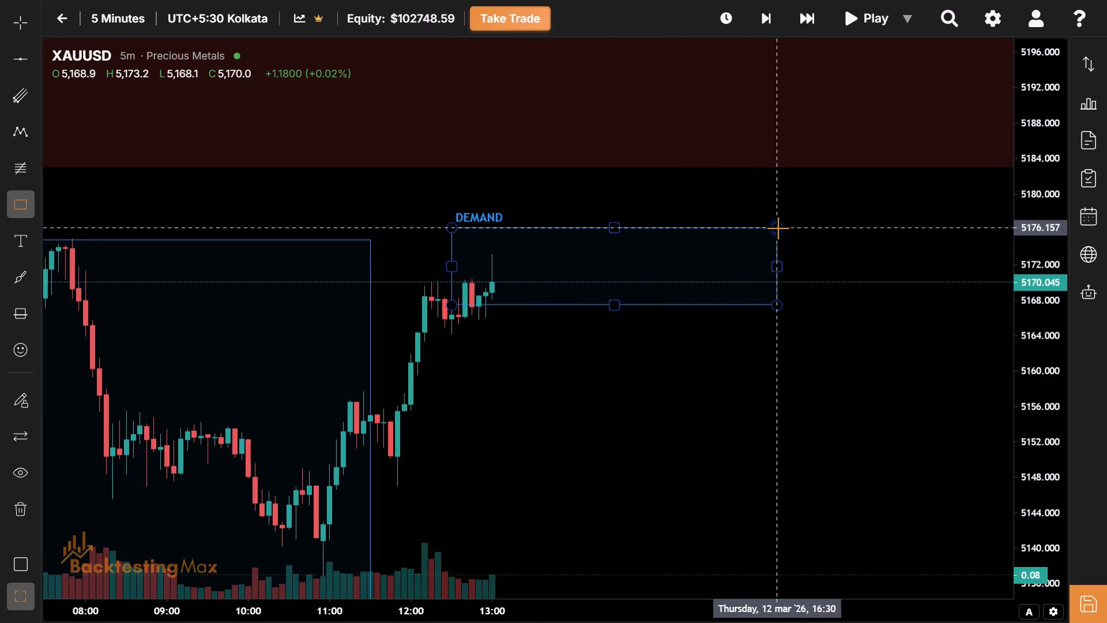
left_click(778, 228)
left_click(113, 110)
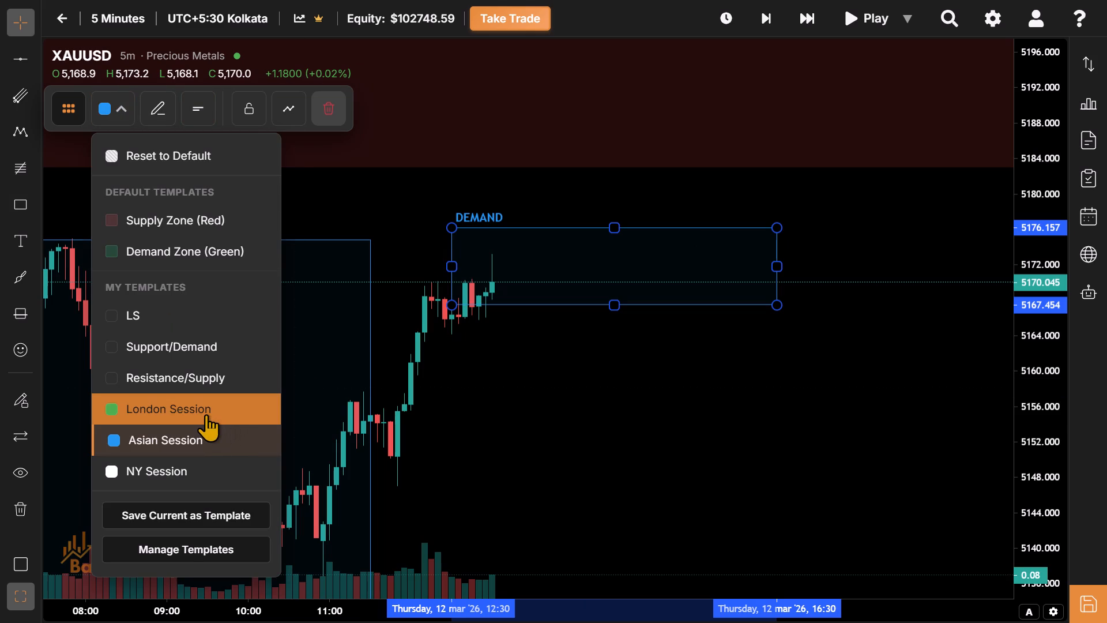
left_click(206, 414)
Lower the London session box's bottom edge to about 5163.5, below the session's opening candles.
left_click_drag(562, 401, 404, 396)
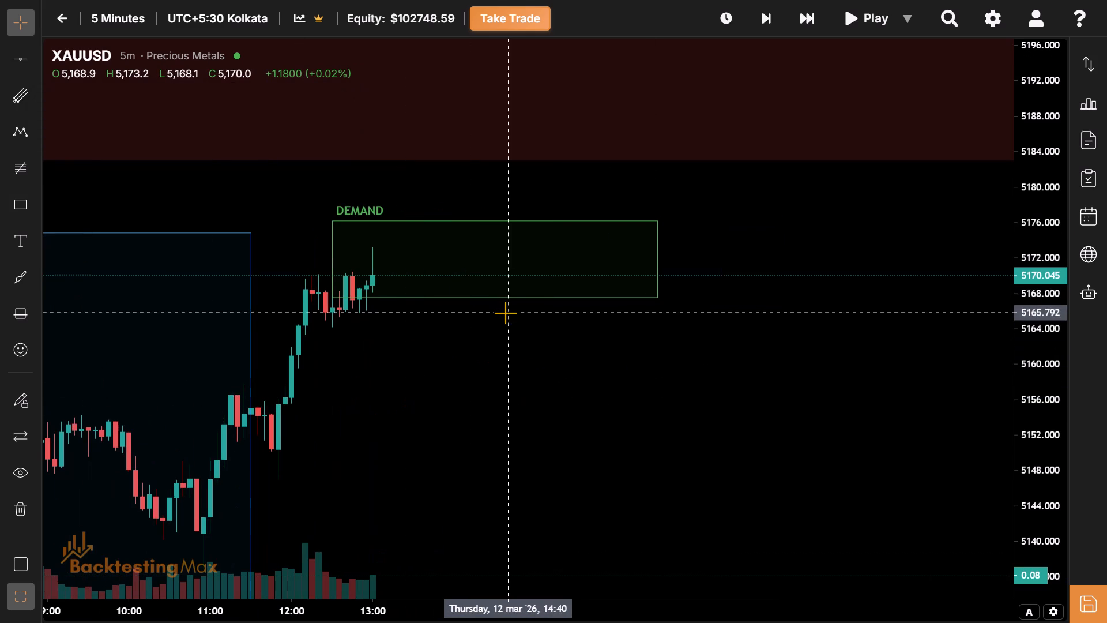
left_click_drag(495, 297, 489, 322)
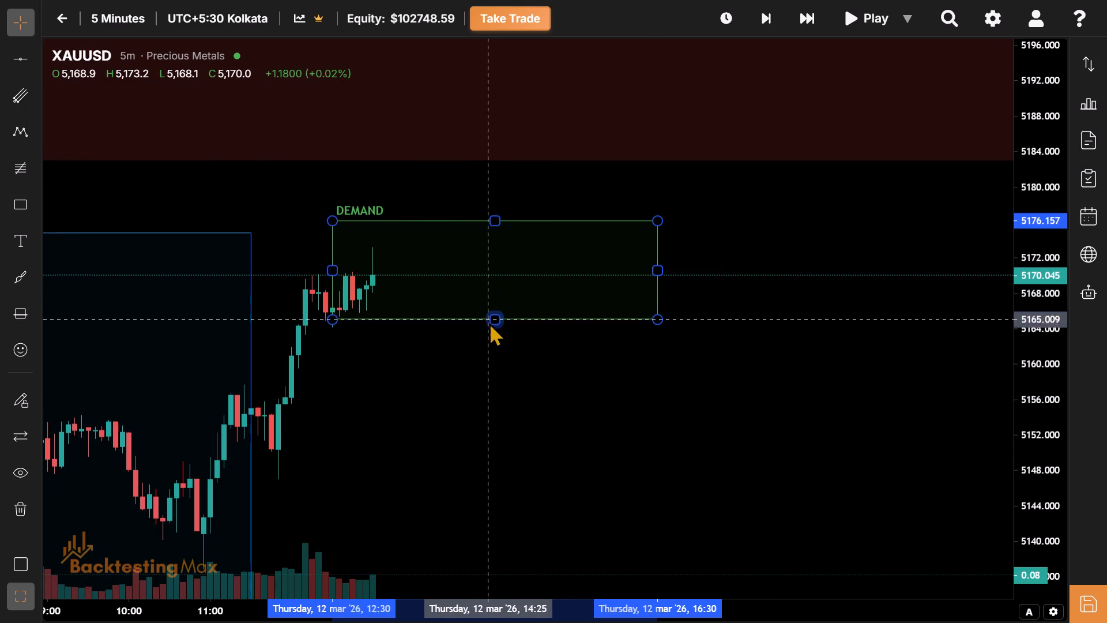
left_click_drag(489, 322, 491, 333)
Advance the replay one bar at a time from the London session's start to about 13:45 on 12 March.
left_click_drag(383, 381, 422, 436)
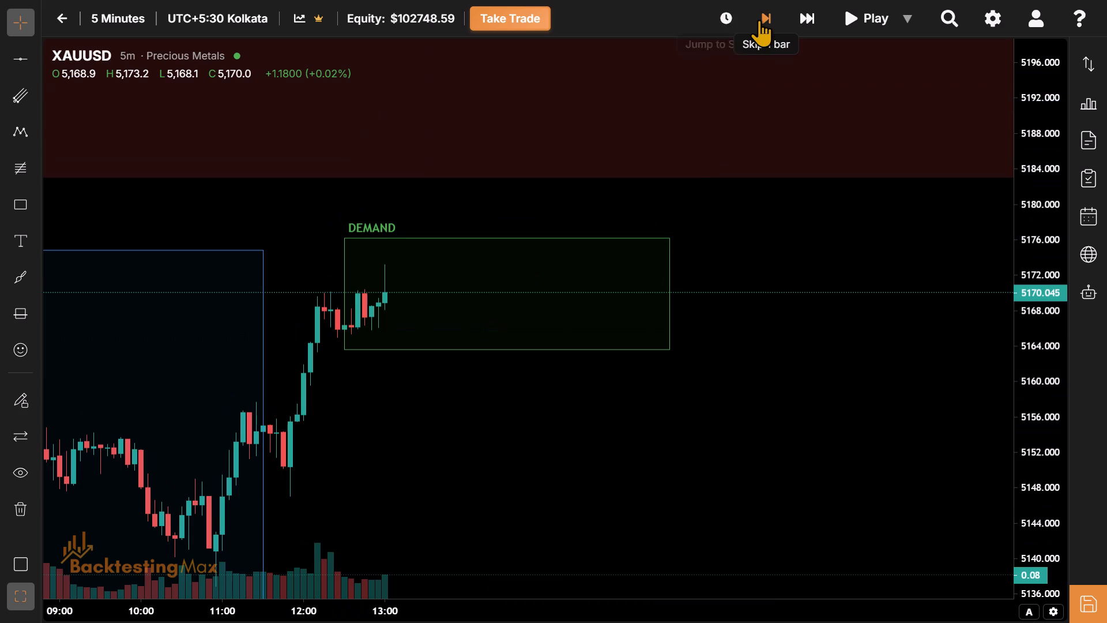
triple_click(759, 20)
left_click(759, 20)
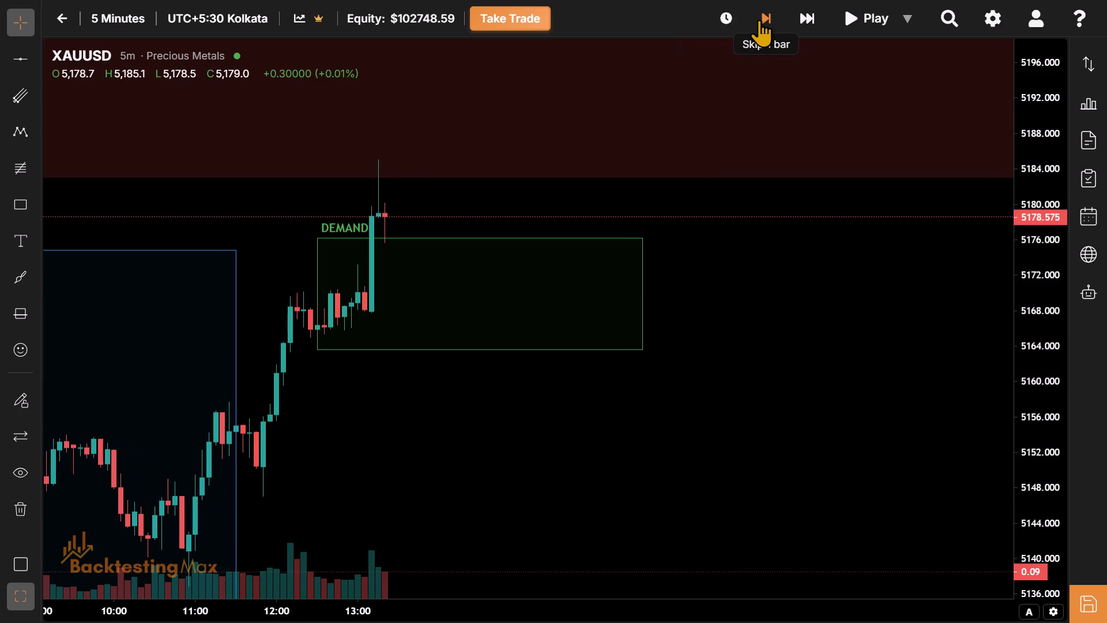
left_click(759, 20)
left_click(759, 20)
left_click(759, 20)
left_click(759, 20)
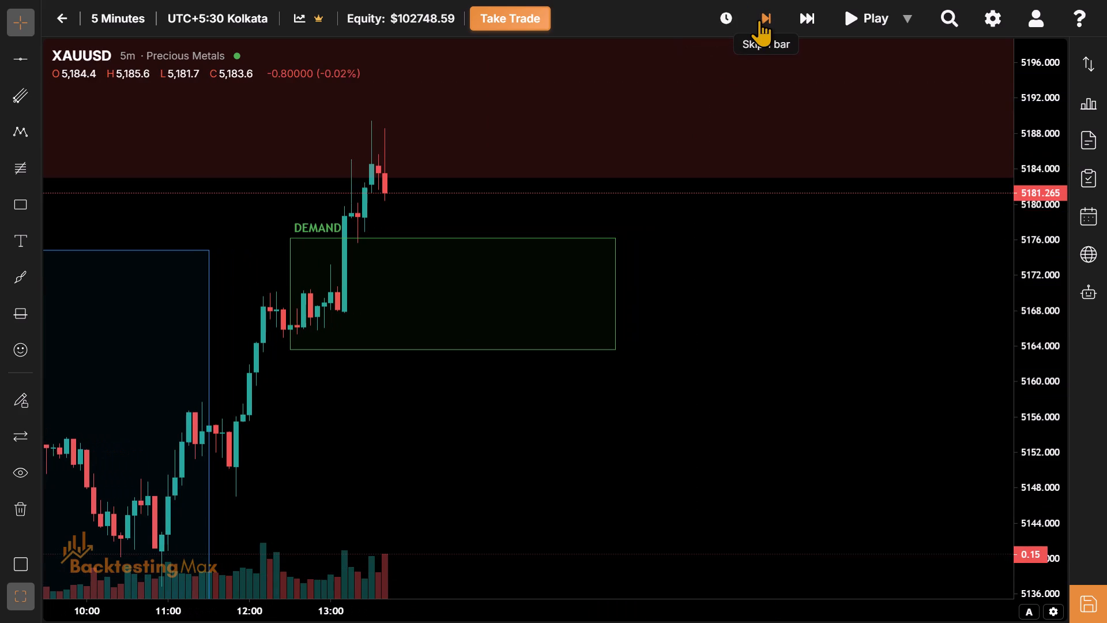
left_click(759, 20)
Advance the replay in five-bar skips to 16:30 on 12 March, the end of the London session box.
triple_click(807, 22)
triple_click(807, 22)
left_click(807, 22)
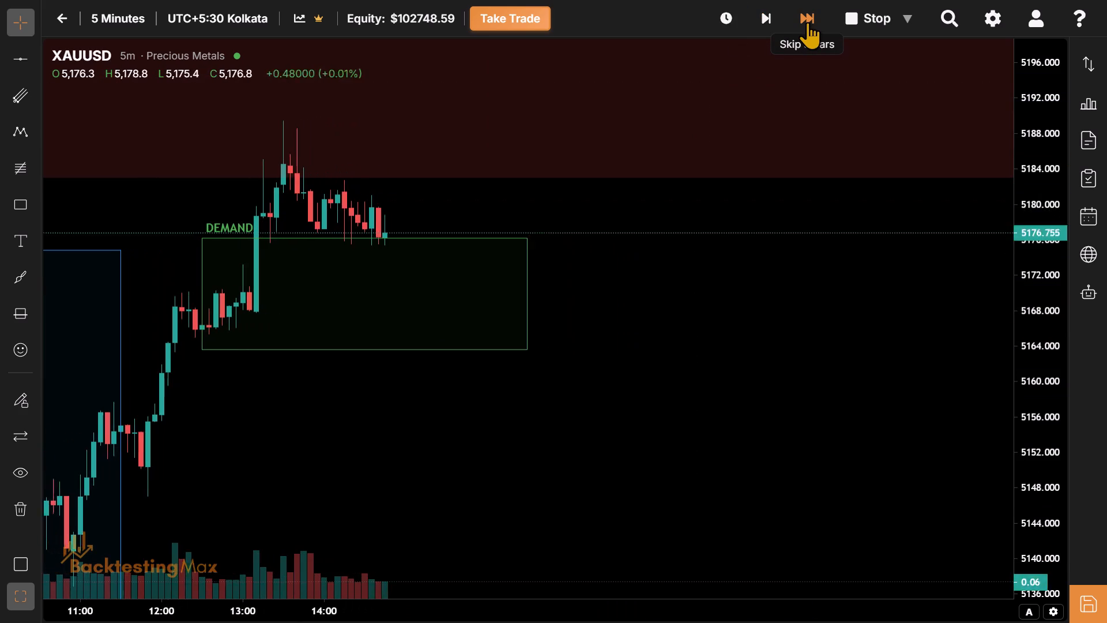
left_click_drag(446, 460, 516, 518)
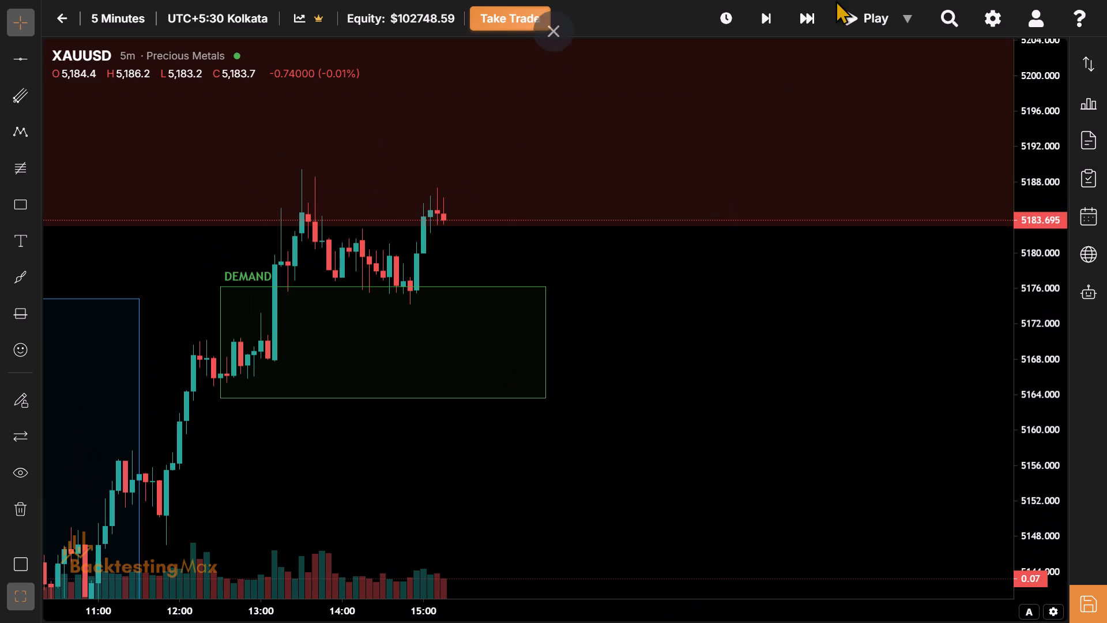
left_click(797, 12)
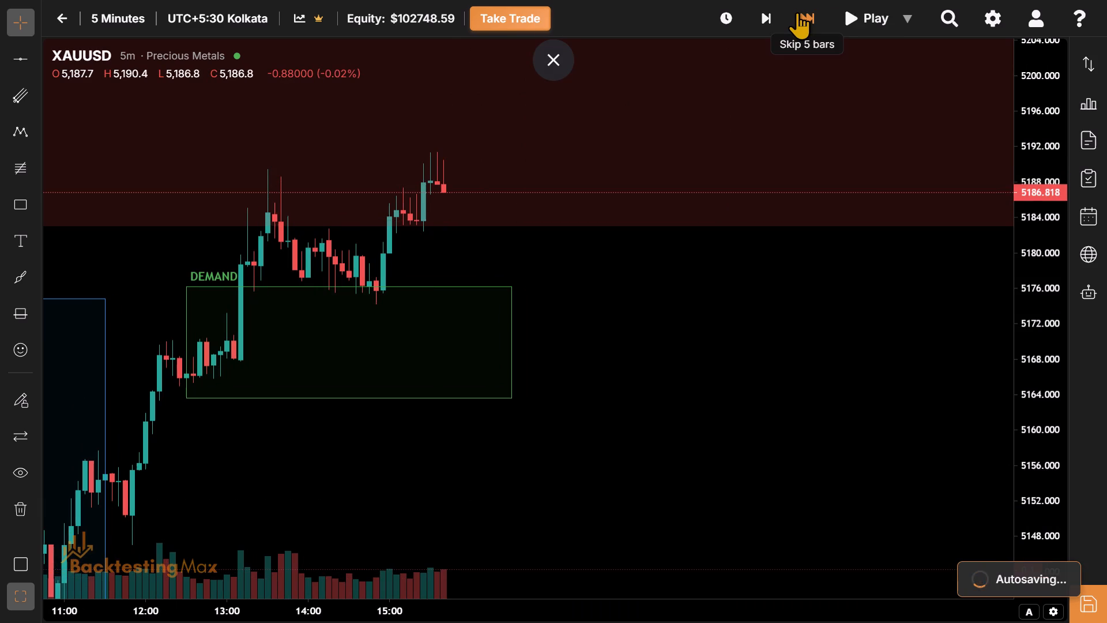
left_click(797, 12)
left_click(797, 12)
Raise the London session box's upper edge to the session high at about 5191.
left_click_drag(546, 307, 709, 354)
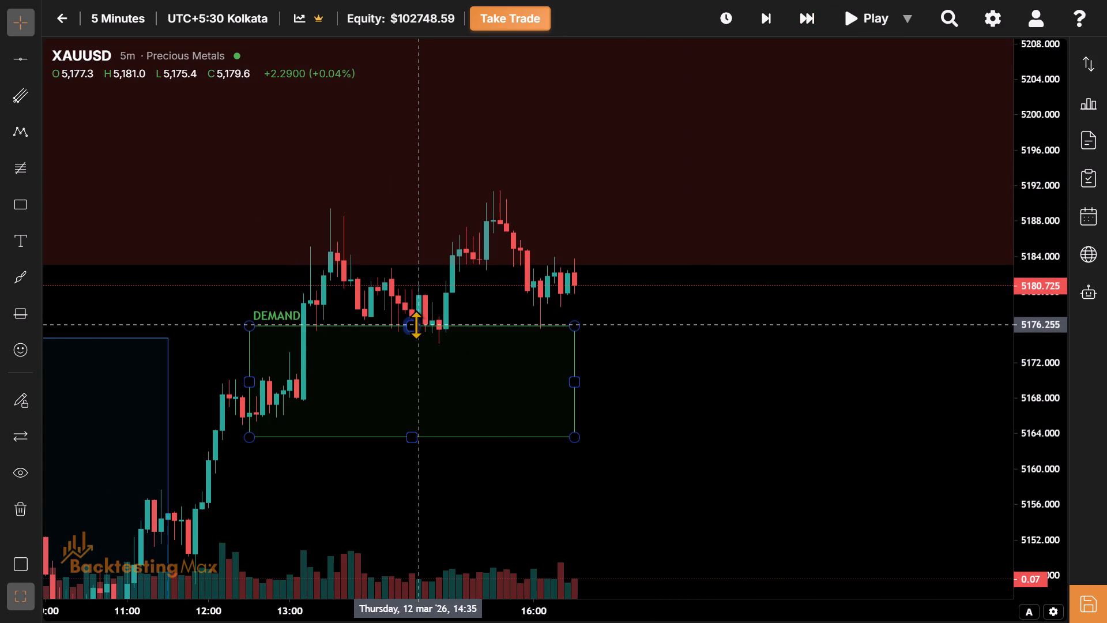
left_click_drag(412, 323, 382, 187)
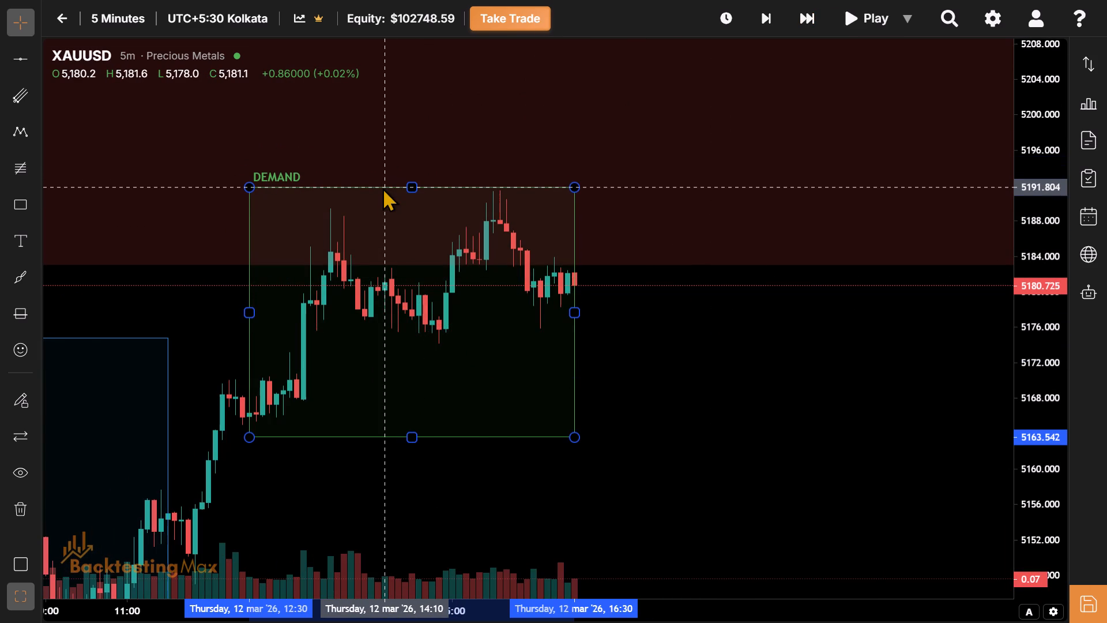
left_click_drag(382, 187, 381, 190)
Examine the London session range in relation to the Asian session box and the supply zone.
left_click_drag(384, 320, 372, 197)
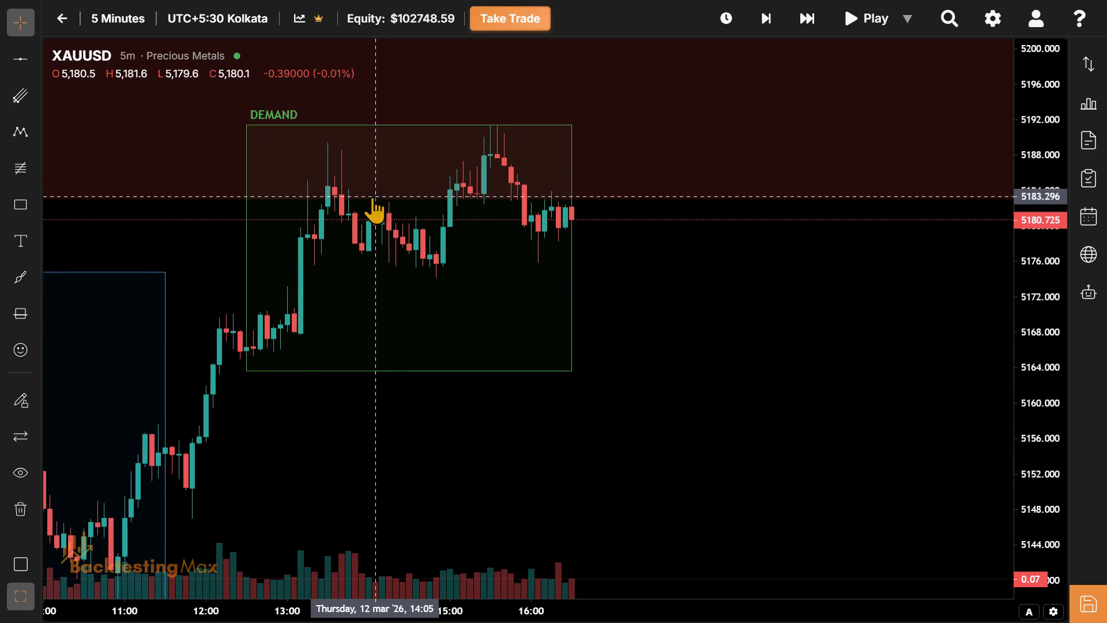
left_click_drag(394, 283, 620, 198)
left_click_drag(473, 459, 593, 277)
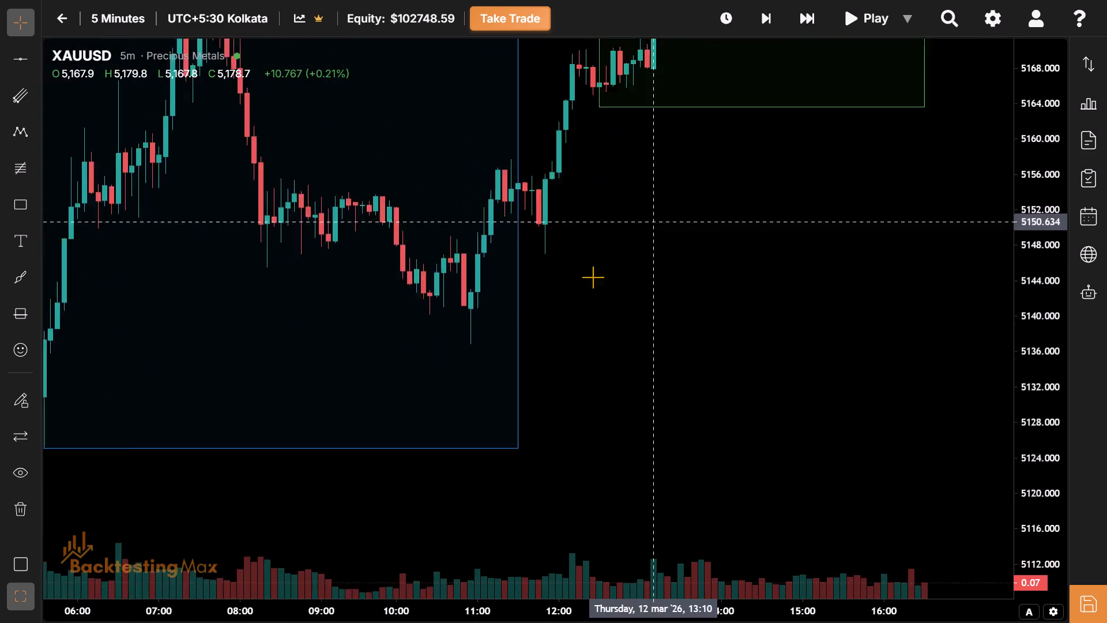
left_click_drag(593, 277, 454, 414)
left_click_drag(704, 373, 544, 470)
left_click_drag(696, 375, 542, 449)
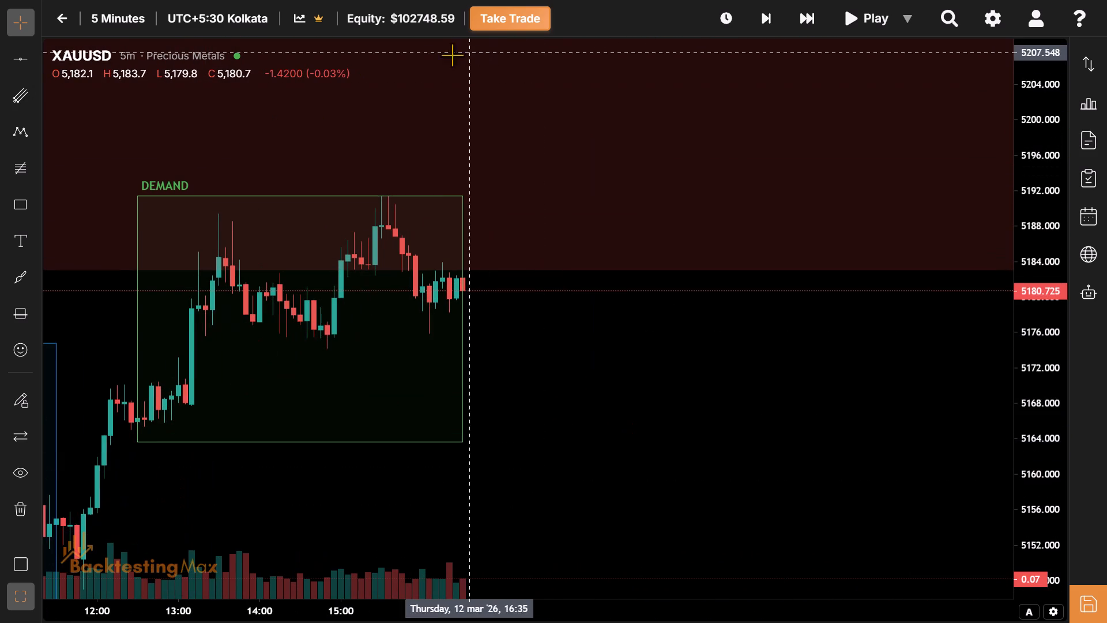
left_click_drag(587, 398, 704, 369)
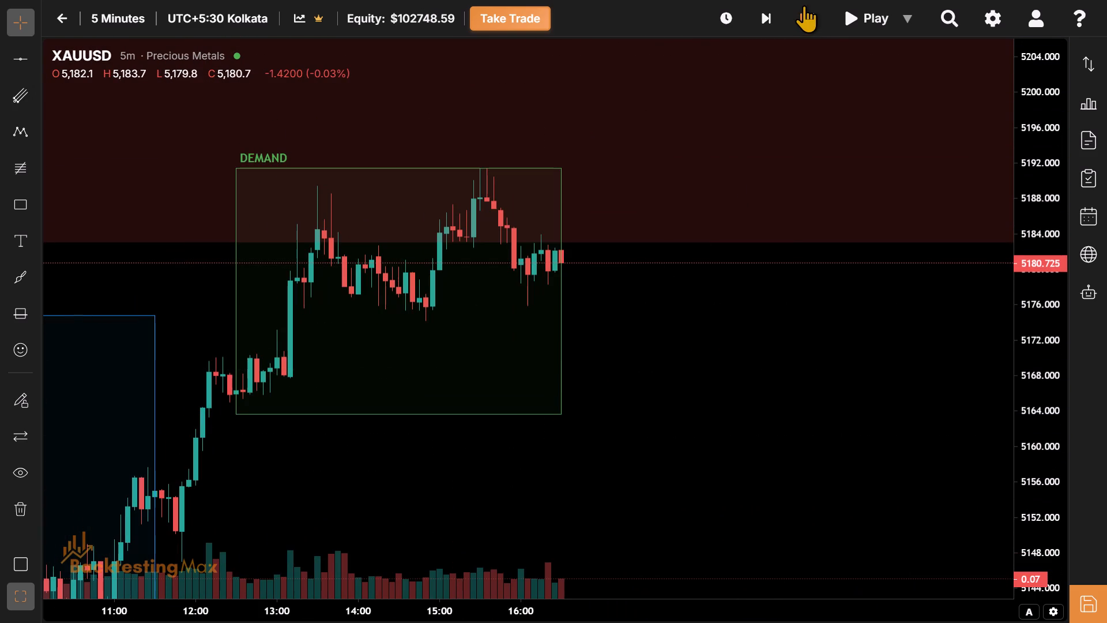
Advance the replay in five-bar skips past the London session box to 17:45 on 12 March.
left_click(804, 6)
left_click(804, 6)
left_click(804, 6)
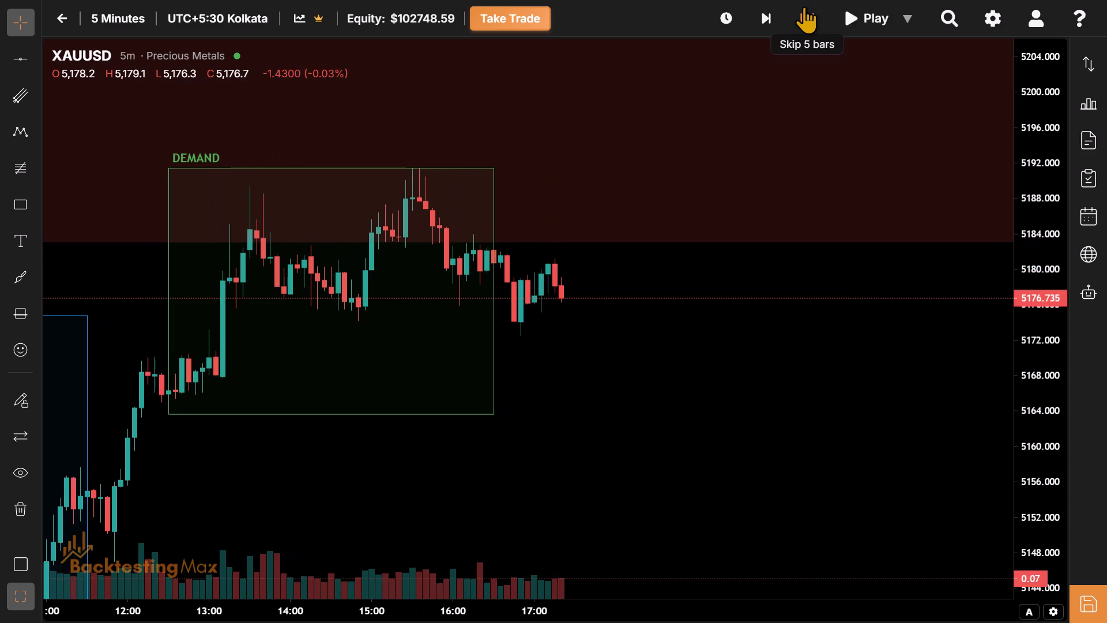
Draw a rectangle from 17:30 to 21:30 on 12 March, about 5157 to 5180, and apply the NY Session template.
left_click_drag(547, 345, 164, 282)
left_click(14, 202)
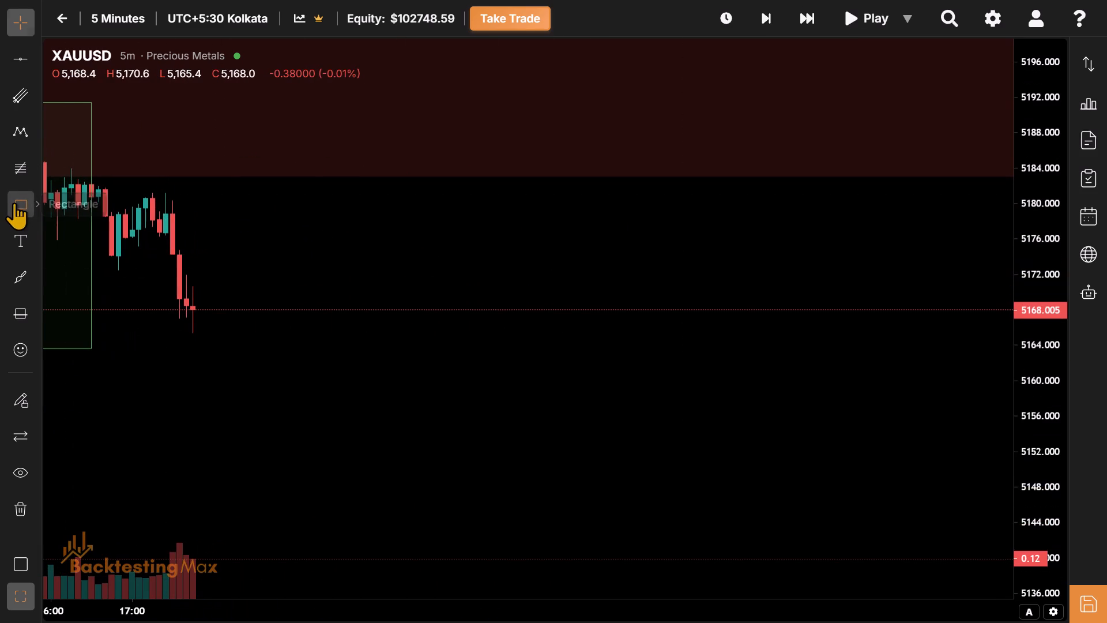
left_click(173, 203)
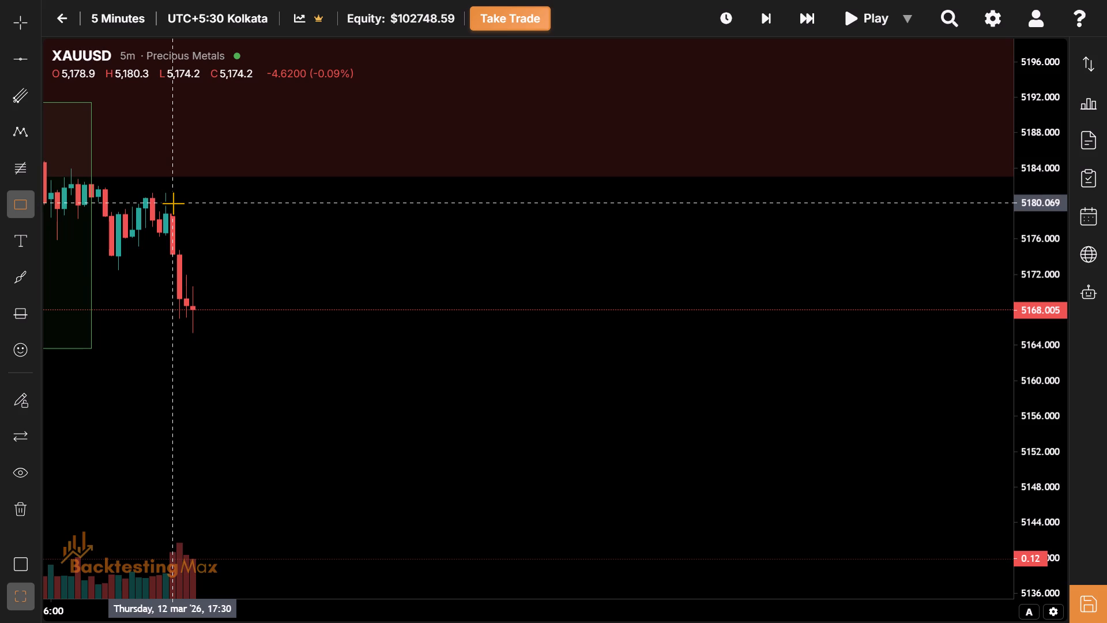
left_click(497, 408)
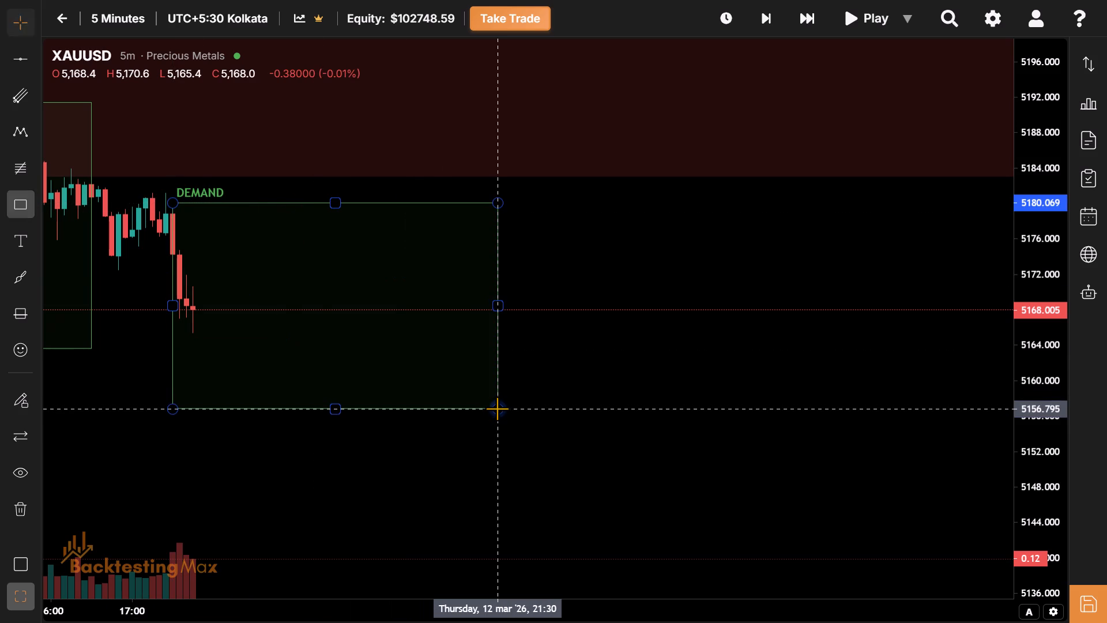
left_click(114, 124)
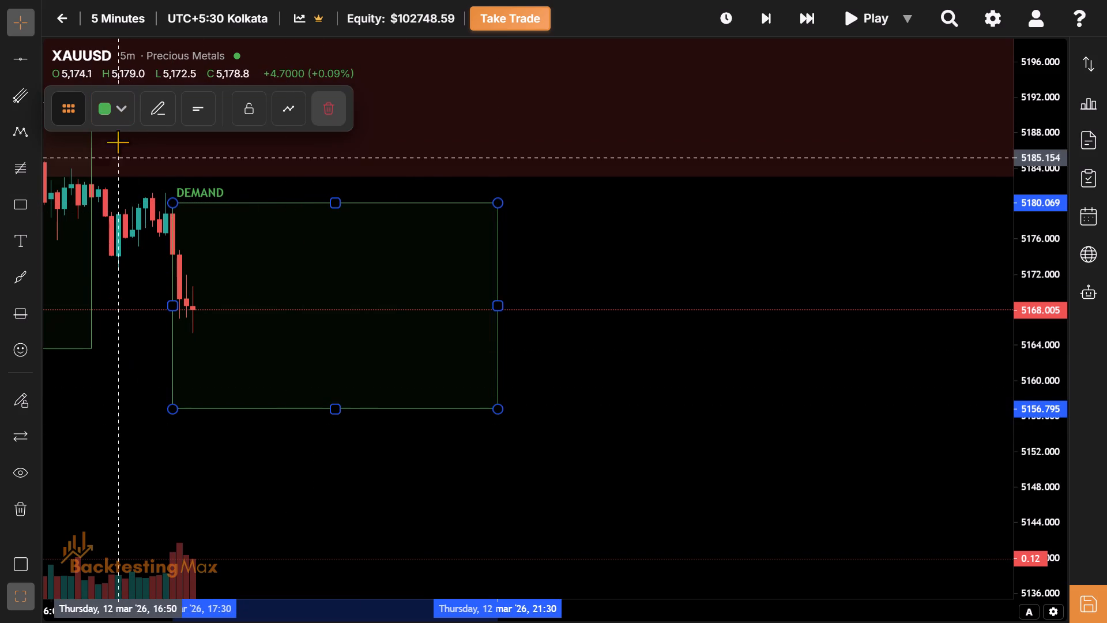
left_click(119, 121)
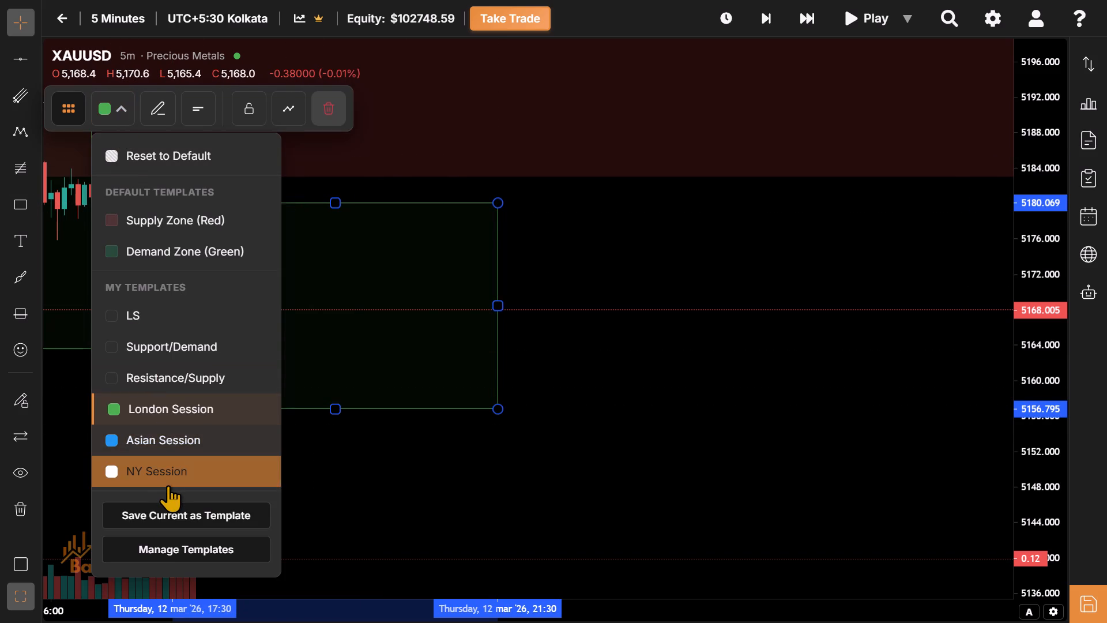
left_click(168, 485)
Advance the replay one bar at a time through the NY session's opening candles to 18:15 on 12 March.
left_click_drag(270, 316, 705, 340)
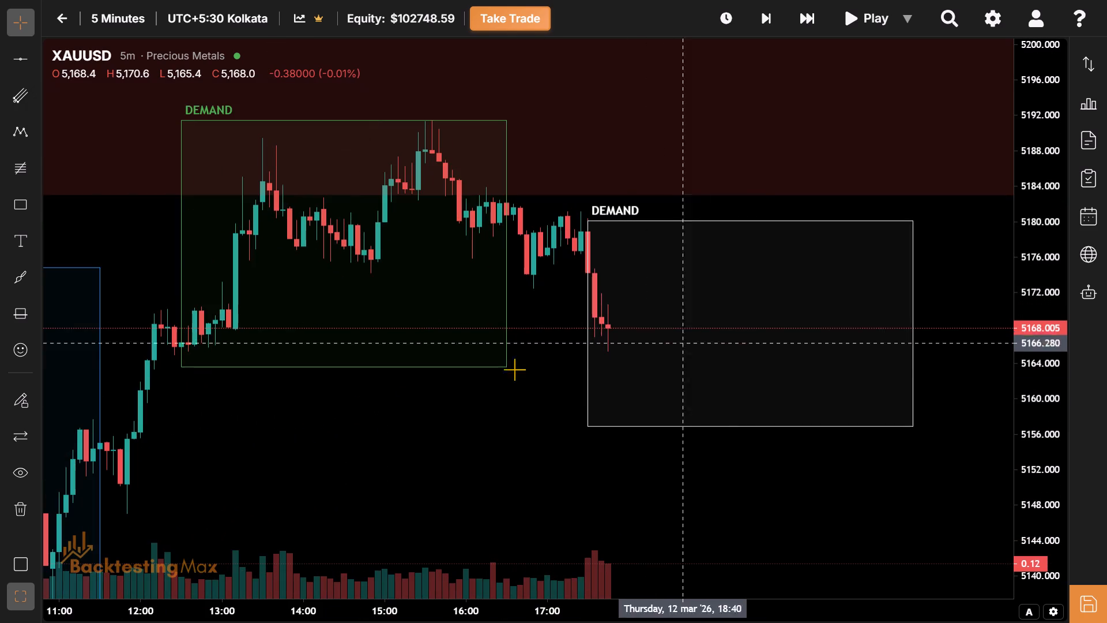
left_click_drag(358, 409, 480, 359)
left_click_drag(801, 303, 763, 306)
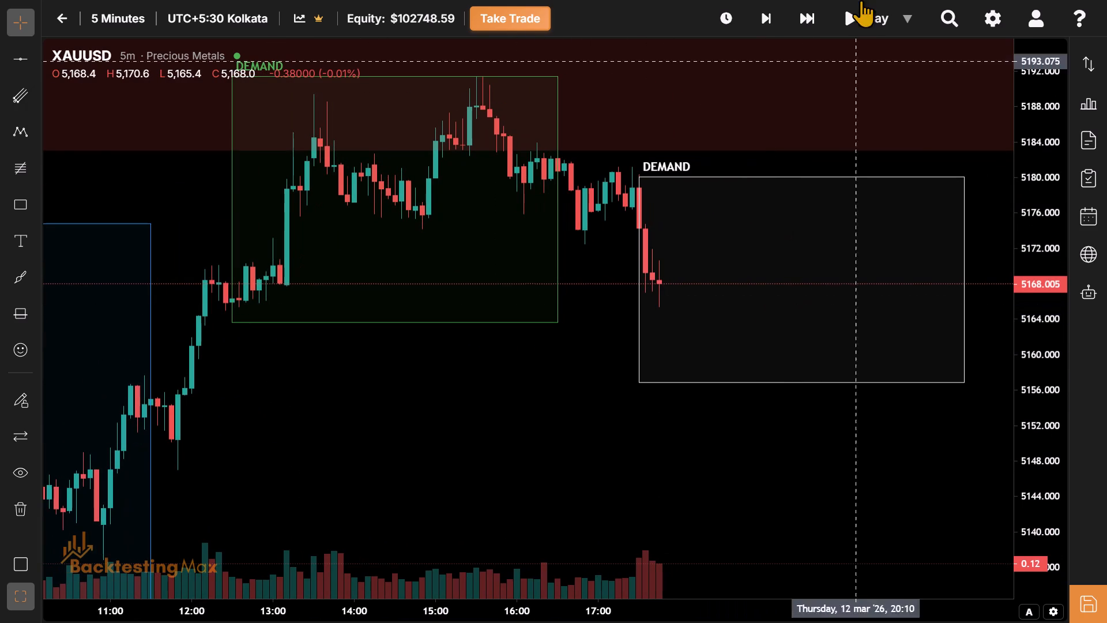
left_click(775, 26)
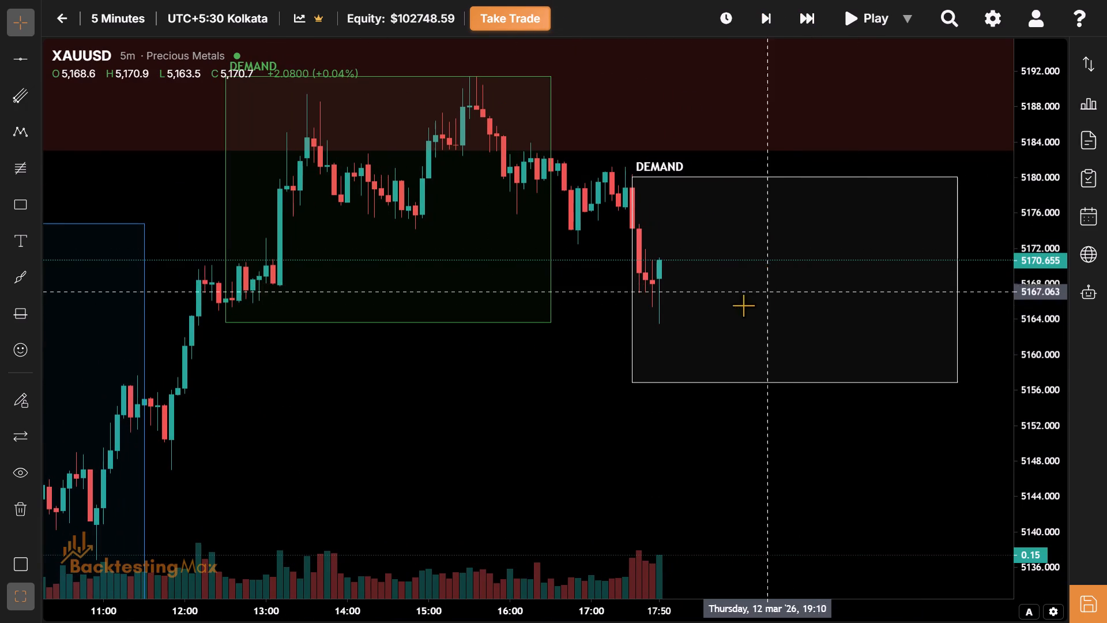
left_click_drag(737, 303, 657, 295)
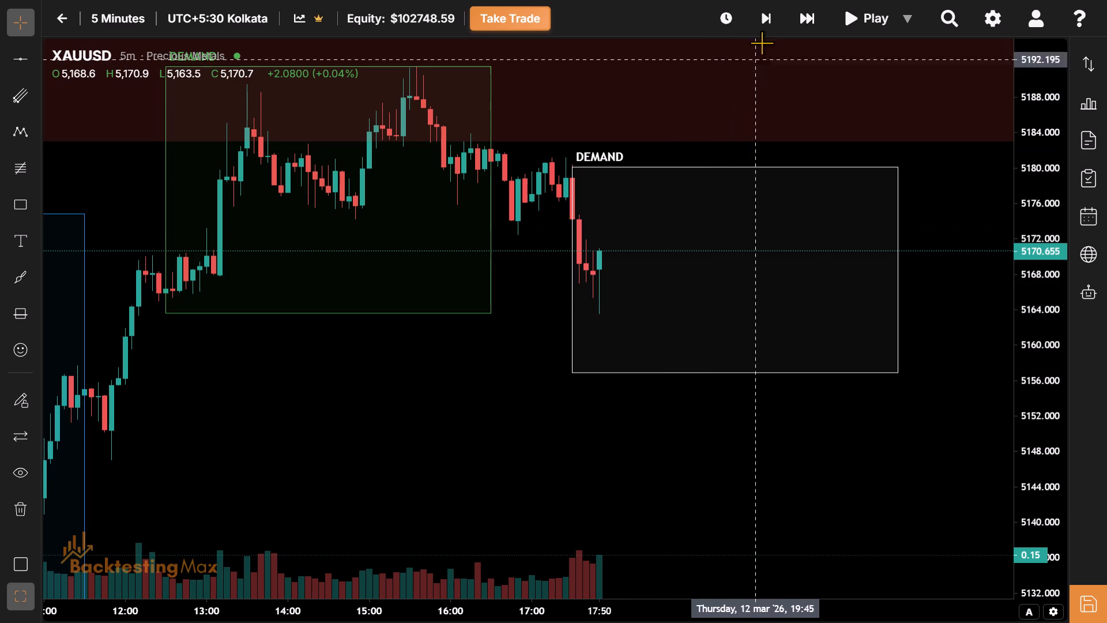
left_click(767, 13)
left_click(767, 13)
left_click(767, 13)
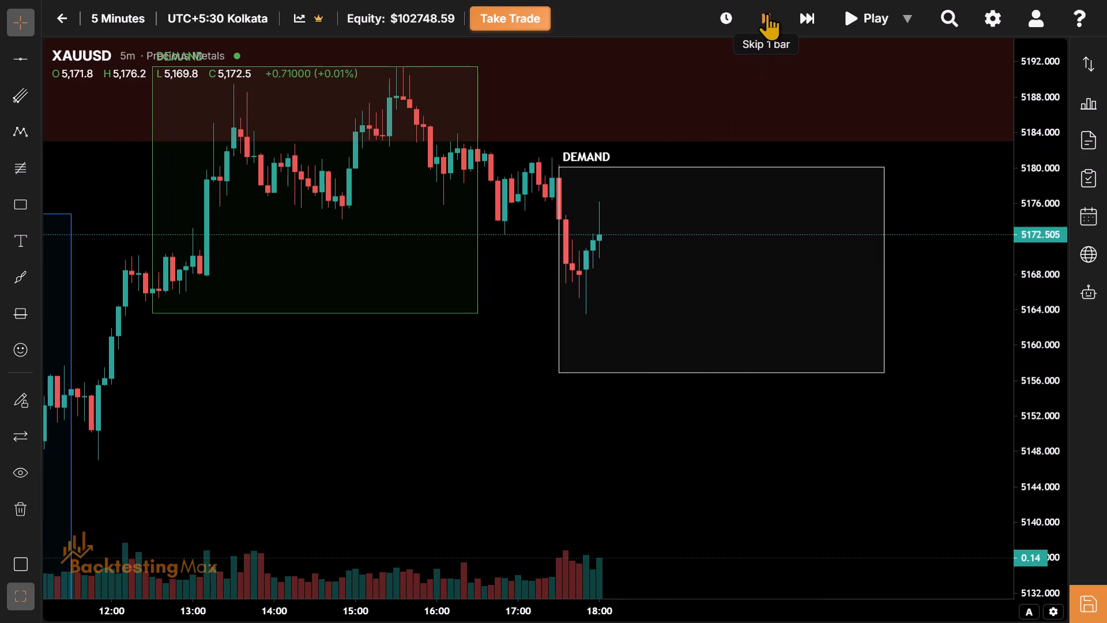
left_click(767, 13)
left_click(767, 13)
Advance the replay in five-bar skips to 21:15 on 12 March, near the end of the NY session box.
left_click_drag(263, 542, 243, 478)
left_click_drag(517, 457, 369, 498)
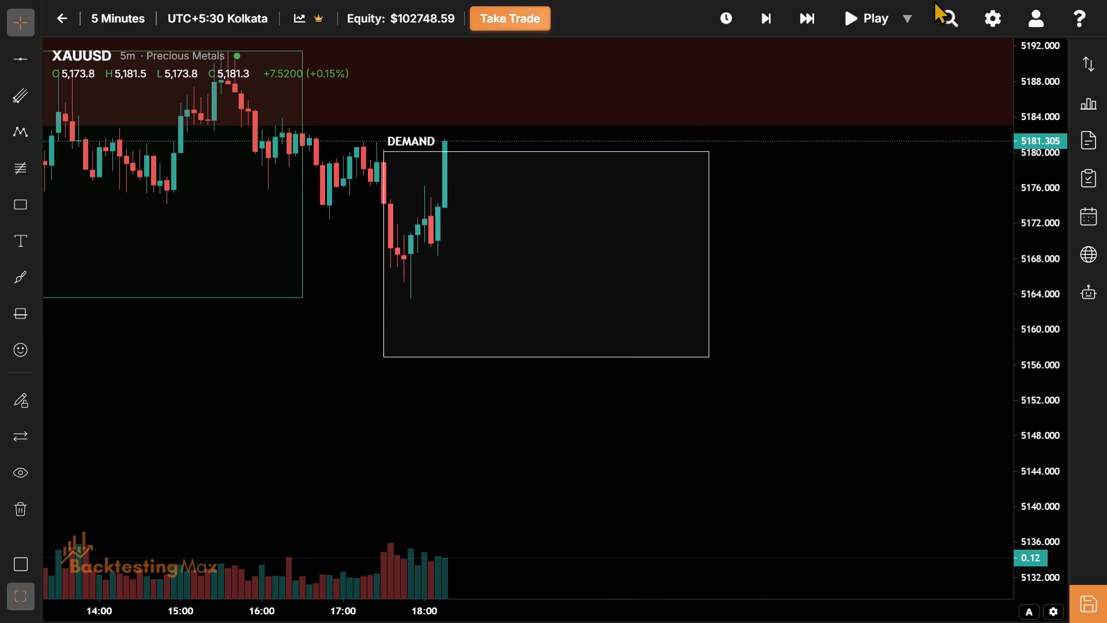
triple_click(818, 21)
triple_click(818, 21)
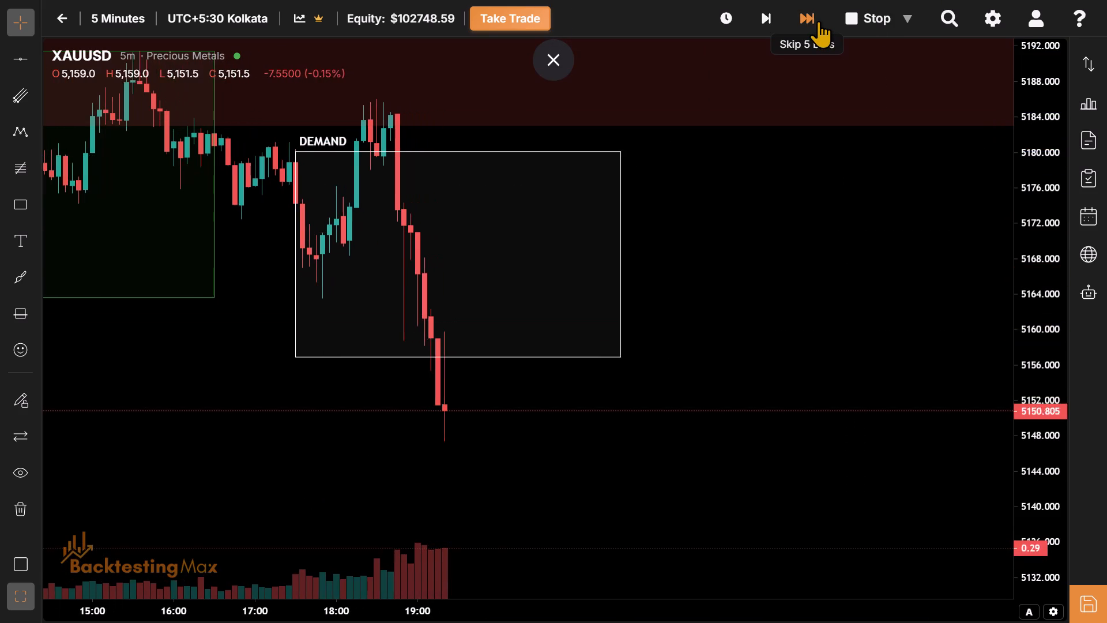
triple_click(818, 21)
triple_click(818, 21)
double_click(818, 21)
Lower the NY session box's bottom edge to the session low at about 5109.5.
left_click_drag(518, 444, 776, 128)
left_click_drag(206, 443, 458, 486)
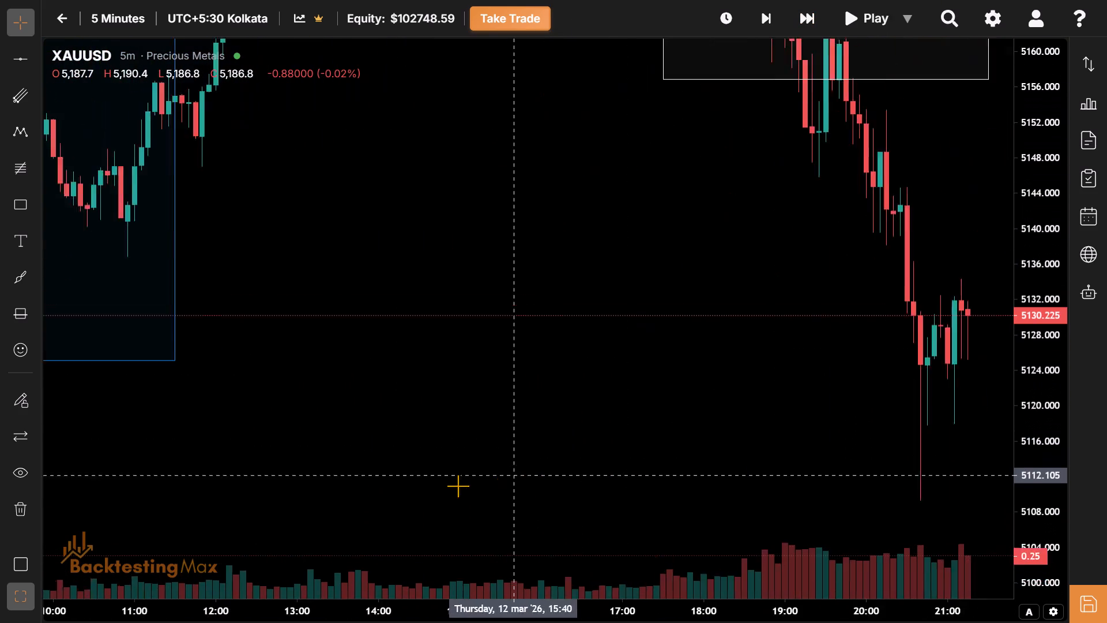
left_click_drag(458, 486, 364, 497)
left_click_drag(553, 461, 376, 572)
left_click_drag(534, 426, 496, 273)
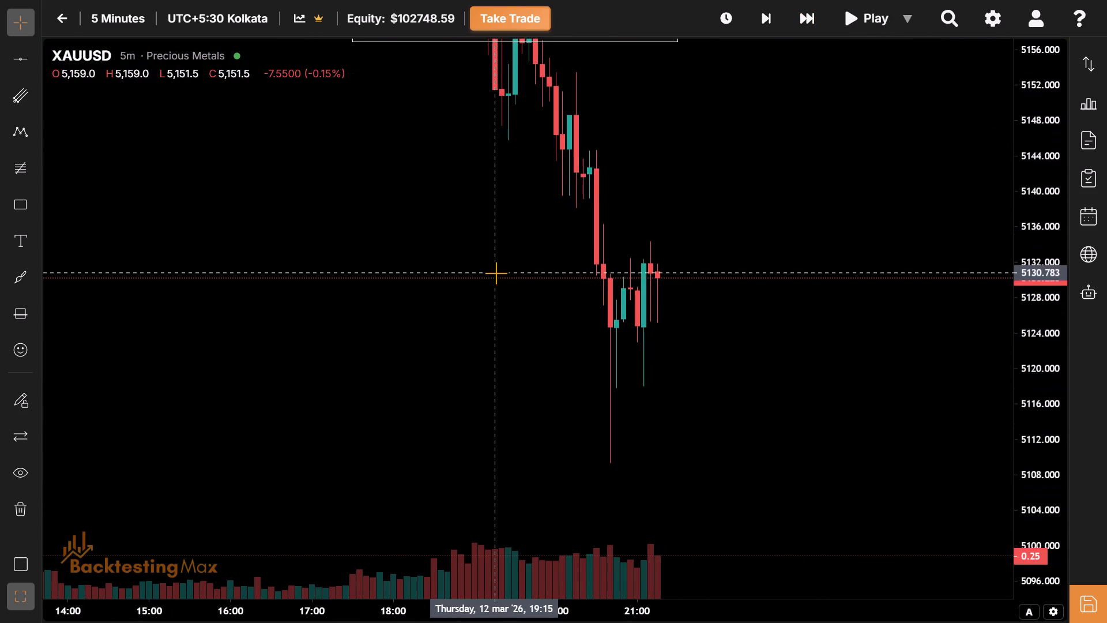
left_click_drag(529, 260, 520, 317)
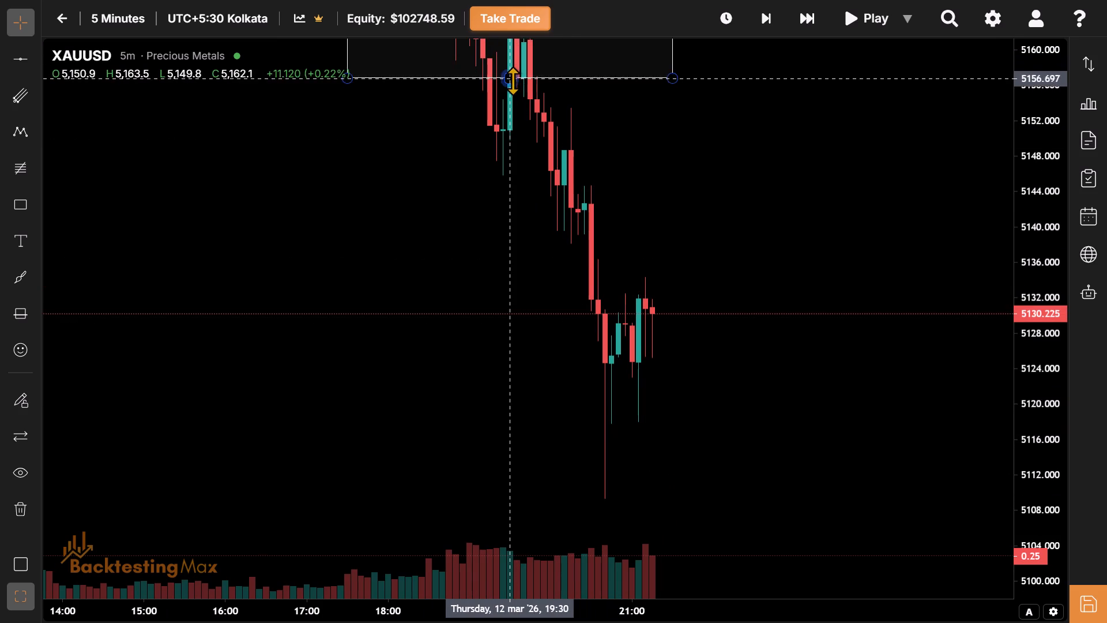
left_click_drag(509, 81, 766, 497)
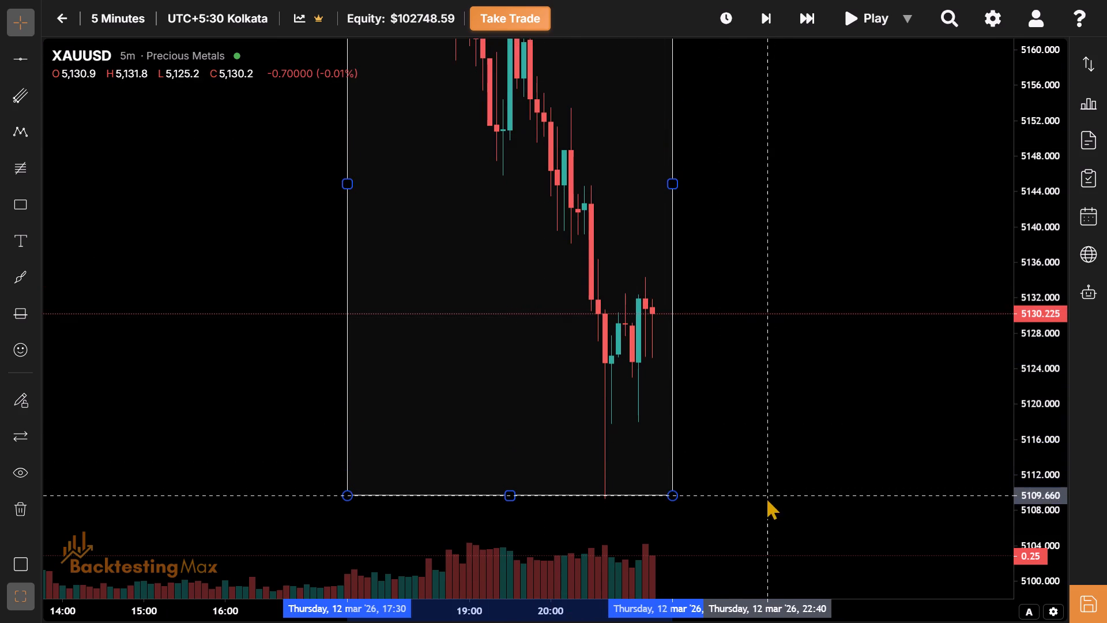
left_click_drag(766, 497, 766, 498)
Raise the NY session box's upper edge to the session high at about 5186.
left_click_drag(752, 204, 836, 499)
left_click_drag(832, 319, 819, 436)
left_click_drag(583, 224, 567, 167)
left_click_drag(559, 323, 490, 156)
left_click_drag(493, 293, 486, 385)
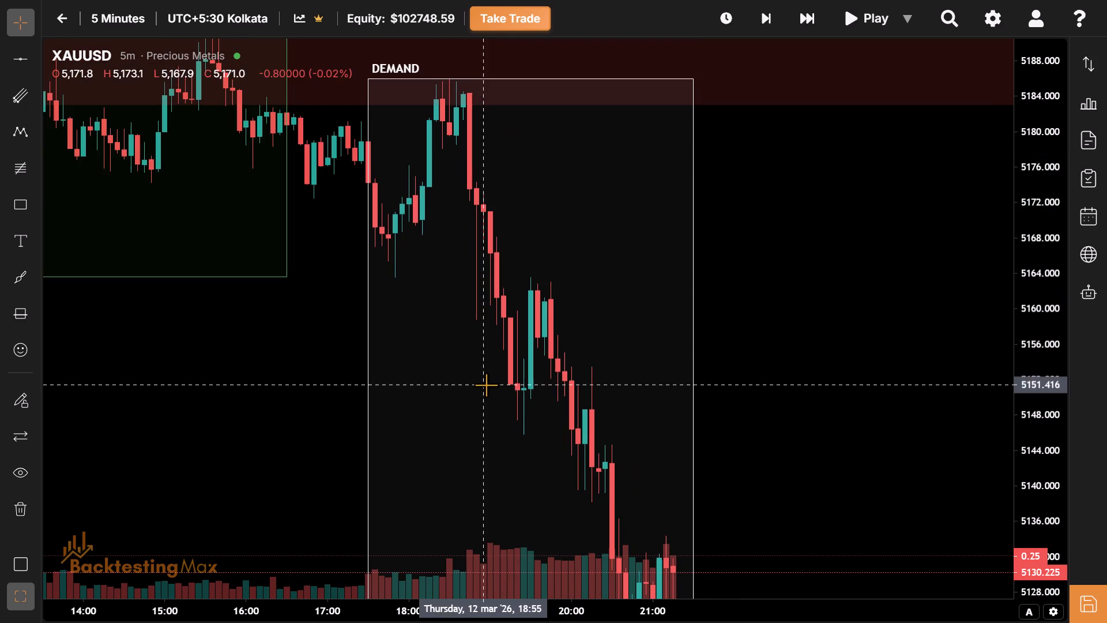
Review the price action across the 12 March Asian, London and NY session boxes.
left_click_drag(513, 338, 492, 399)
left_click_drag(492, 399, 466, 401)
left_click(466, 401)
left_click_drag(466, 401, 504, 434)
left_click_drag(504, 434, 500, 463)
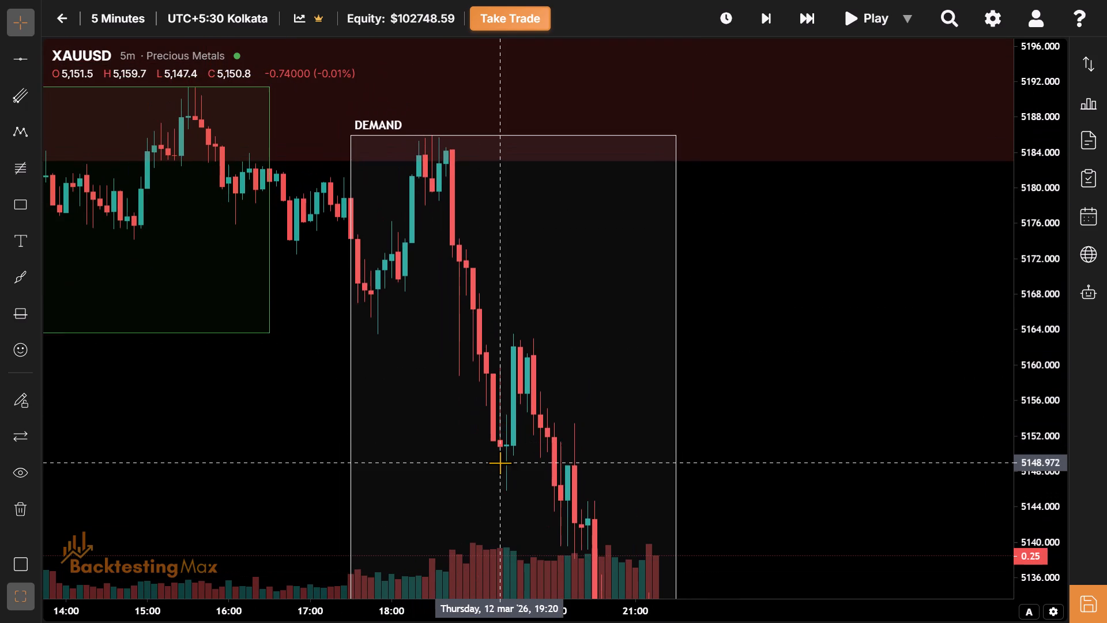
left_click_drag(500, 463, 500, 478)
left_click_drag(500, 478, 502, 485)
left_click_drag(502, 485, 513, 448)
left_click_drag(513, 448, 613, 429)
left_click_drag(283, 399, 762, 412)
left_click_drag(488, 440, 318, 197)
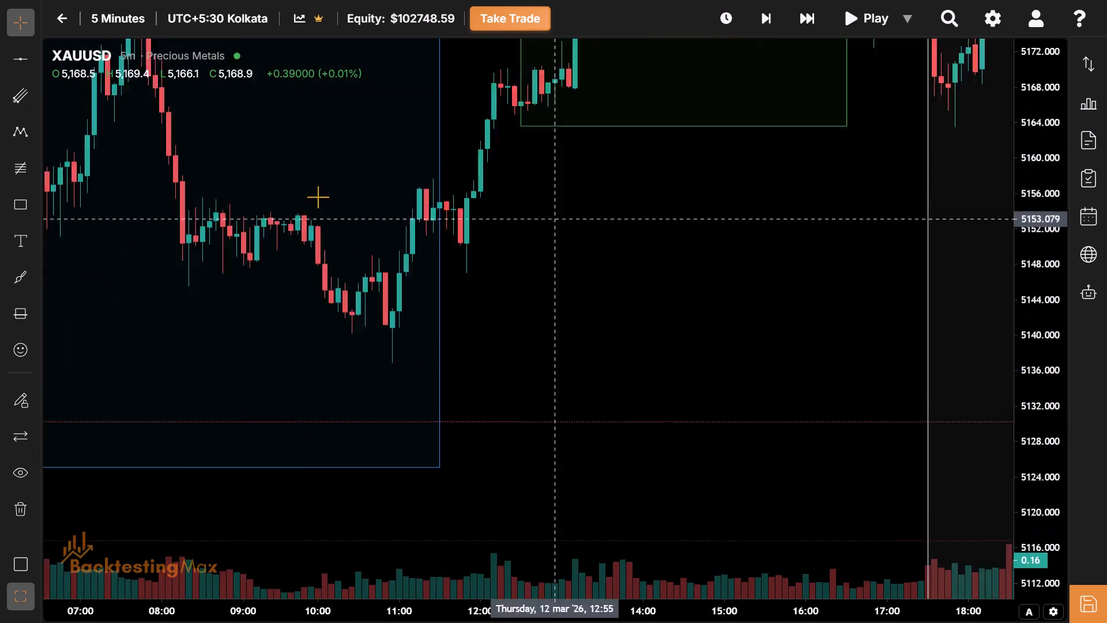
left_click_drag(318, 197, 293, 194)
left_click_drag(764, 305, 412, 164)
left_click_drag(782, 265, 519, 397)
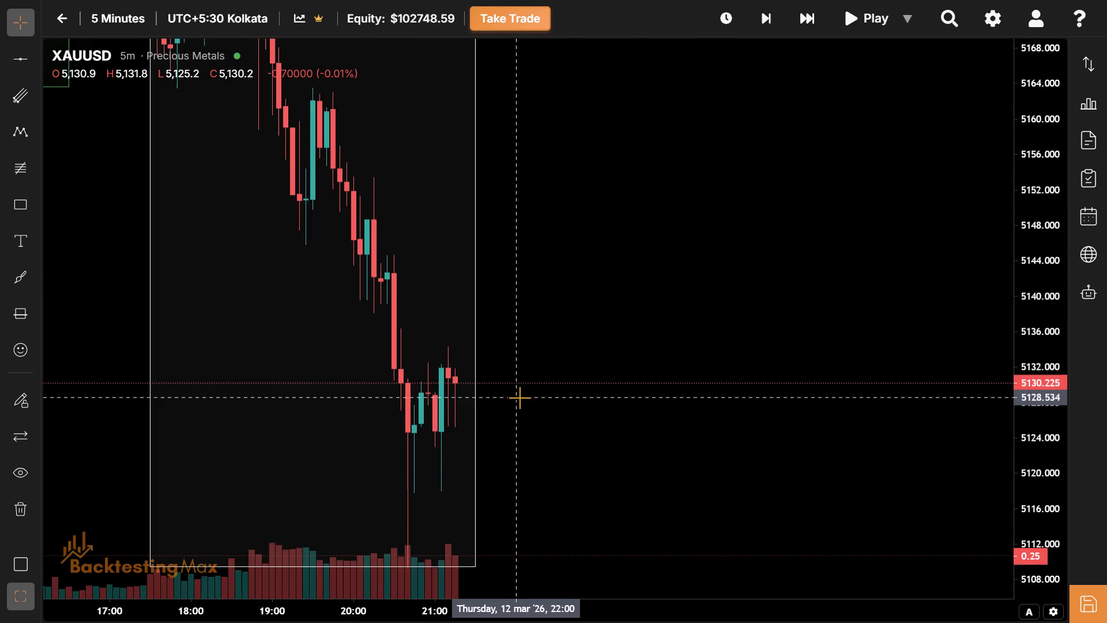
left_click_drag(519, 397, 472, 509)
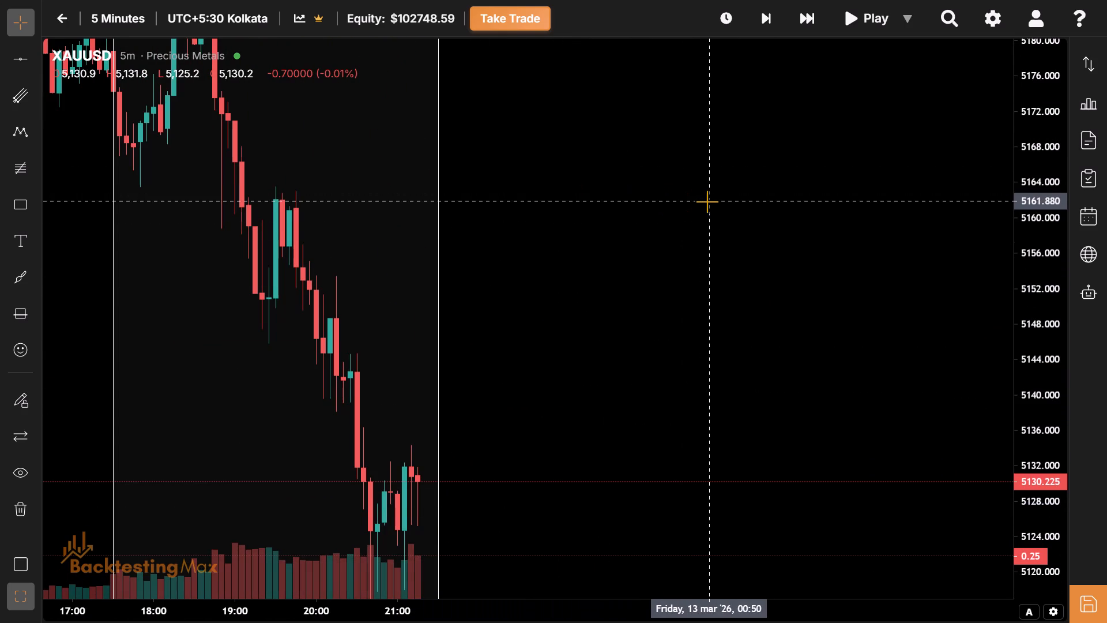
Advance the replay one bar at a time past the end of the NY session box to 21:40 on 12 March.
left_click_drag(707, 201, 683, 167)
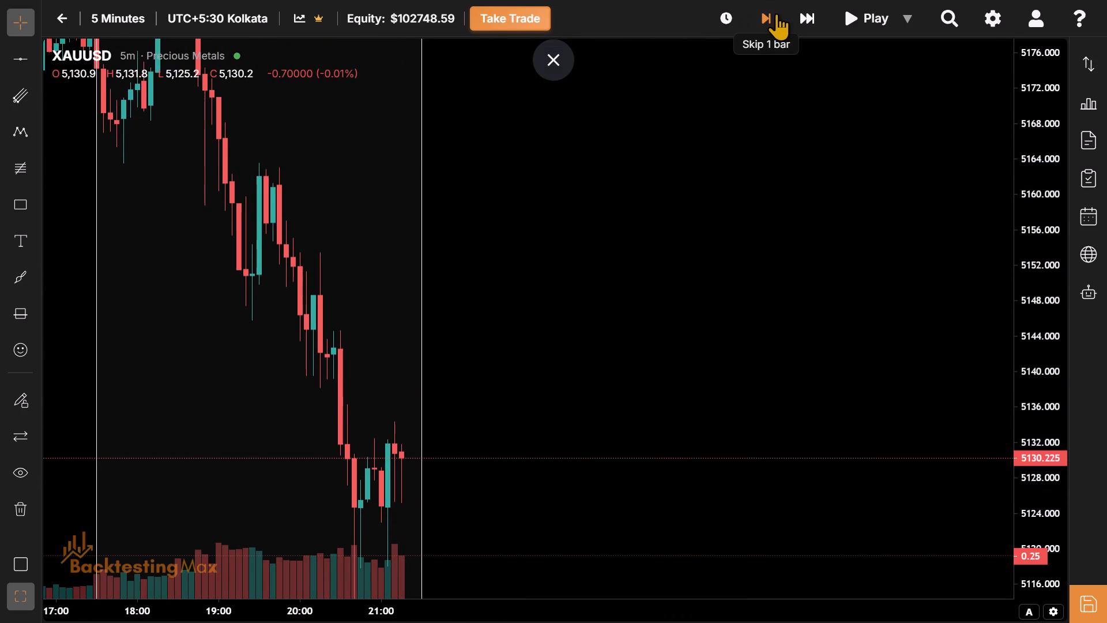
left_click(776, 13)
left_click(776, 13)
left_click(776, 13)
left_click(776, 13)
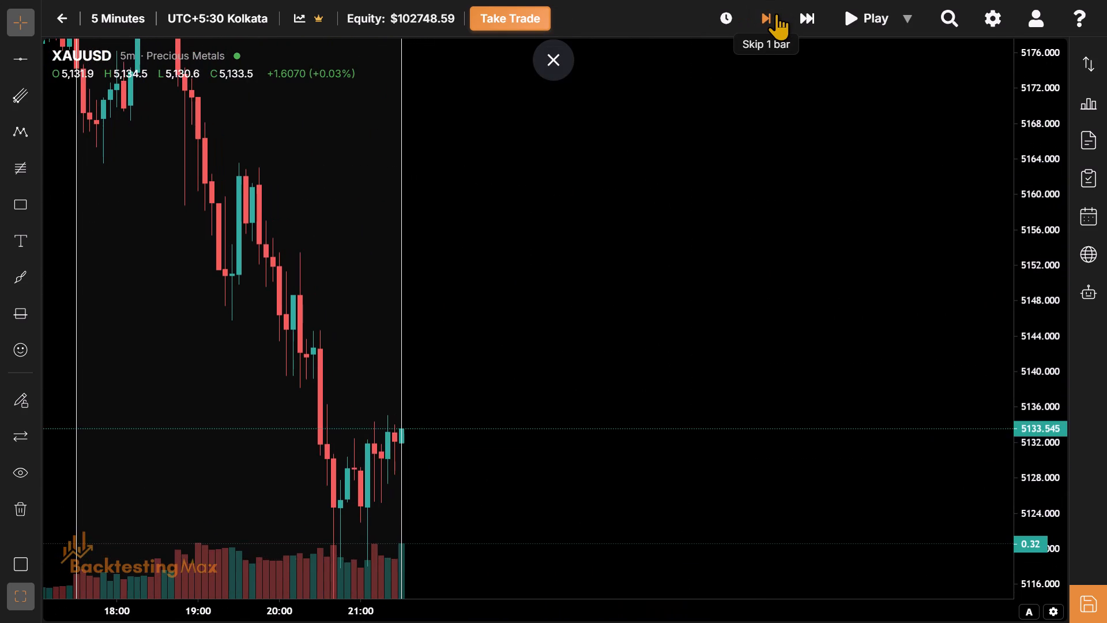
left_click(776, 13)
left_click_drag(654, 355, 614, 199)
left_click_drag(596, 345, 571, 389)
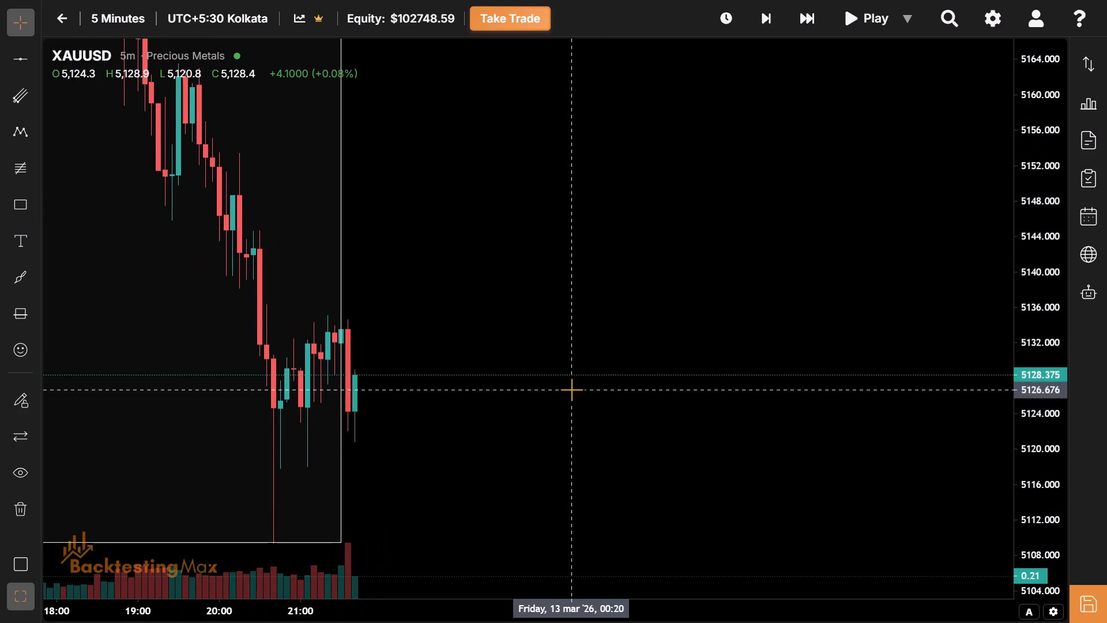
Advance the replay in five-bar skips to 05:45 on 13 March, just past the Asian session's start.
triple_click(811, 13)
triple_click(811, 13)
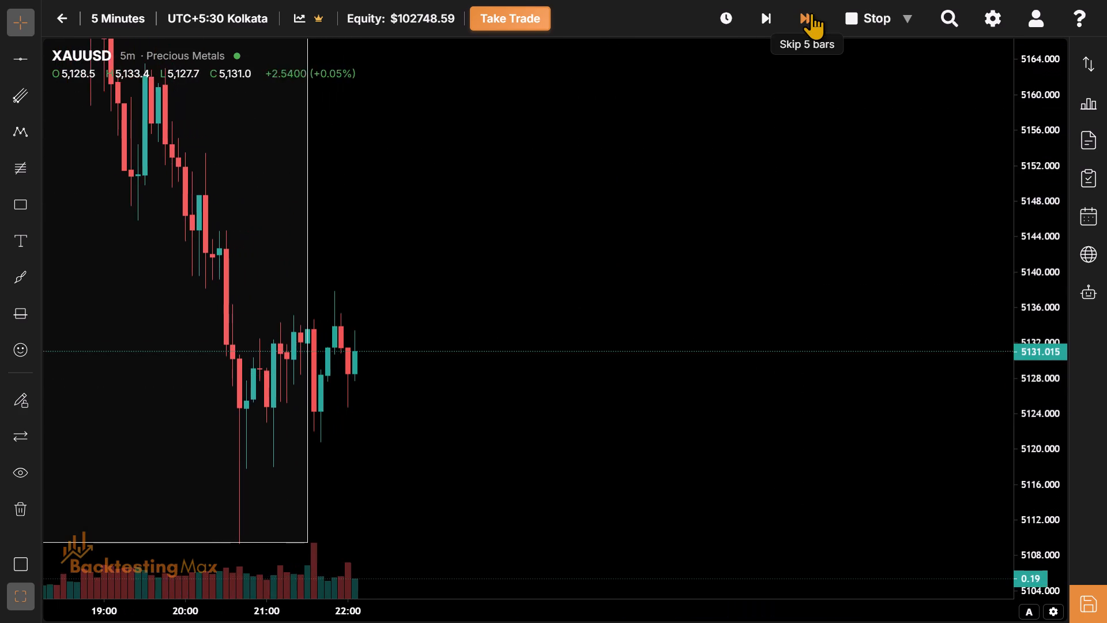
triple_click(811, 13)
triple_click(811, 13)
triple_click(811, 13)
triple_click(811, 13)
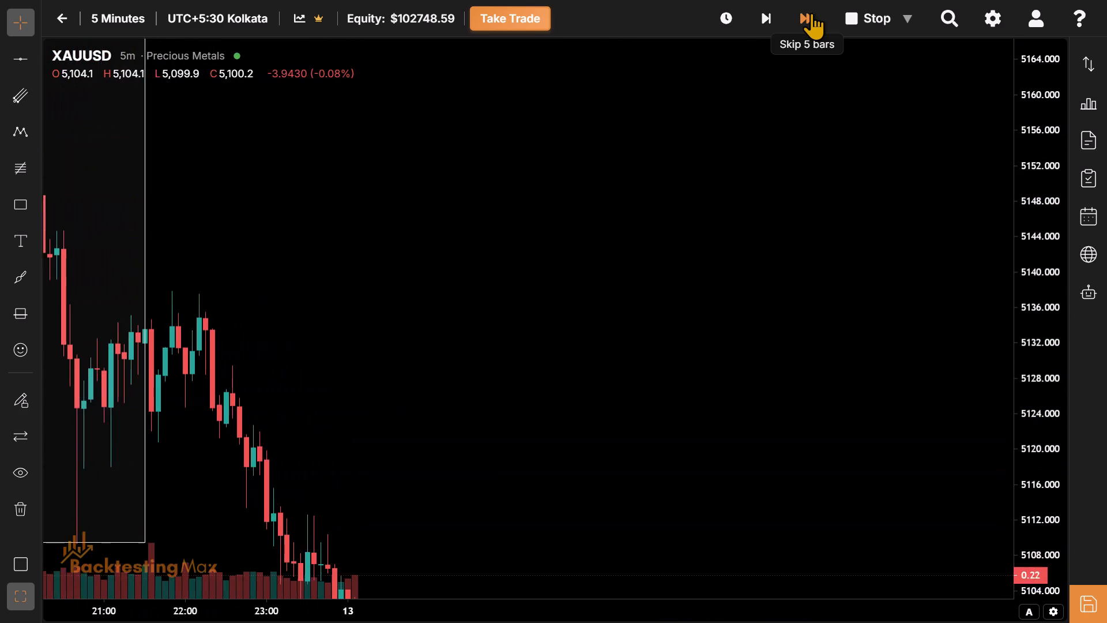
triple_click(811, 13)
triple_click(811, 13)
triple_click(811, 13)
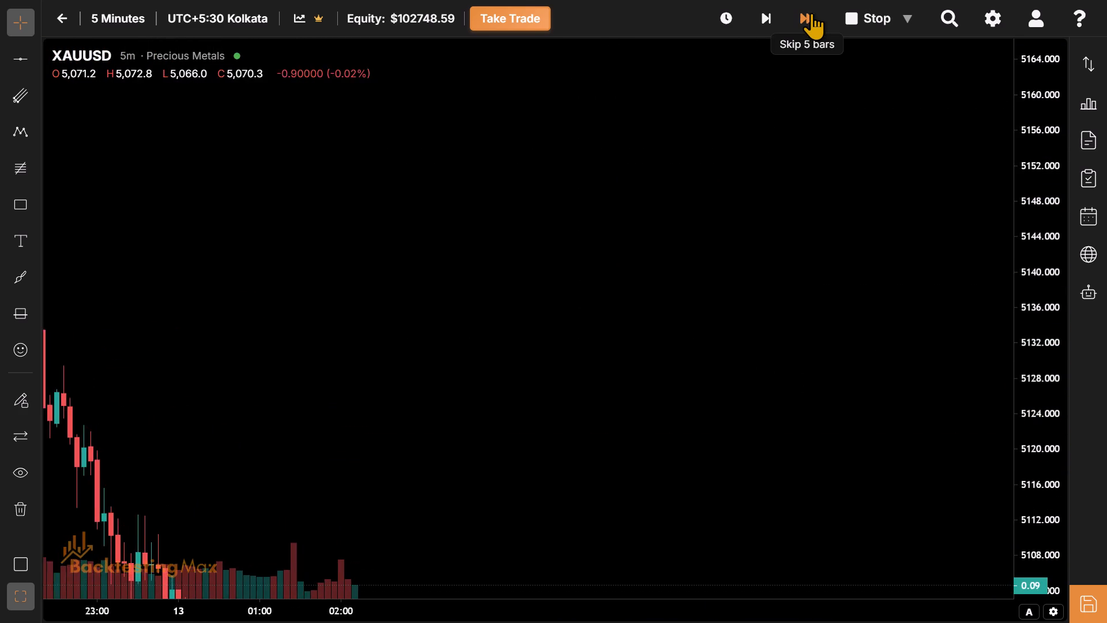
triple_click(811, 13)
triple_click(811, 13)
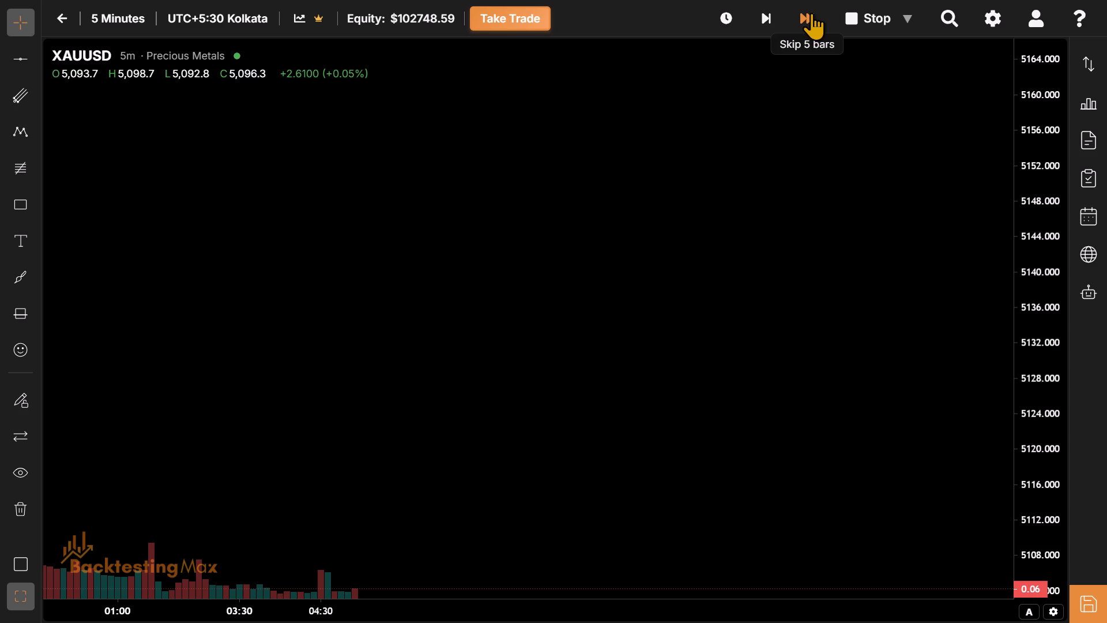
left_click_drag(628, 247, 788, 89)
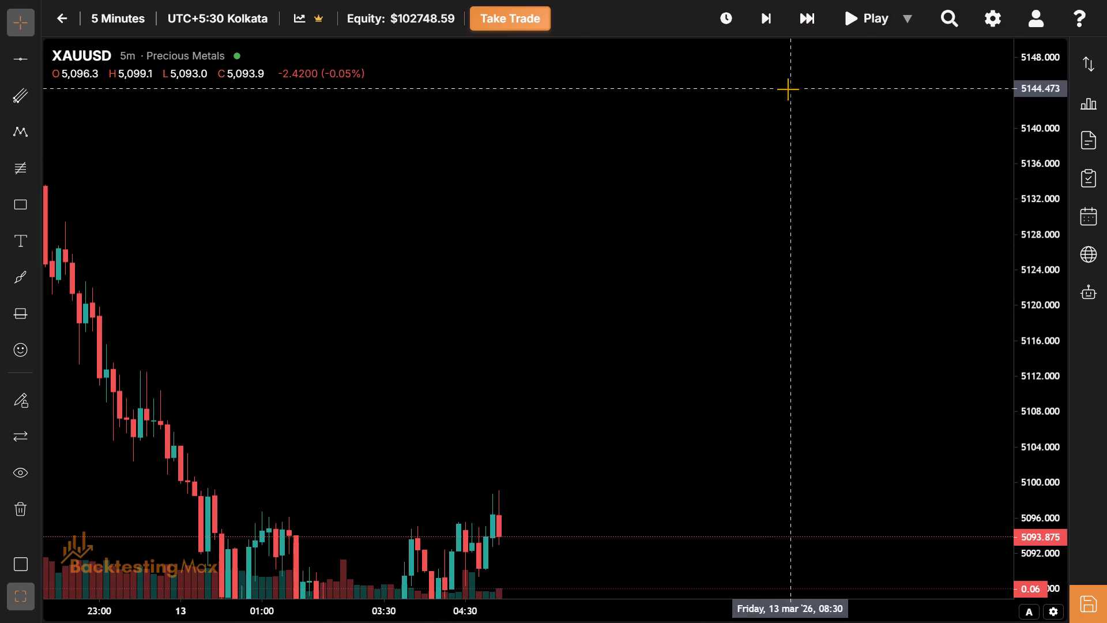
left_click_drag(565, 502, 481, 246)
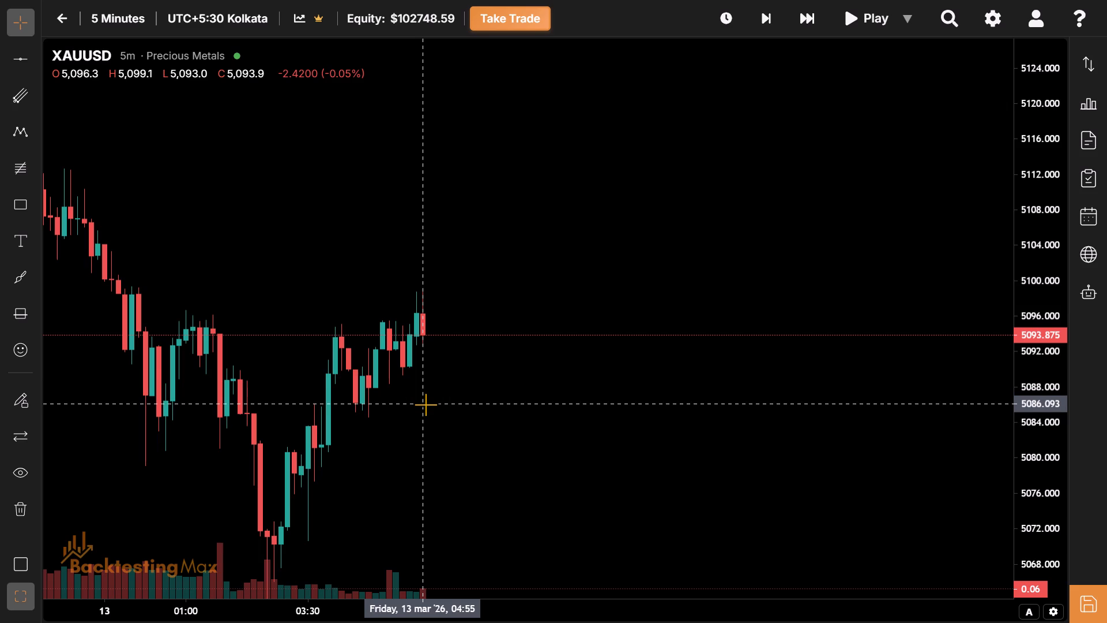
left_click_drag(434, 419, 318, 405)
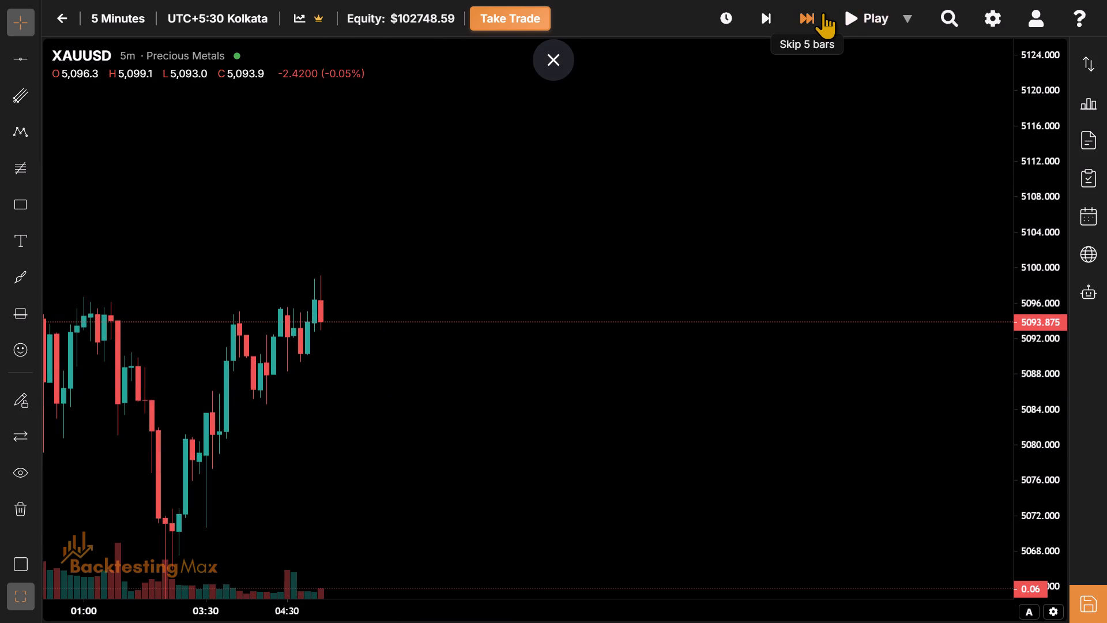
left_click(823, 12)
left_click(823, 12)
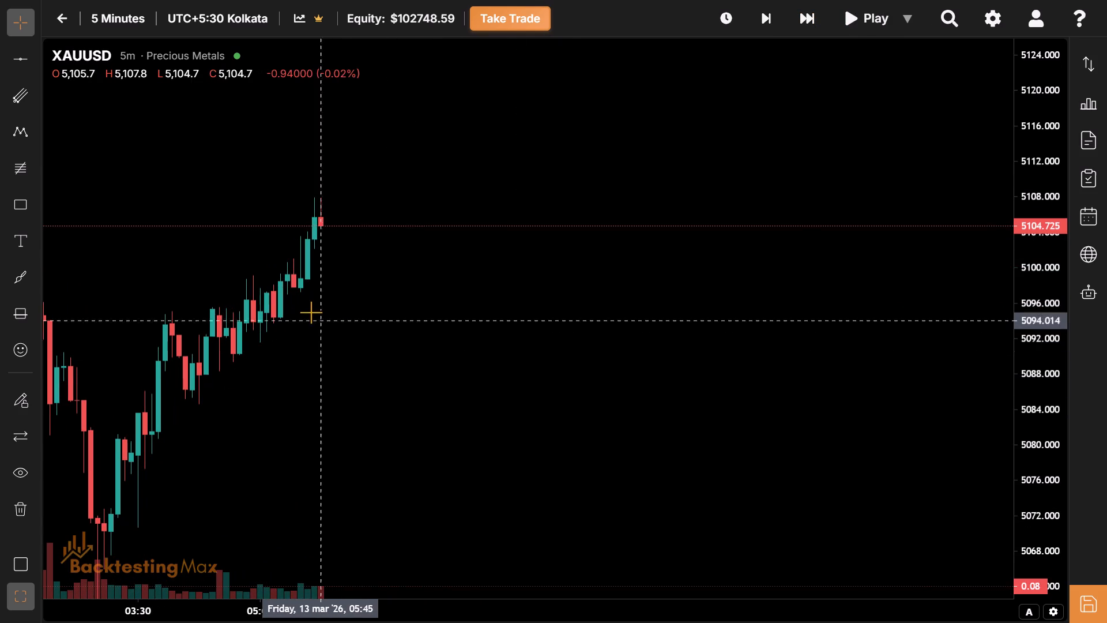
Draw a rectangle from 05:30 to 11:30 on 13 March, spanning prices of about 5103.3 to 5090.1.
left_click_drag(315, 316, 188, 484)
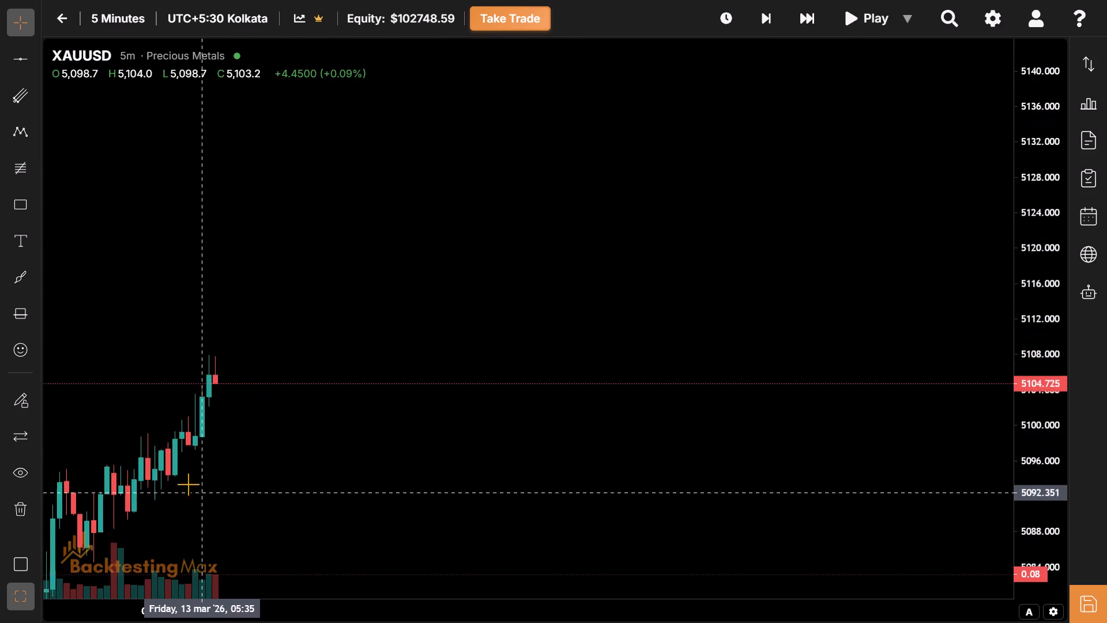
left_click_drag(188, 484, 143, 449)
left_click(27, 214)
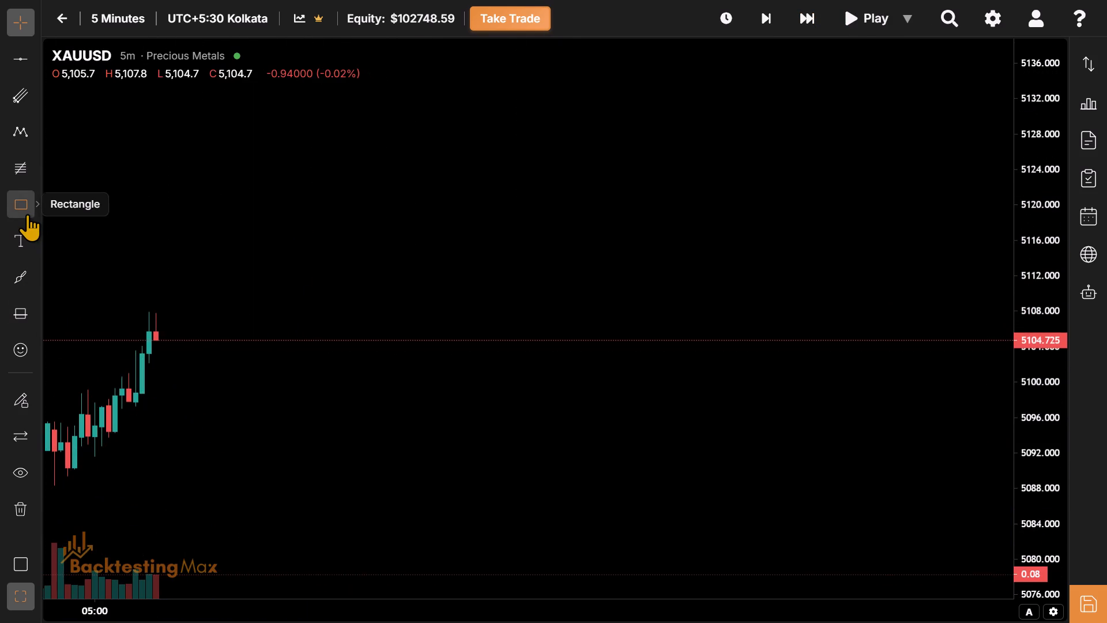
left_click(135, 352)
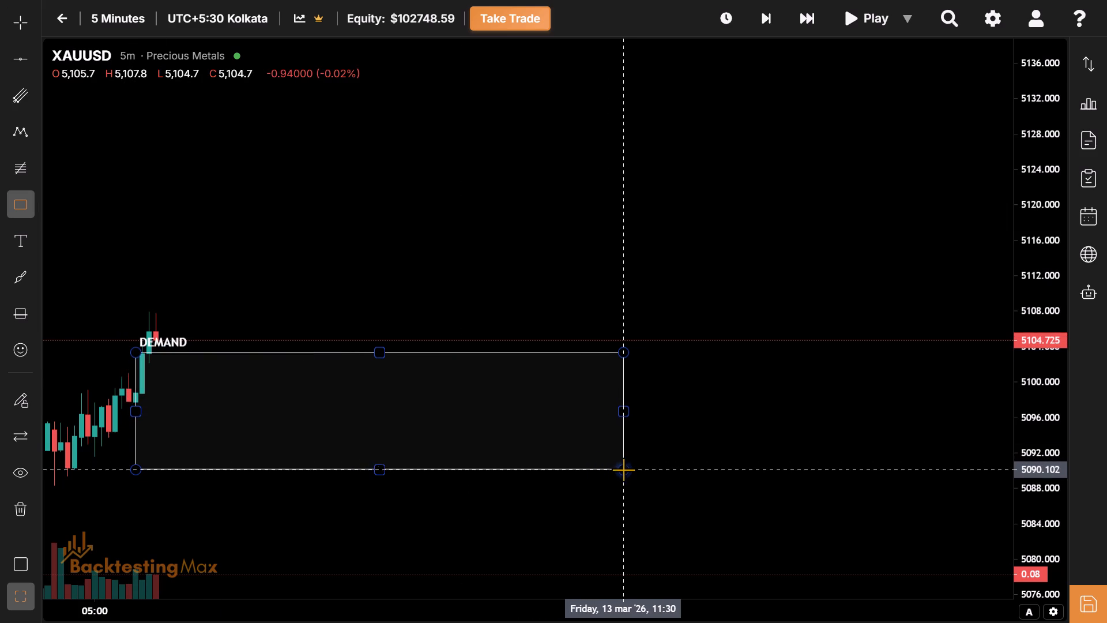
left_click(626, 470)
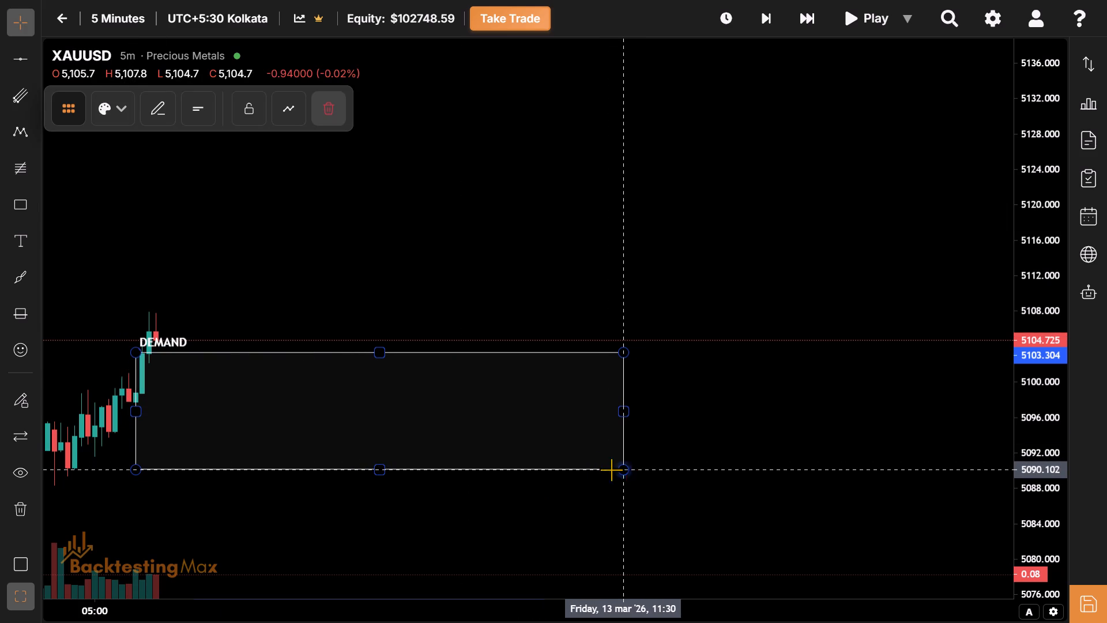
Apply the Asian Session template to the new rectangle.
left_click(115, 102)
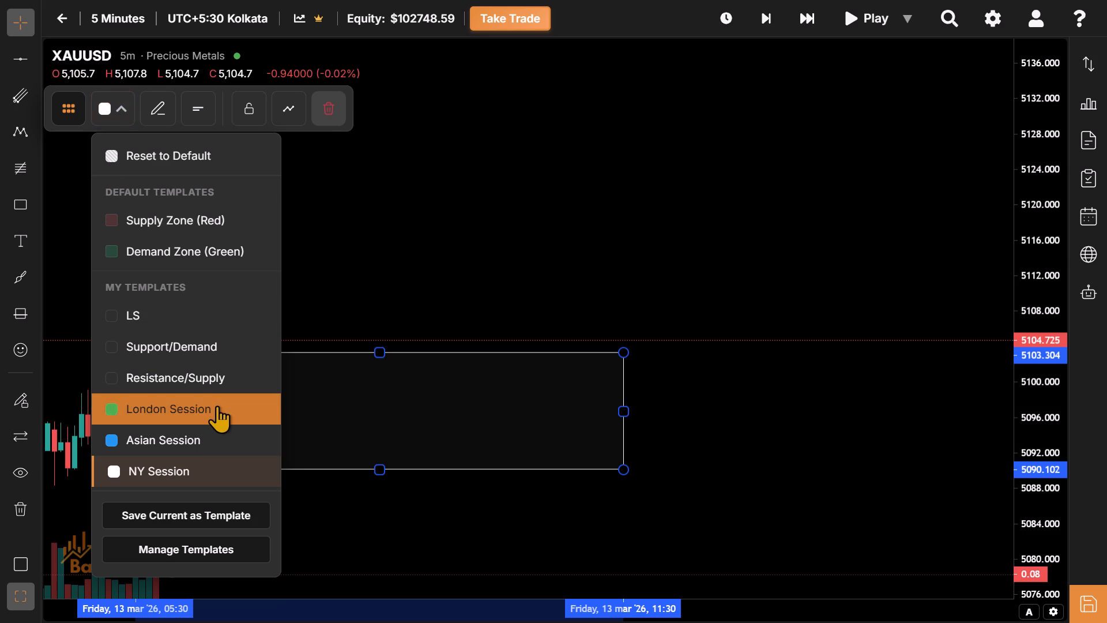
left_click(220, 430)
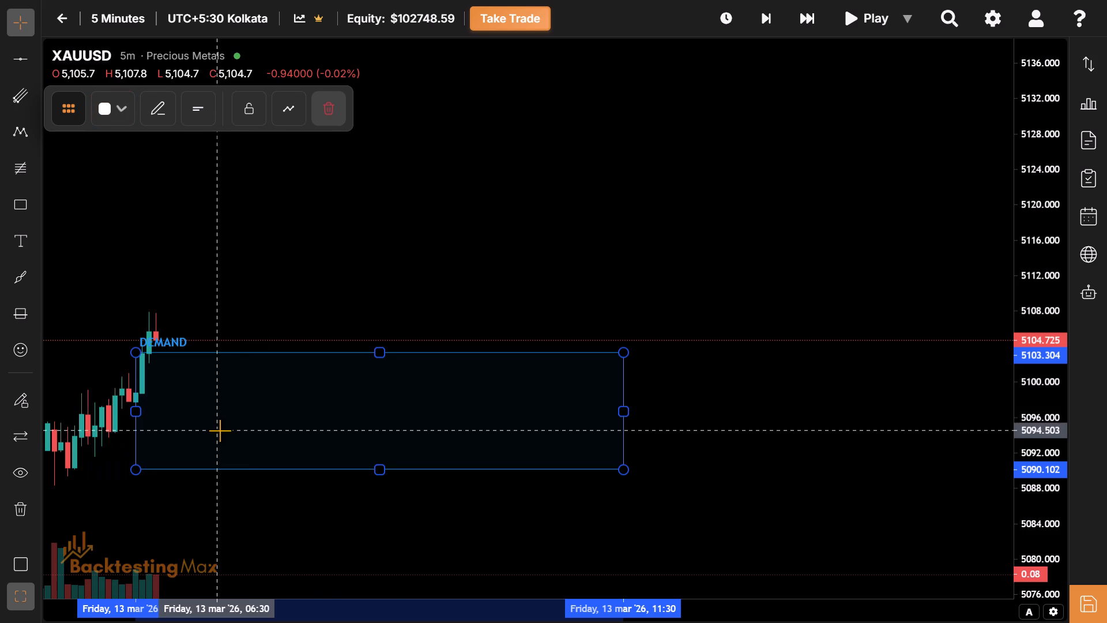
Advance the replay in five-bar skips to 11:05 on 13 March, near the end of the Asian session box.
left_click_drag(277, 429, 322, 416)
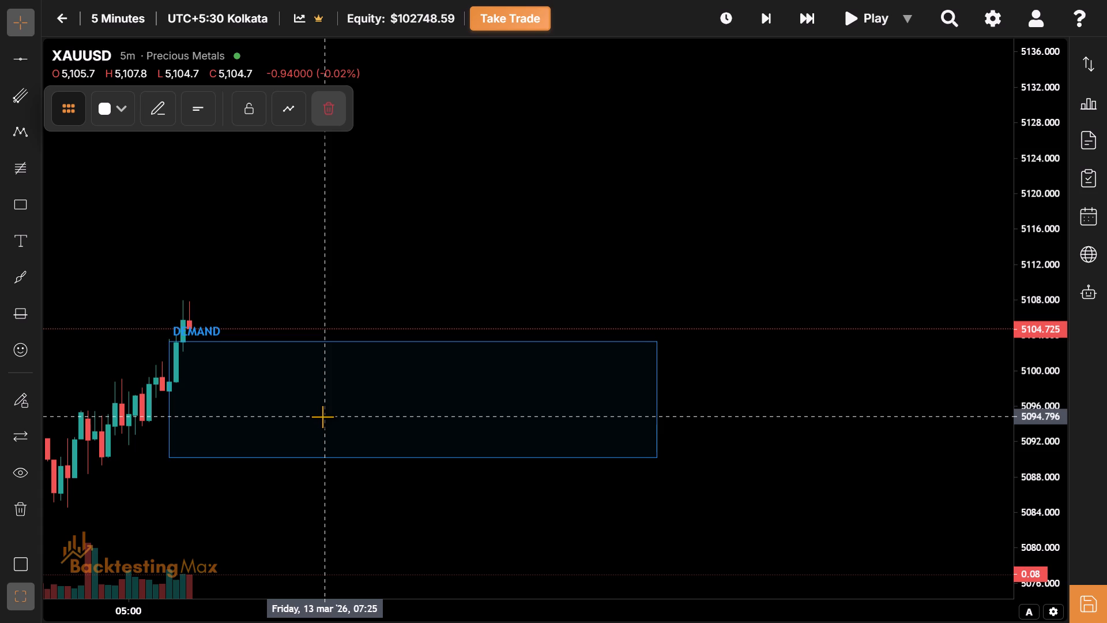
left_click_drag(314, 396, 417, 408)
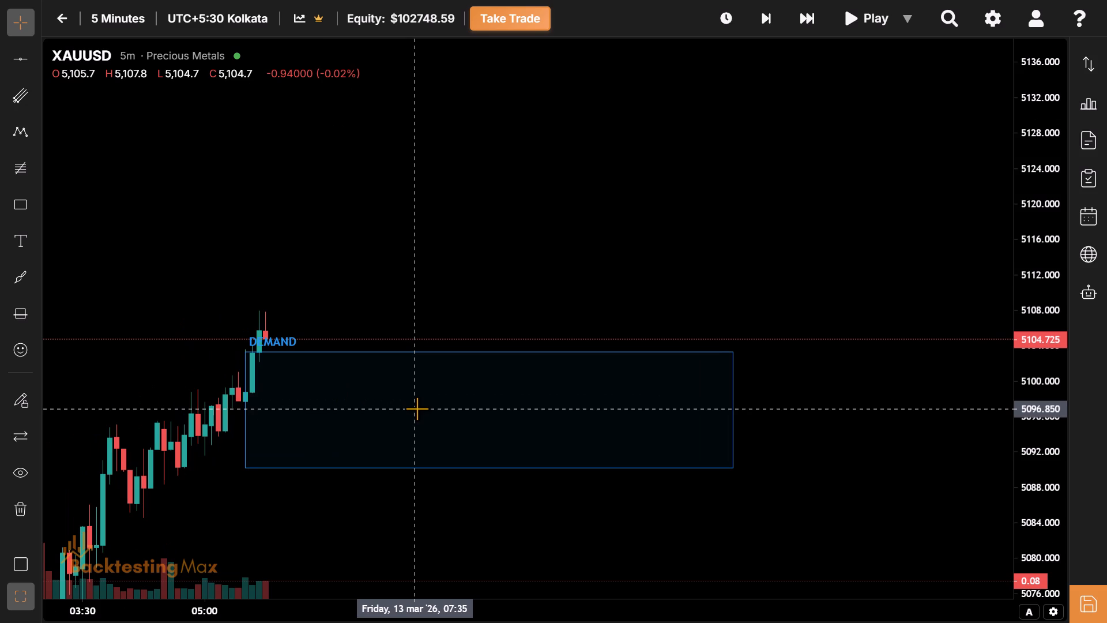
left_click(804, 25)
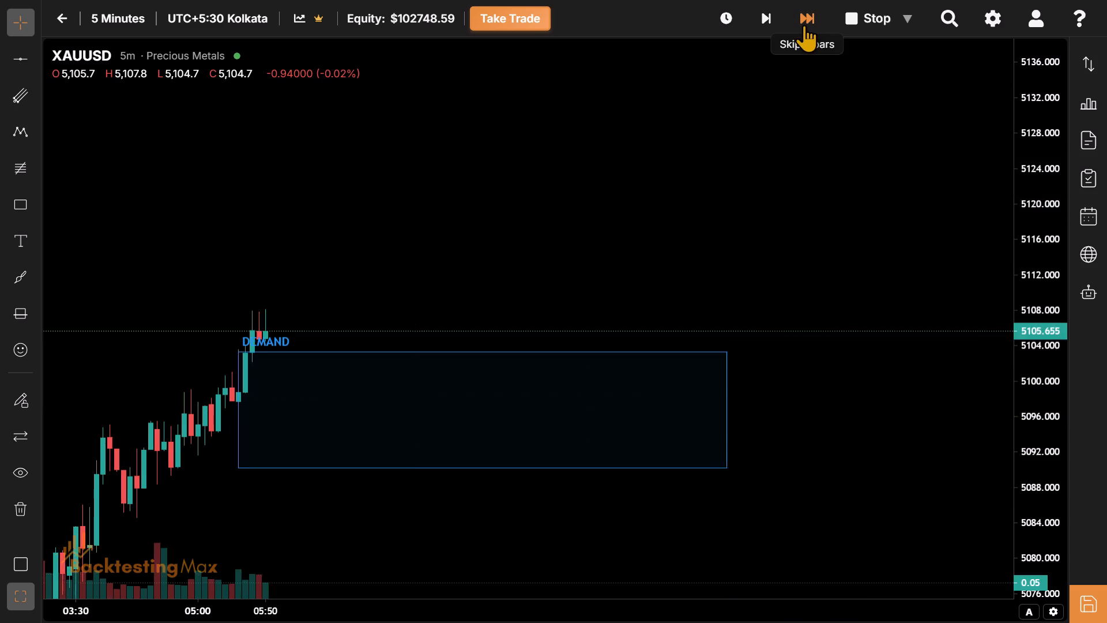
triple_click(804, 25)
triple_click(804, 25)
triple_click(804, 25)
triple_click(804, 25)
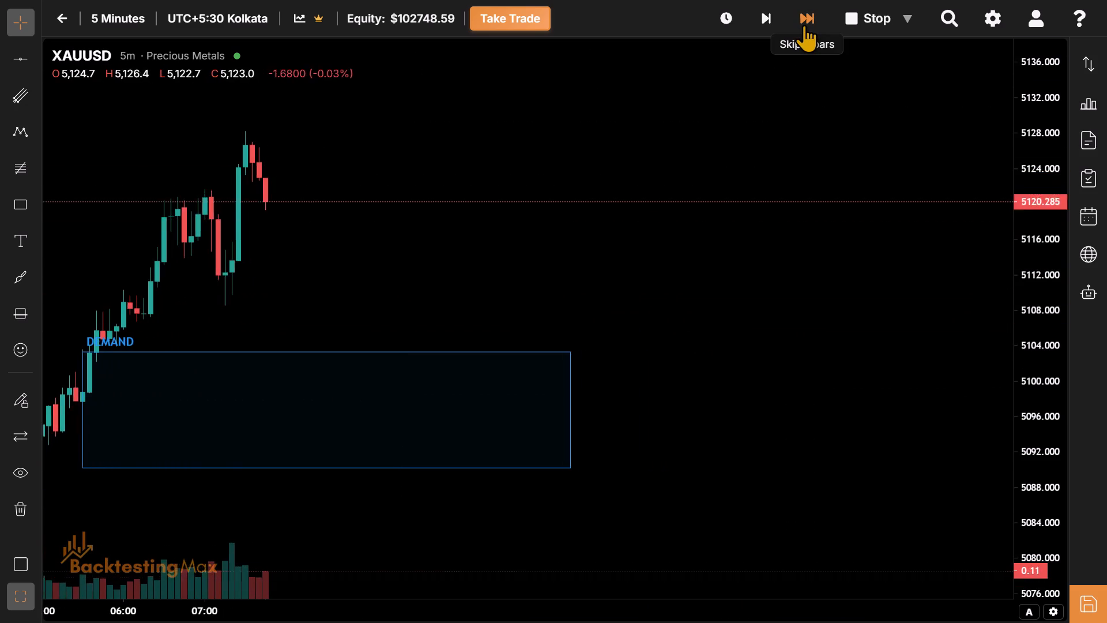
triple_click(804, 25)
triple_click(804, 25)
triple_click(804, 25)
triple_click(804, 25)
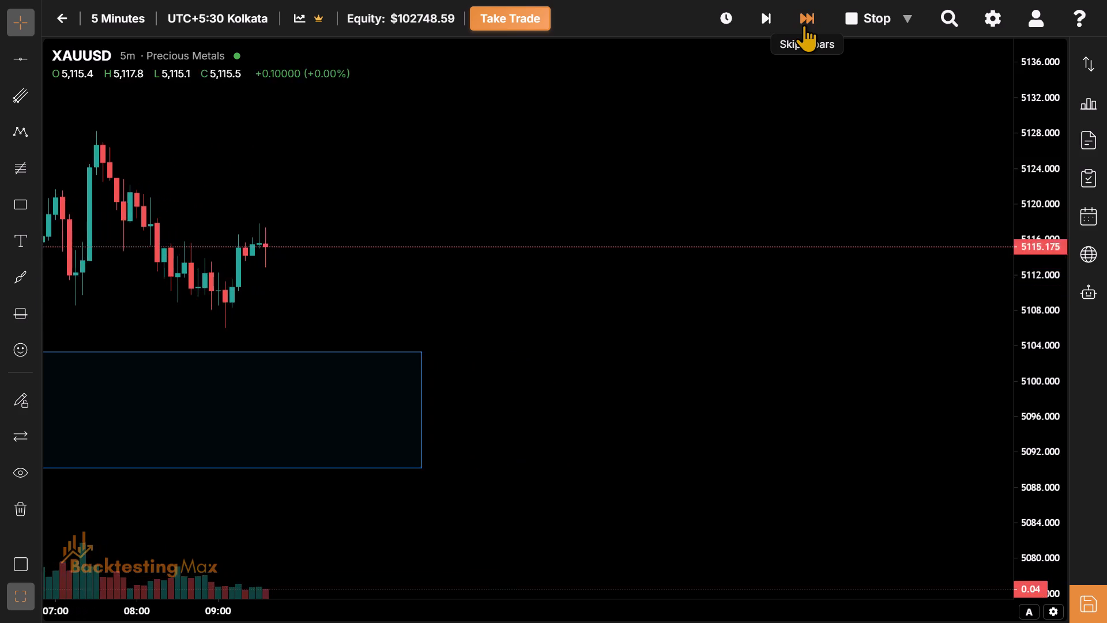
left_click(804, 25)
left_click(804, 25)
left_click_drag(804, 25, 495, 180)
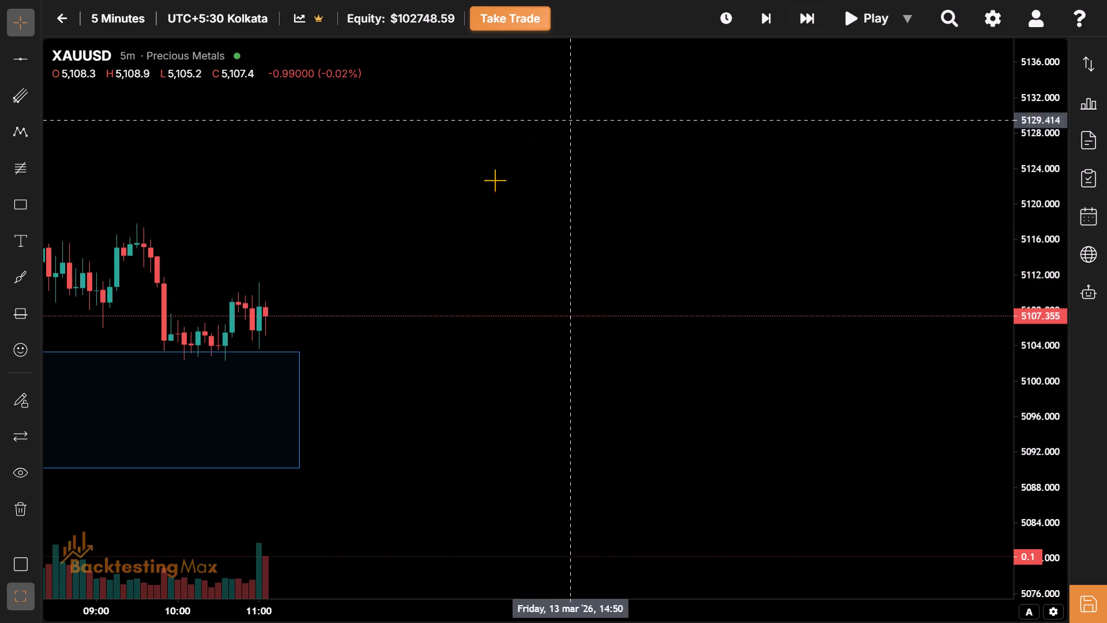
Raise the 13 March Asian session box's upper edge to the session high at about 5128.1.
left_click_drag(495, 180, 280, 260)
left_click_drag(280, 260, 434, 279)
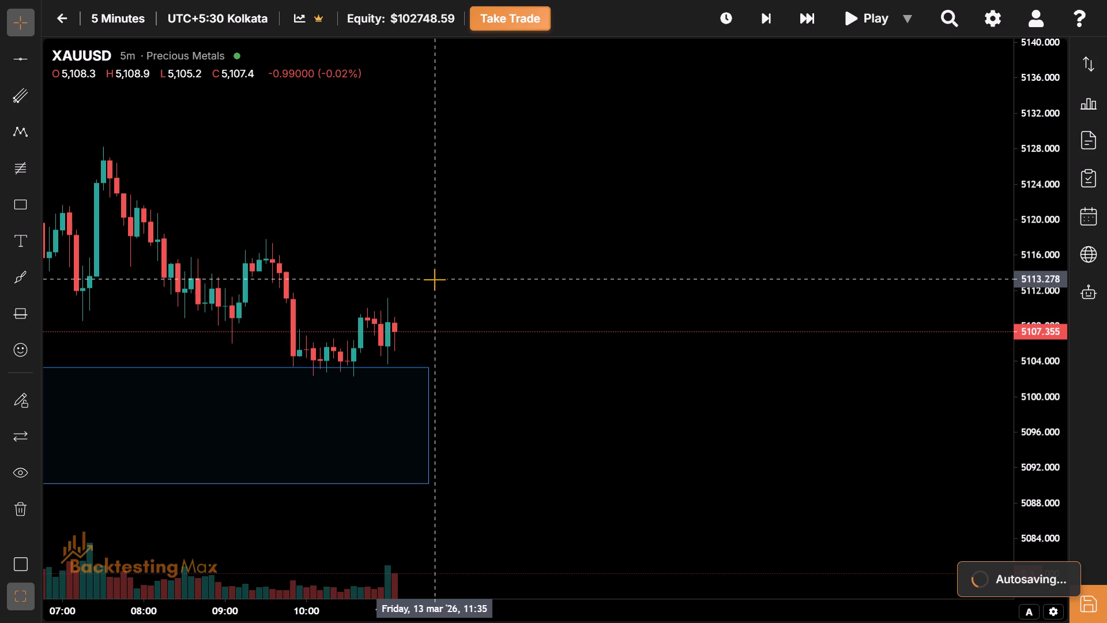
left_click_drag(403, 319, 507, 340)
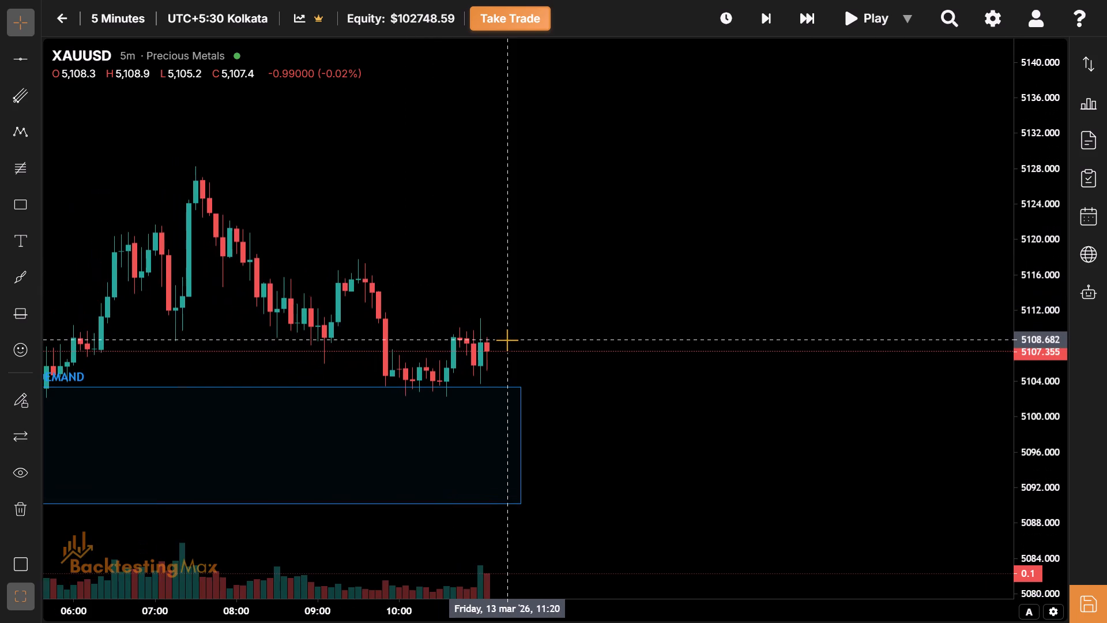
left_click_drag(507, 340, 508, 340)
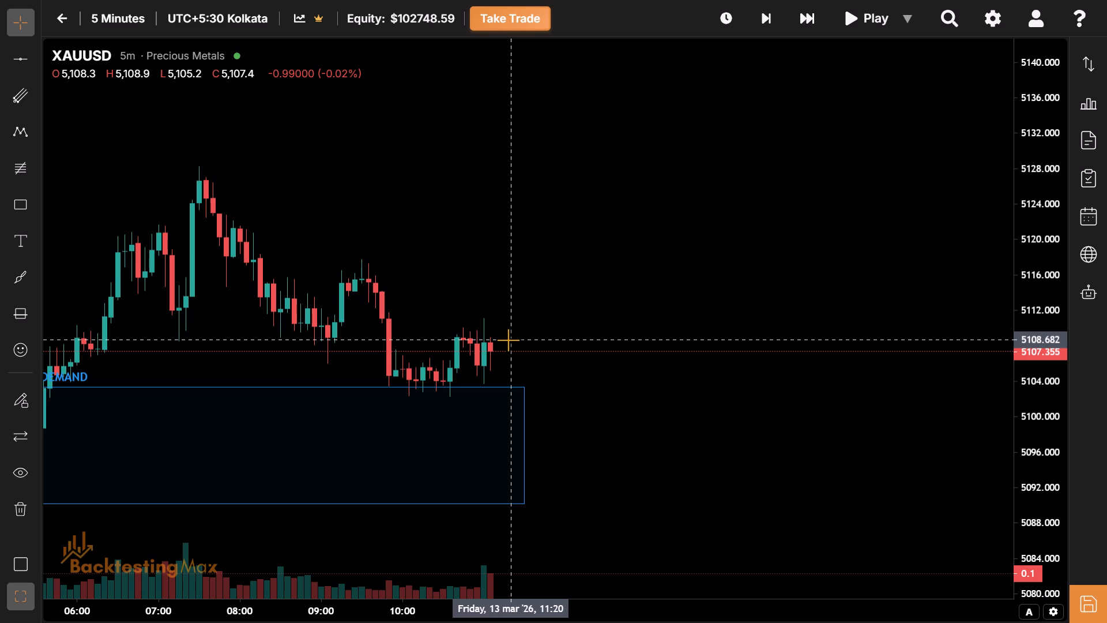
left_click_drag(560, 341, 636, 340)
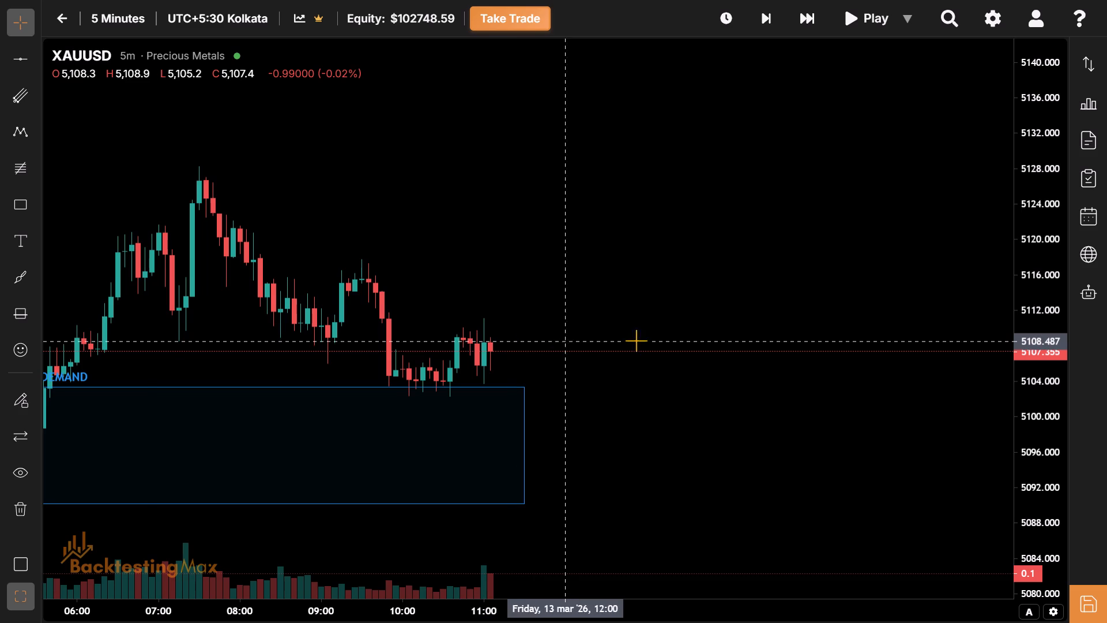
left_click_drag(636, 340, 688, 339)
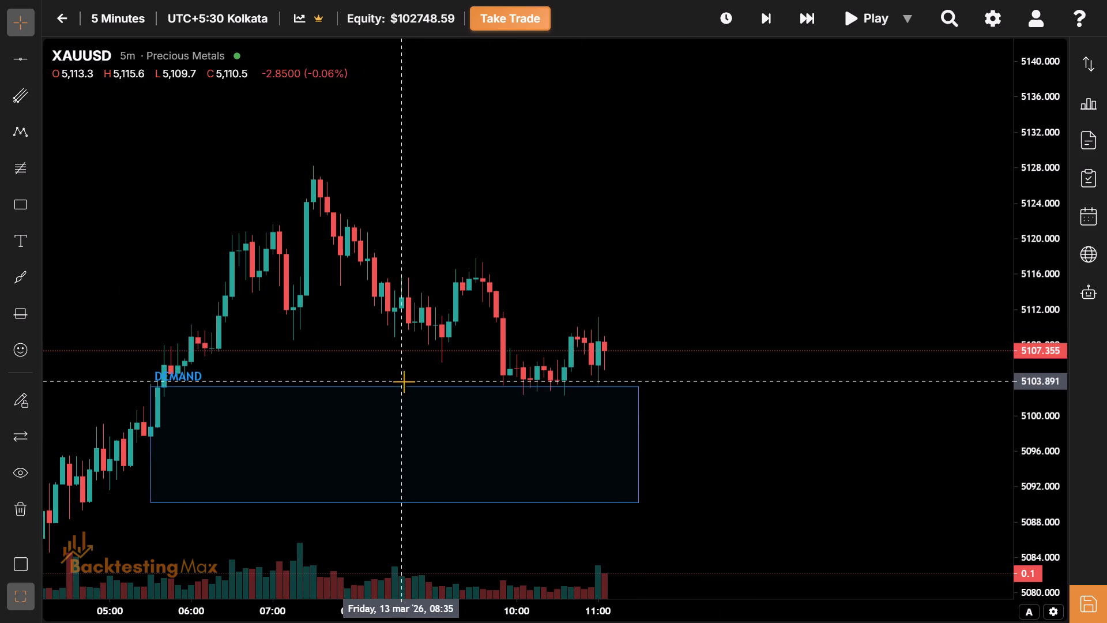
left_click_drag(397, 384, 376, 167)
Raise the 13 March Asian session box's bottom edge to about 5096.8, at the session low.
left_click_drag(336, 340, 387, 283)
left_click_drag(387, 283, 406, 292)
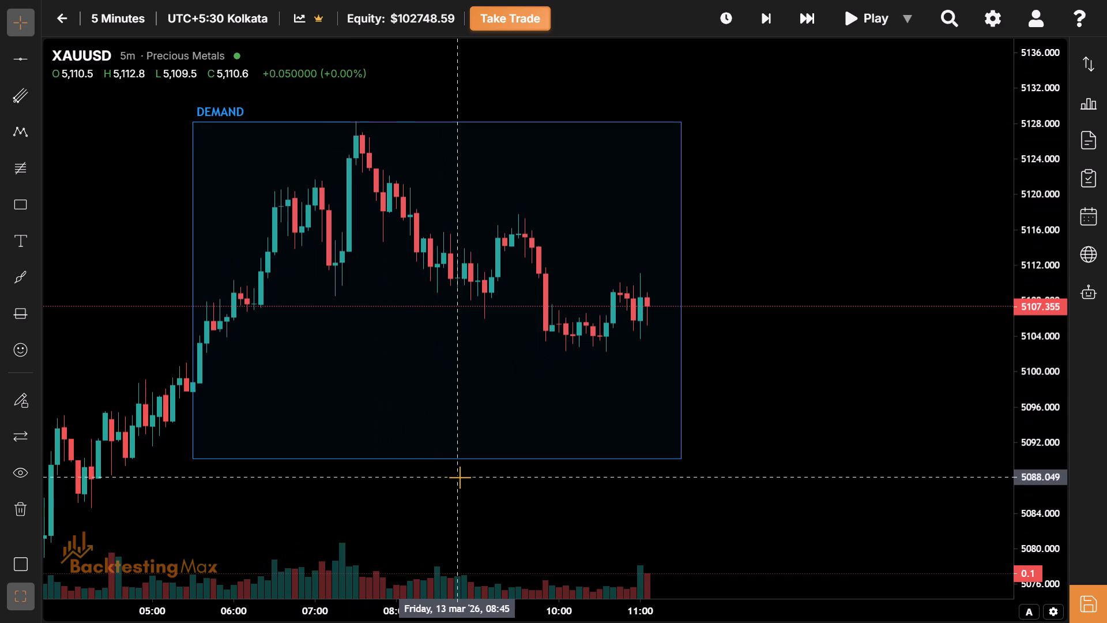
left_click_drag(435, 459, 545, 422)
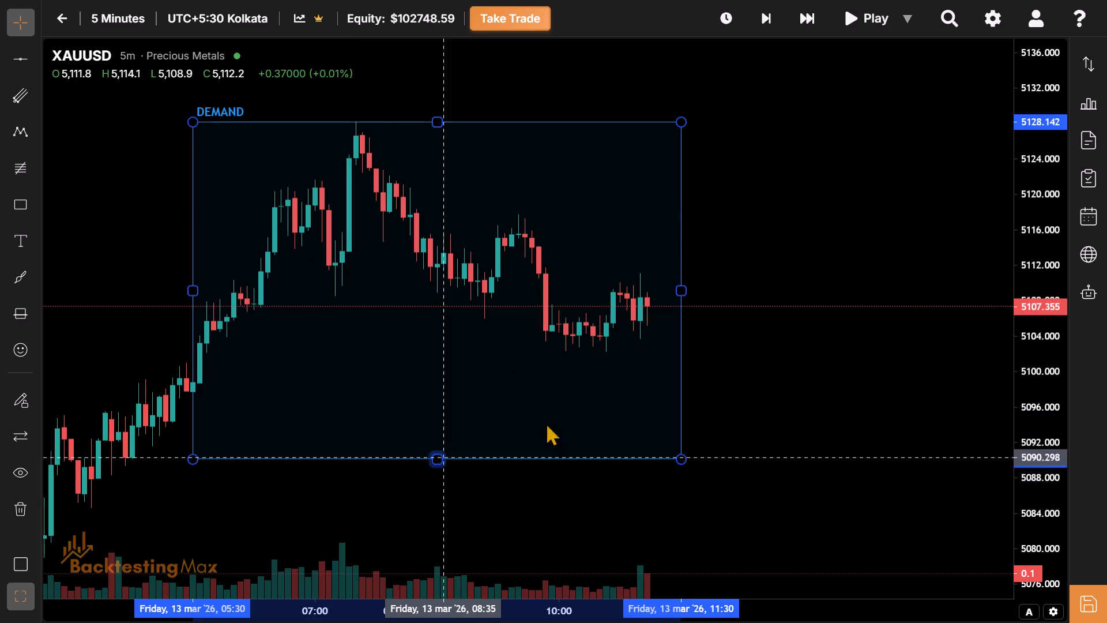
left_click_drag(545, 422, 881, 400)
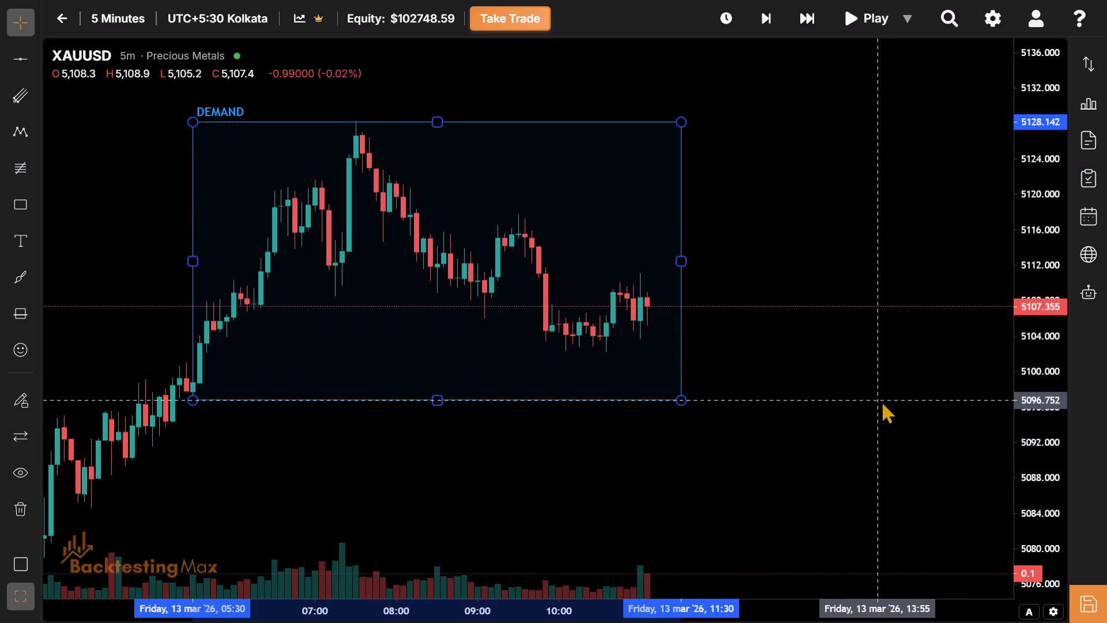
Fine-tune the 13 March Asian session box's bottom edge to about 5097.3.
left_click_drag(881, 400, 898, 396)
Advance the replay one bar at a time to 11:35 on 13 March, just past the end of the Asian session box.
left_click_drag(613, 490, 719, 490)
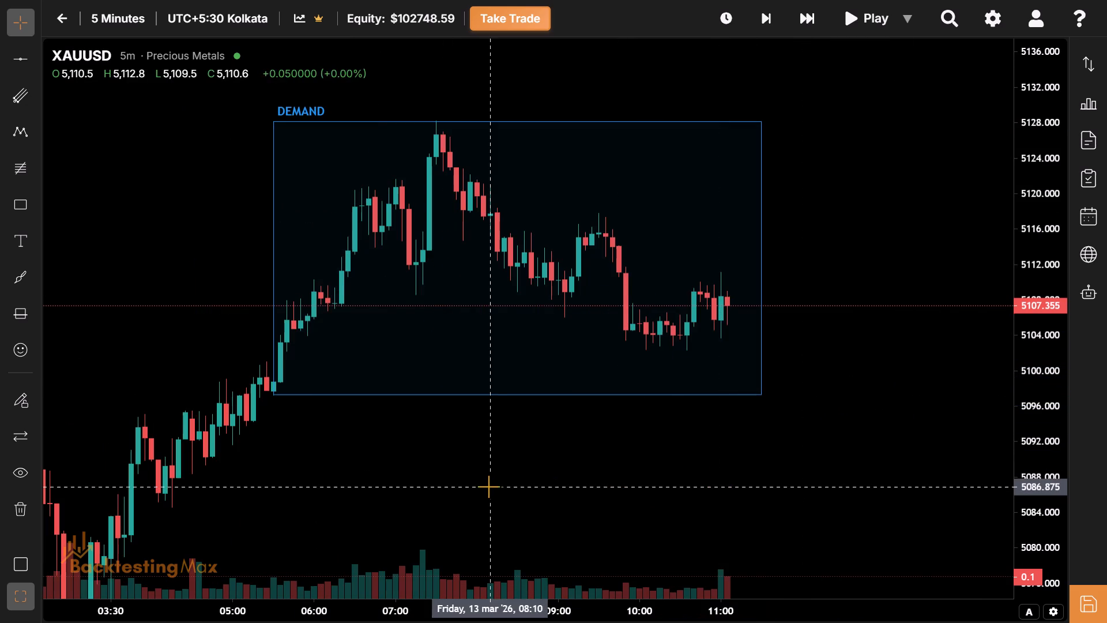
left_click(488, 486)
left_click_drag(491, 486, 445, 502)
left_click_drag(853, 325, 692, 391)
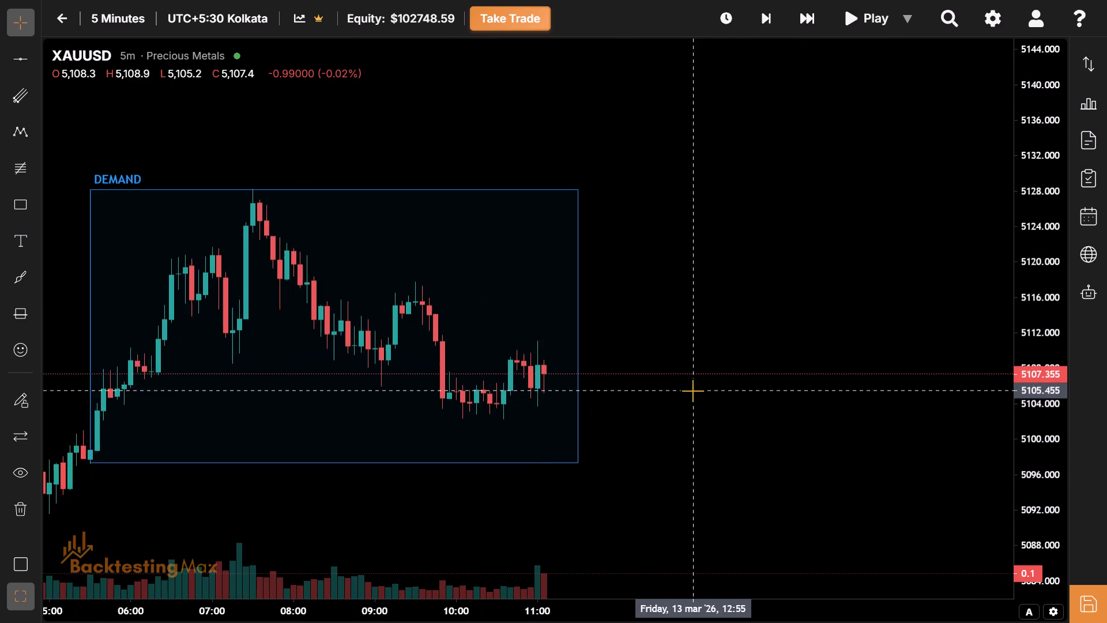
left_click(774, 17)
left_click(774, 17)
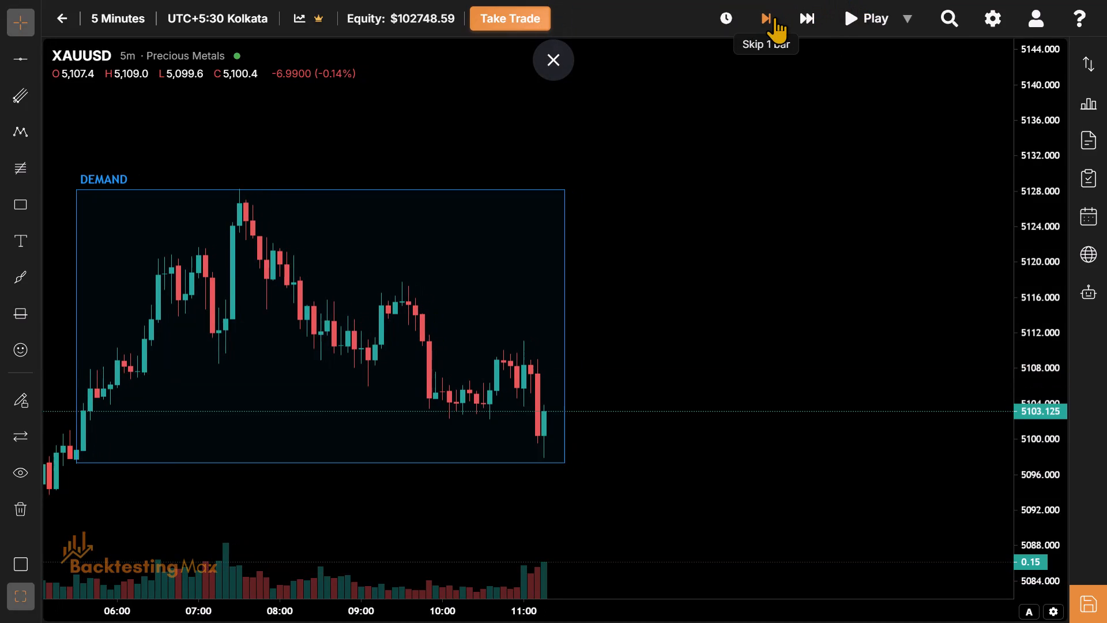
left_click(774, 17)
left_click(774, 17)
left_click(774, 17)
left_click(774, 17)
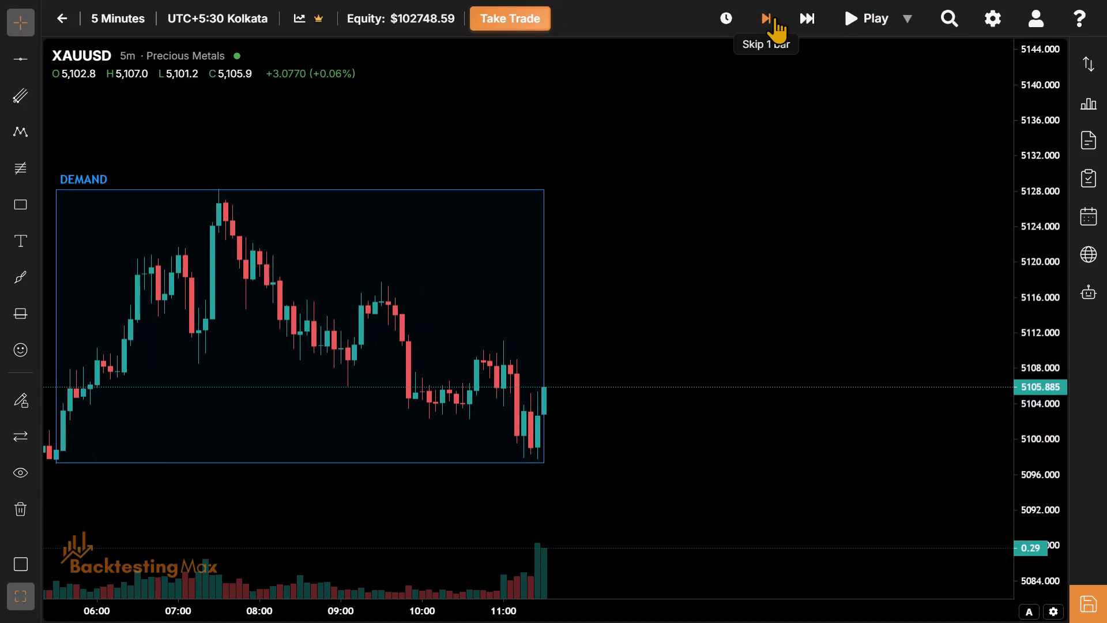
Advance the replay by one five-bar skip to 12:00 on 13 March.
left_click_drag(709, 264, 835, 213)
left_click_drag(303, 500, 859, 448)
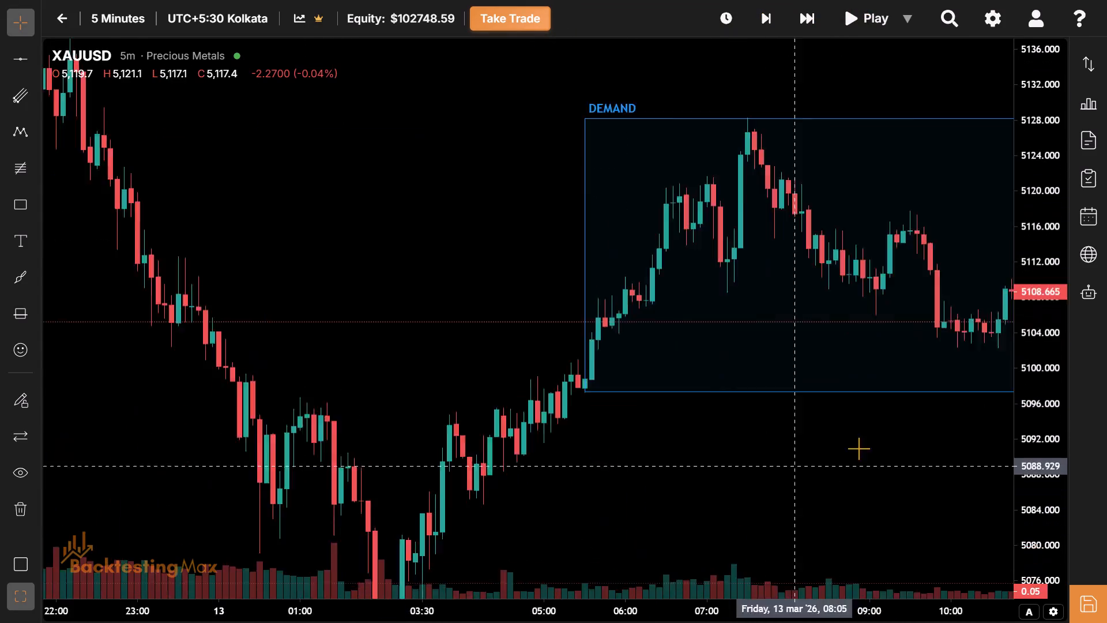
left_click_drag(859, 448, 928, 199)
left_click_drag(554, 227, 235, 489)
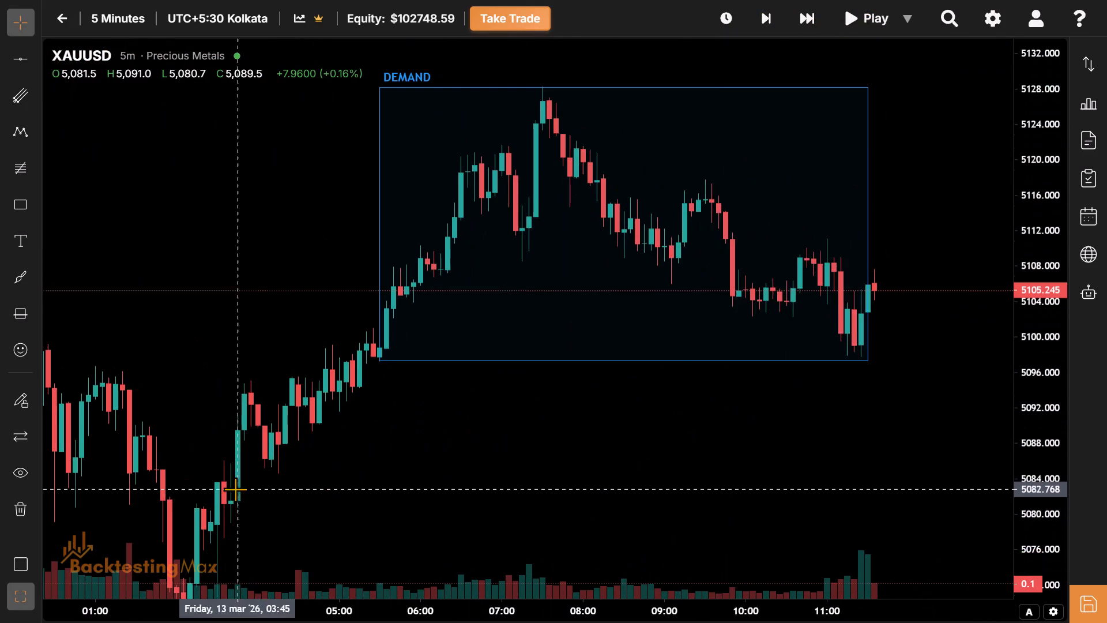
left_click_drag(771, 451, 324, 298)
left_click_drag(449, 434, 371, 495)
left_click_drag(643, 309, 632, 328)
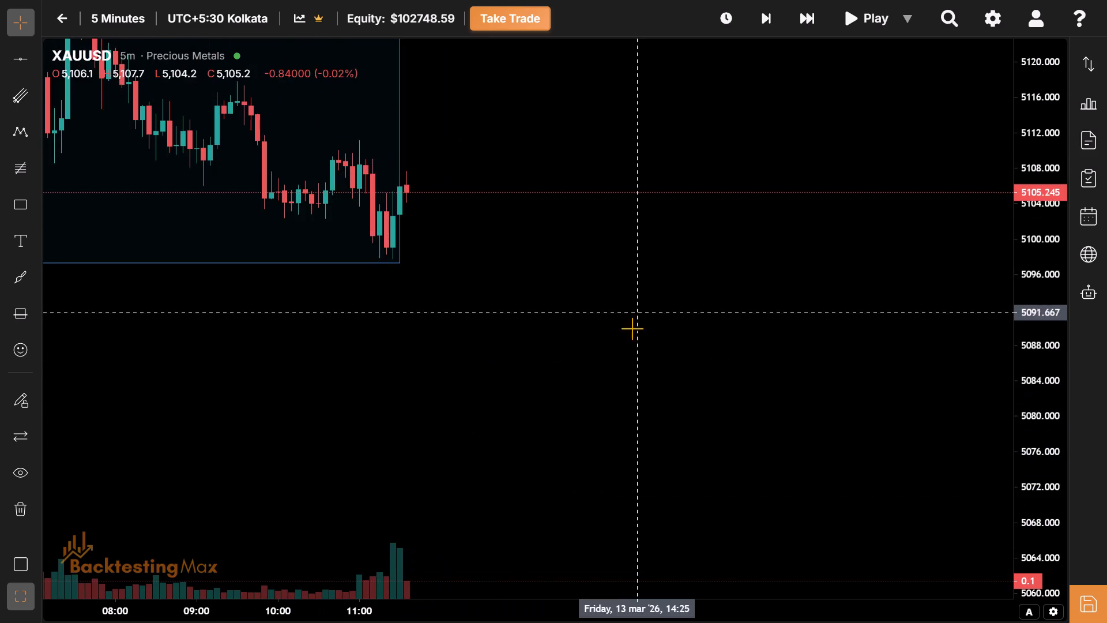
left_click_drag(632, 328, 680, 493)
left_click(805, 13)
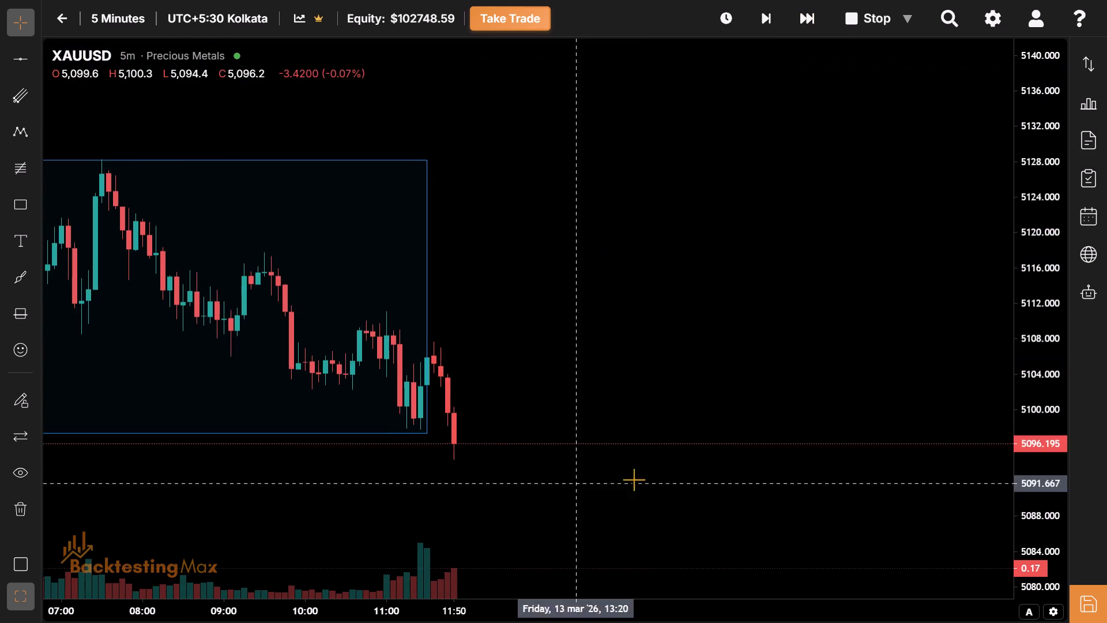
Examine the price action from the 12 March NY session box through the 13 March Asian session to the latest candle.
left_click_drag(221, 521, 980, 375)
left_click_drag(684, 431, 1036, 602)
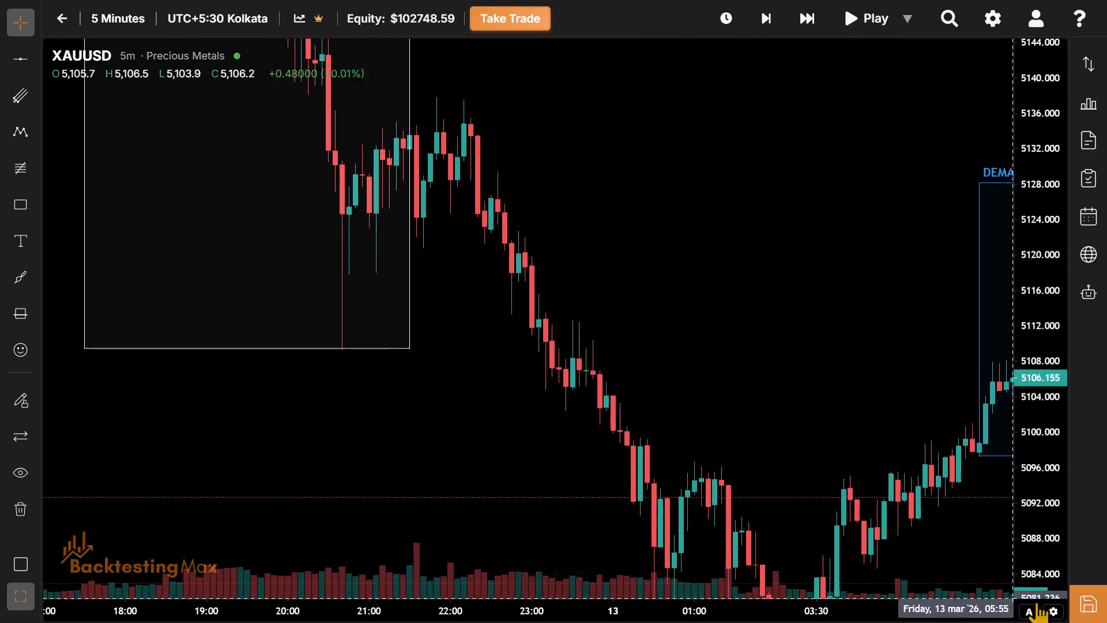
left_click_drag(1036, 602, 679, 309)
left_click_drag(679, 309, 599, 303)
left_click_drag(731, 275, 505, 311)
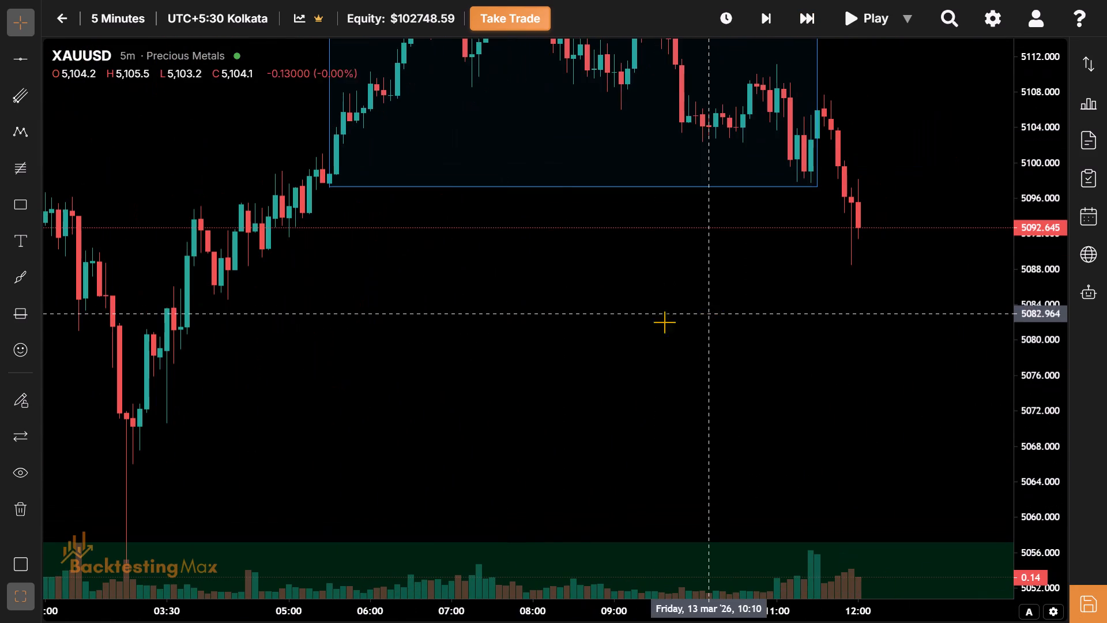
left_click_drag(579, 306, 955, 513)
left_click_drag(498, 231, 592, 435)
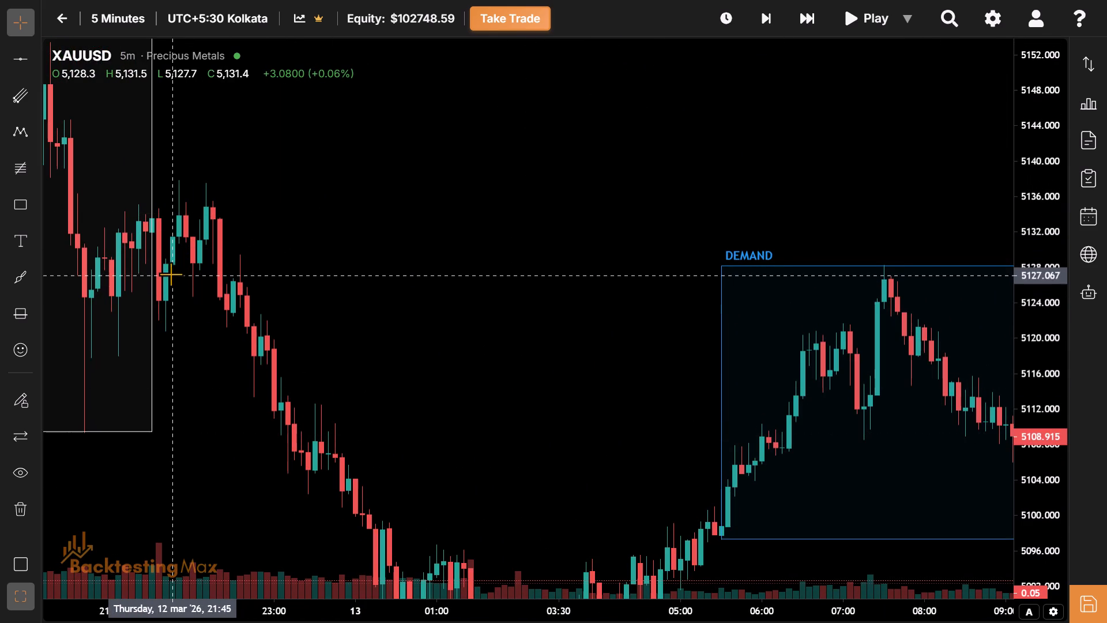
left_click_drag(500, 338, 396, 286)
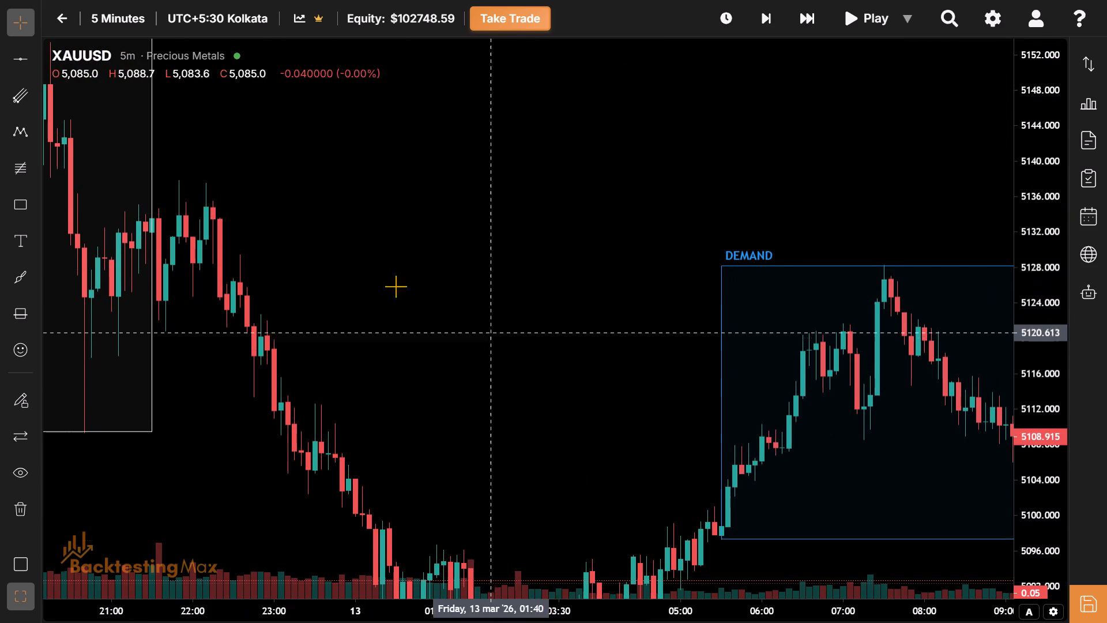
left_click_drag(396, 286, 248, 215)
left_click_drag(798, 436, 364, 333)
left_click_drag(691, 377, 458, 302)
left_click_drag(458, 302, 433, 313)
left_click_drag(438, 388, 518, 351)
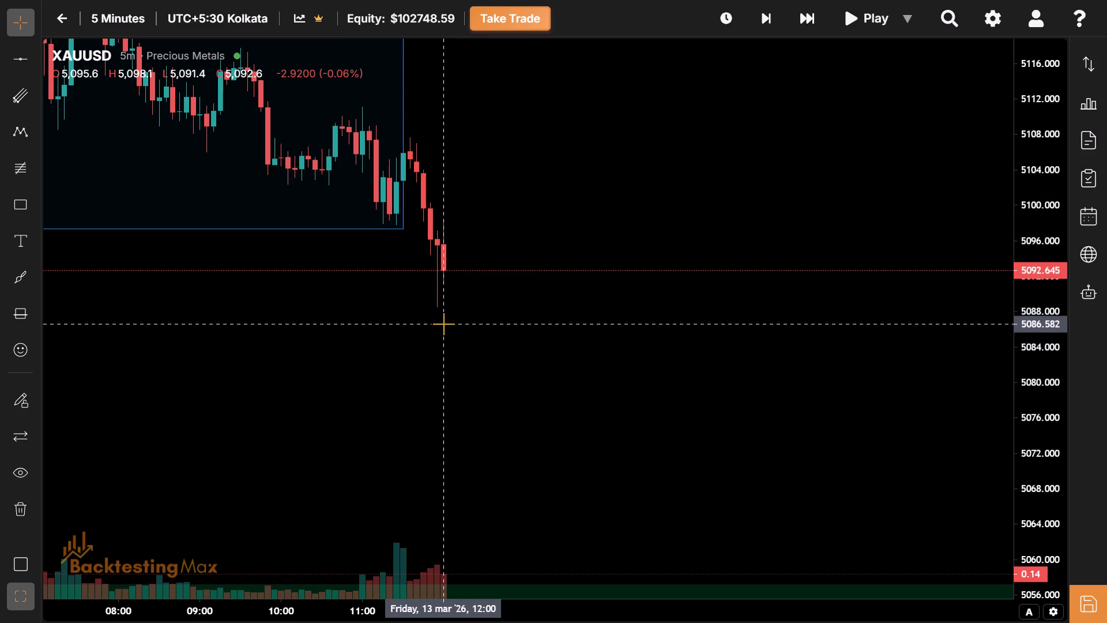
Advance the replay by five bars plus one bar to 12:30 on 13 March.
left_click_drag(443, 324, 354, 311)
left_click(809, 9)
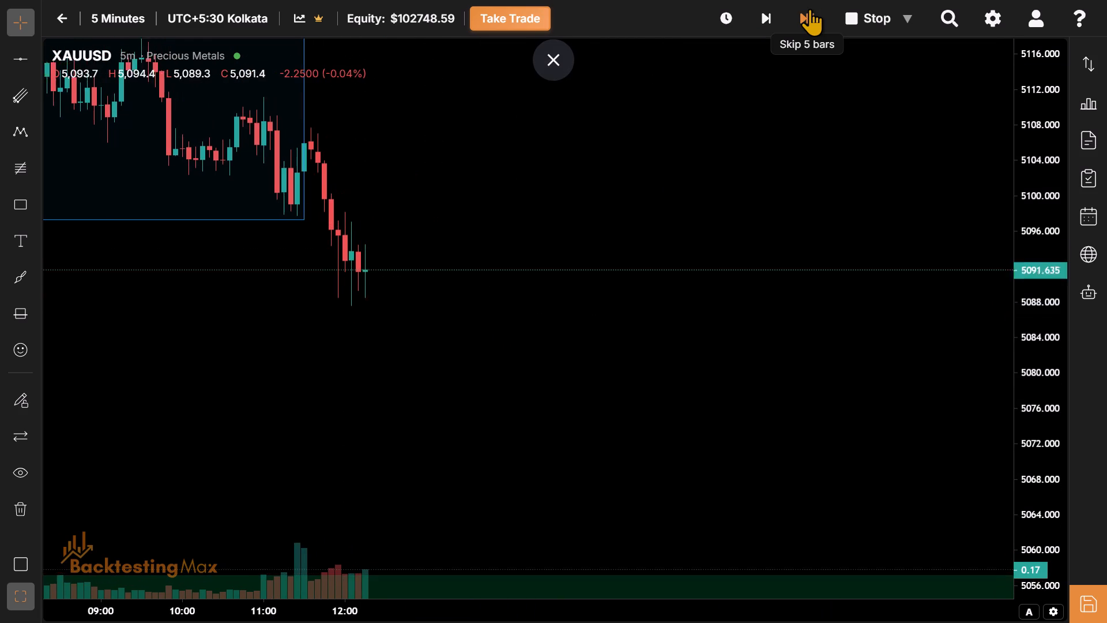
left_click(781, 14)
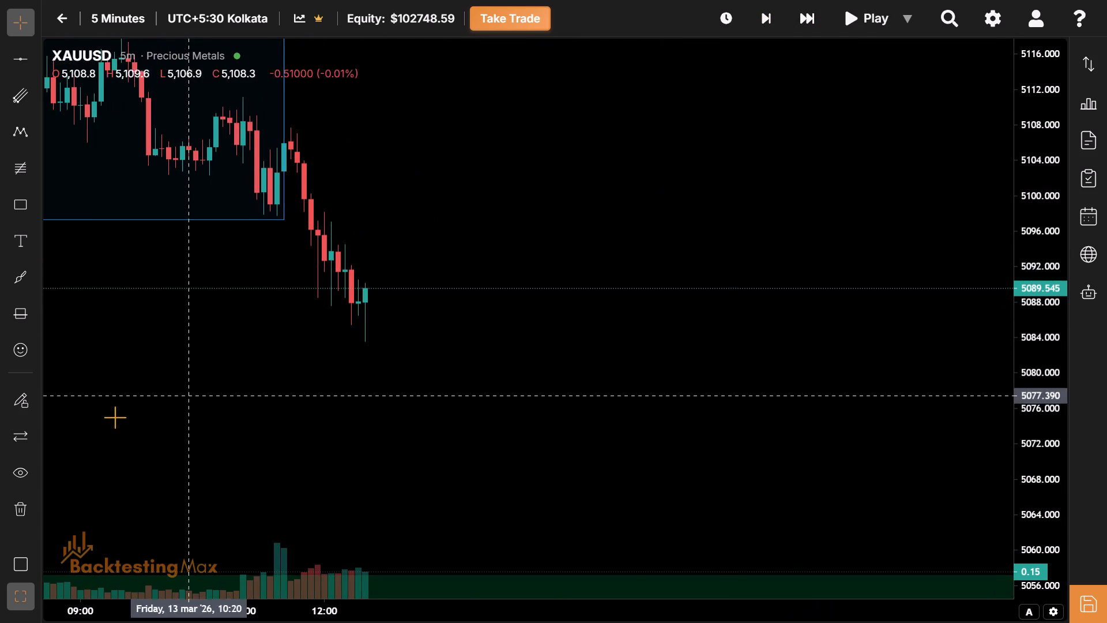
Draw a rectangle from 12:30 to 16:30 on 13 March, spanning about 5090.2 down to 5078.95.
left_click(18, 206)
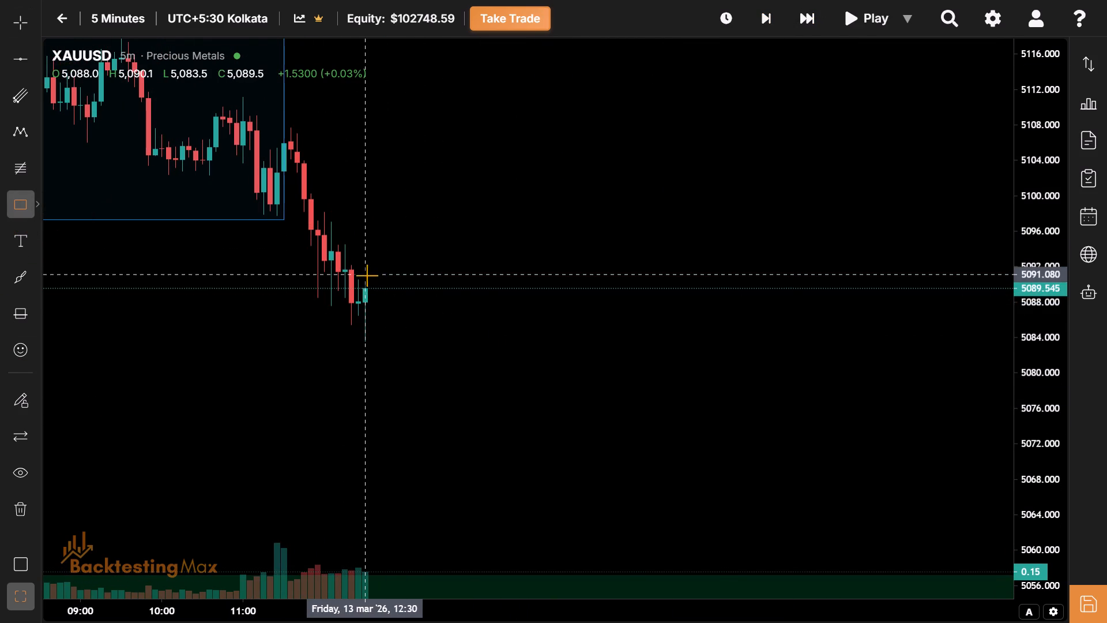
left_click(365, 282)
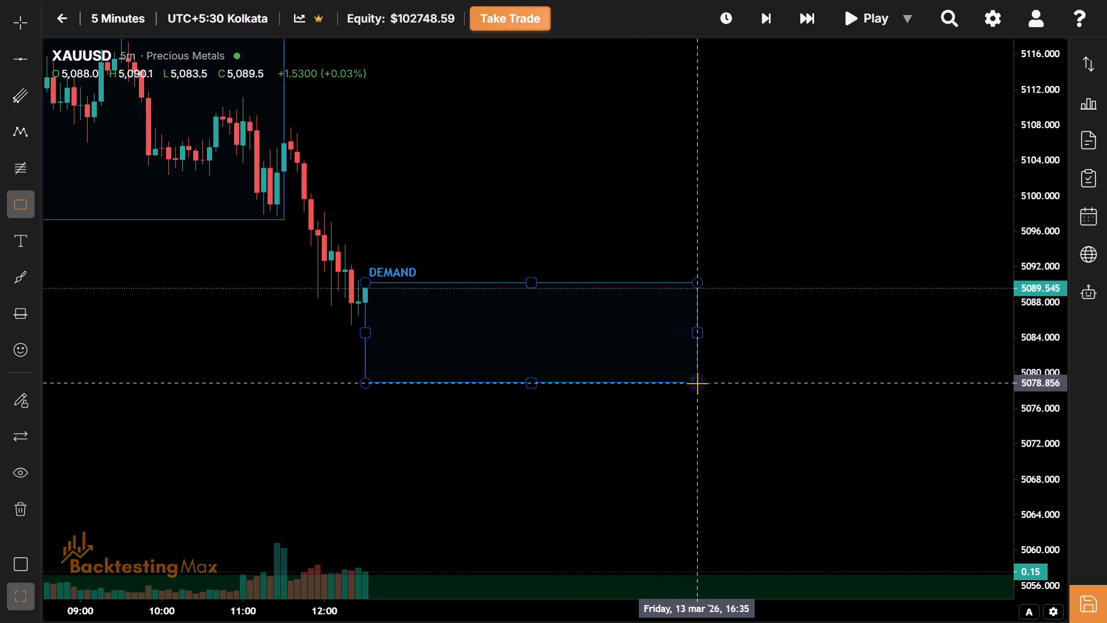
left_click(688, 382)
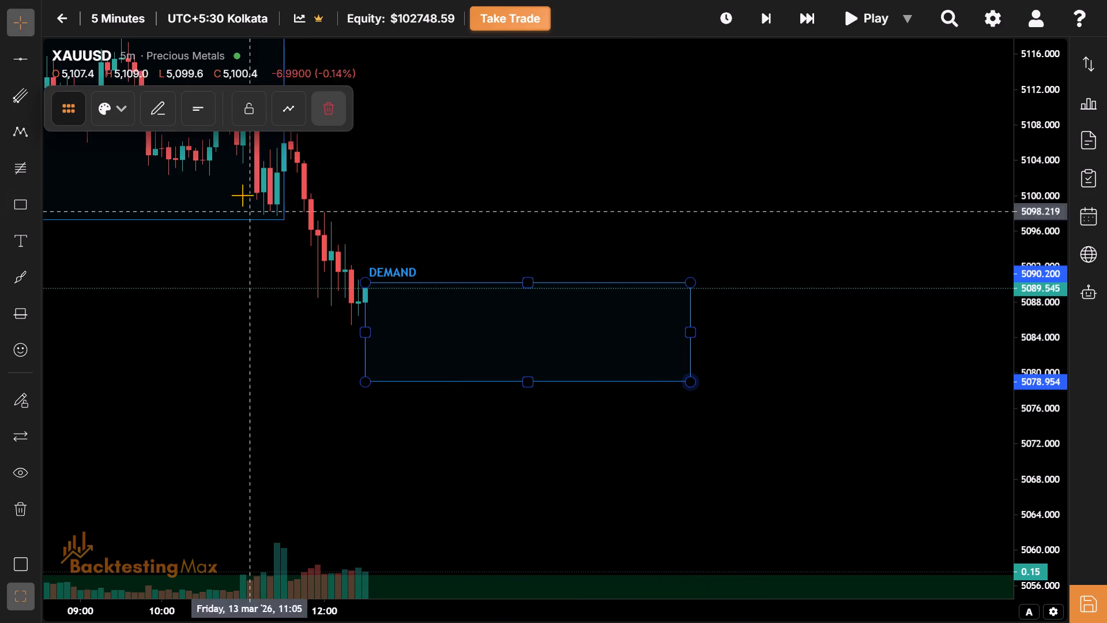
Apply the London Session template to the new rectangle.
left_click(127, 96)
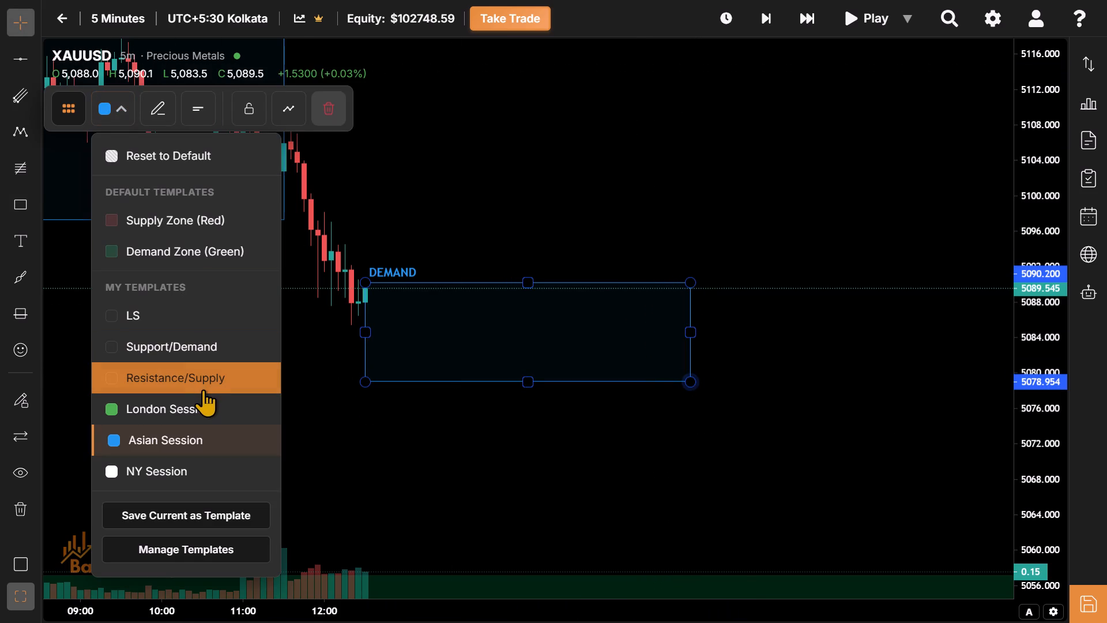
left_click(204, 396)
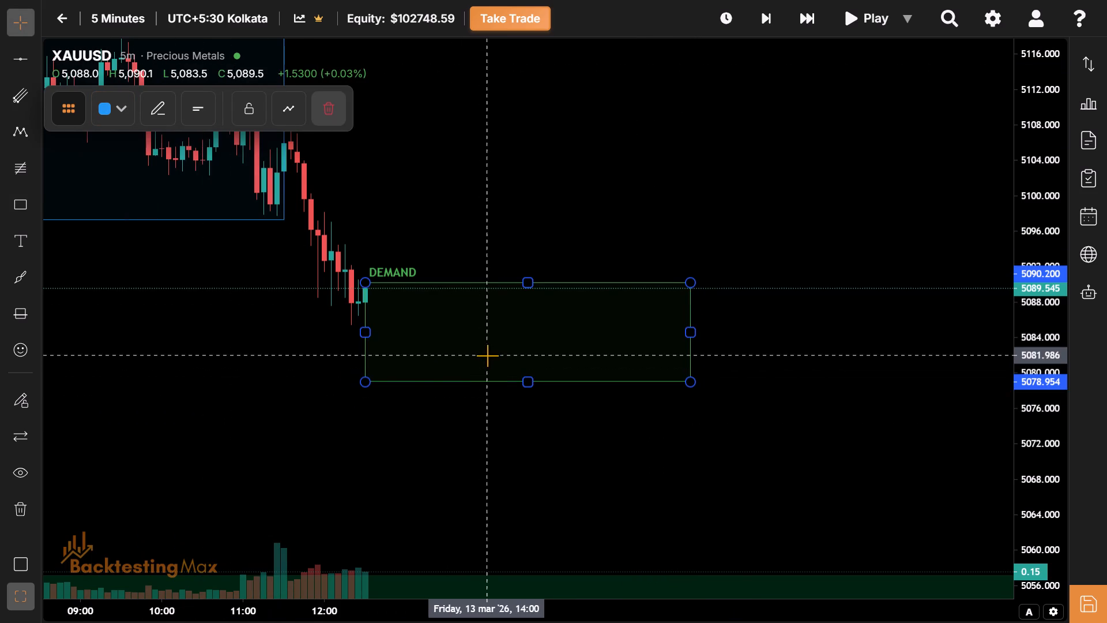
Advance the replay in five-bar skips and two final single bars to 16:25 on 13 March, near the London session box's end.
left_click_drag(487, 355, 490, 398)
left_click(808, 18)
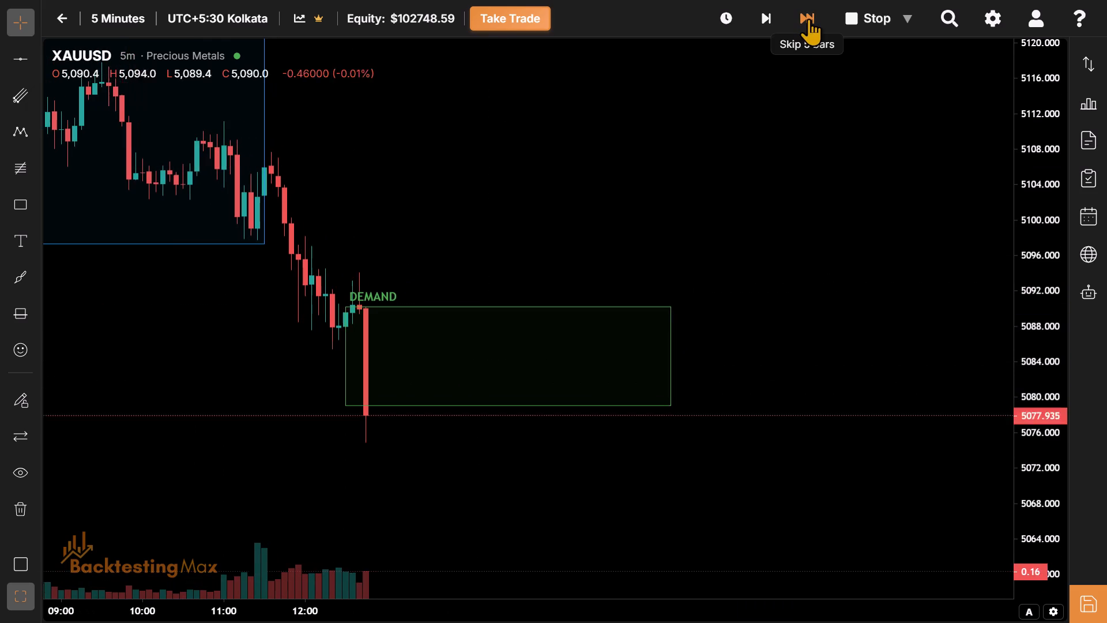
left_click(808, 18)
left_click(808, 18)
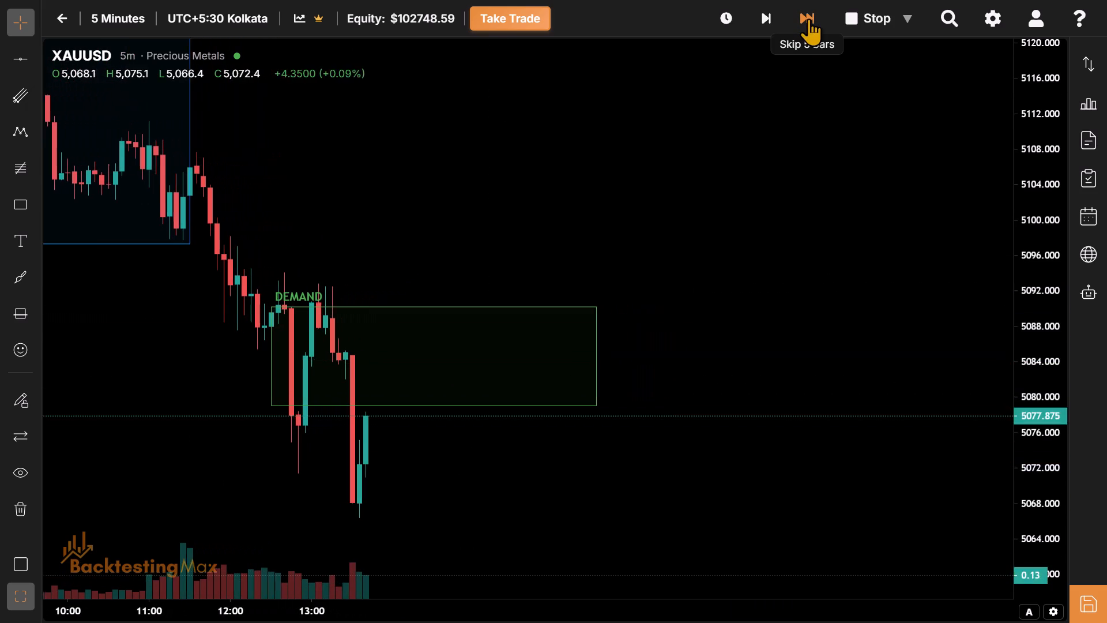
left_click(808, 18)
left_click(808, 18)
left_click_drag(575, 428, 713, 287)
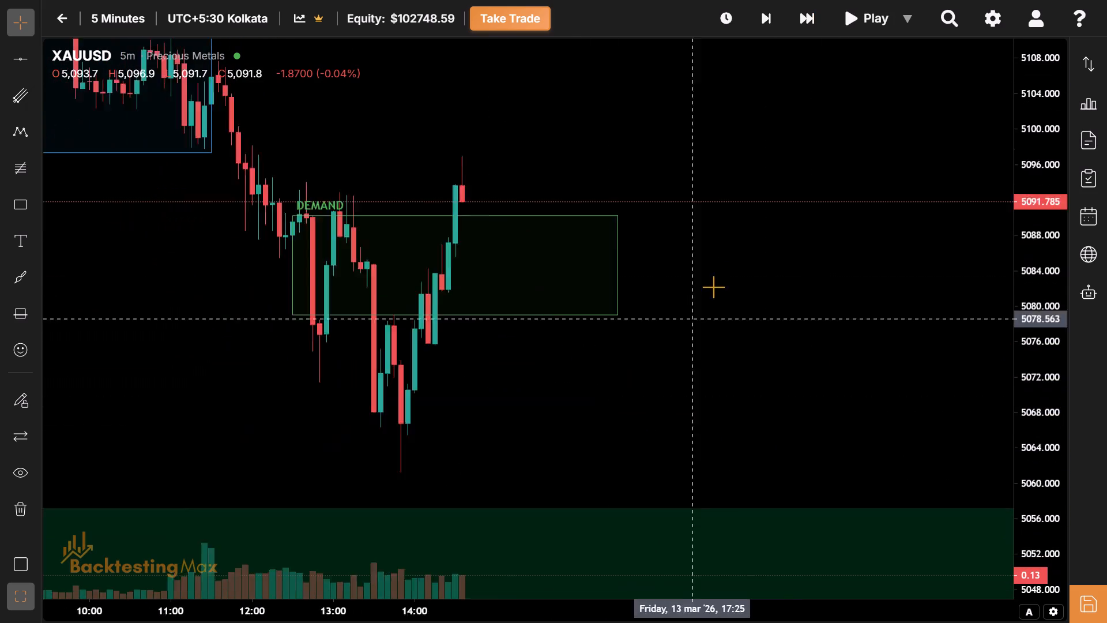
left_click_drag(713, 287, 740, 243)
left_click_drag(740, 243, 696, 382)
left_click(791, 23)
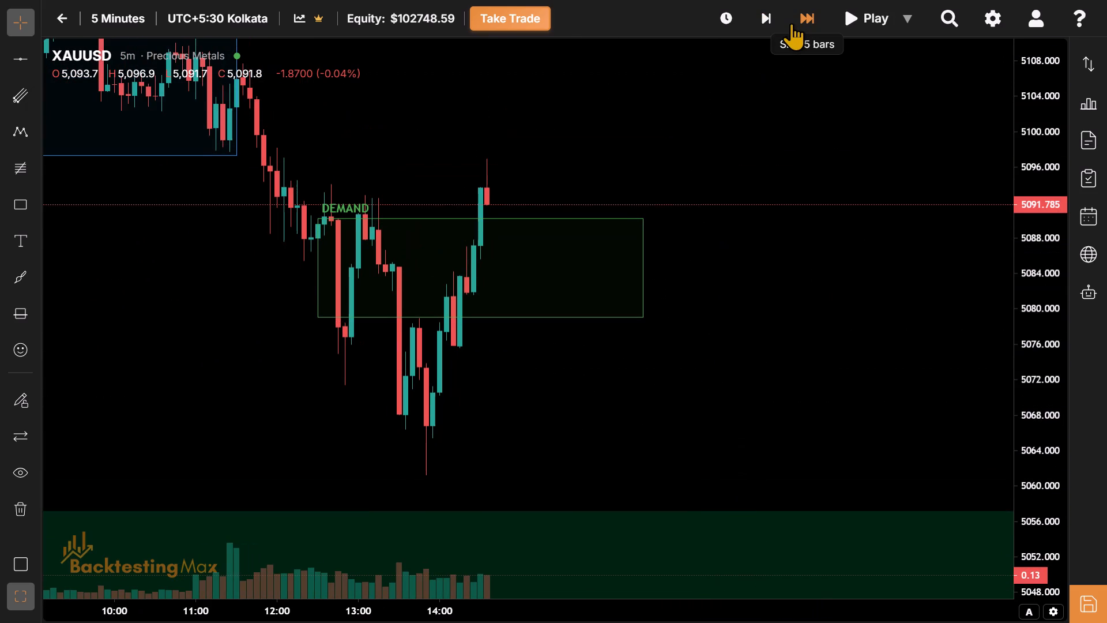
left_click(791, 23)
left_click(791, 23)
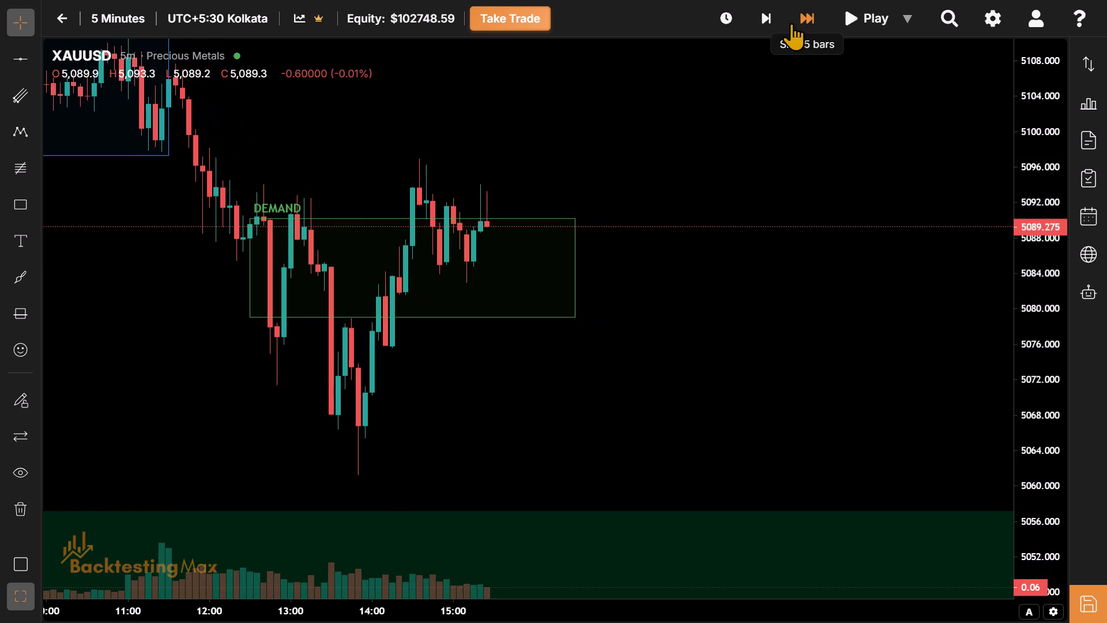
left_click(791, 23)
left_click_drag(626, 289, 703, 409)
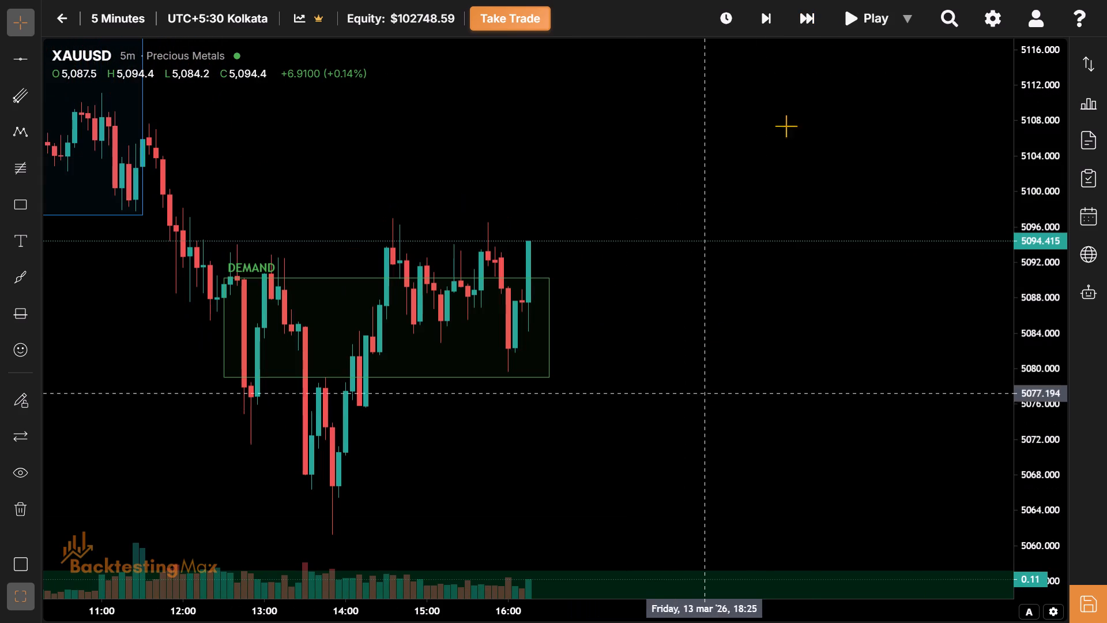
left_click(767, 32)
left_click(767, 32)
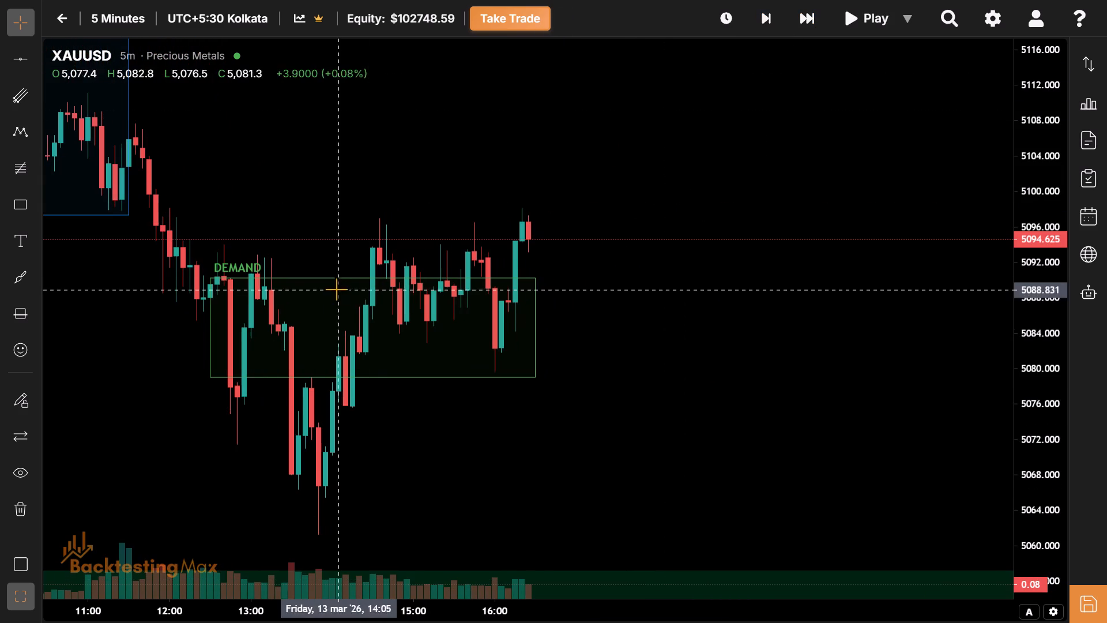
Raise the 13 March London session box's upper edge to about 5097.7, near the session high.
left_click_drag(374, 278, 366, 202)
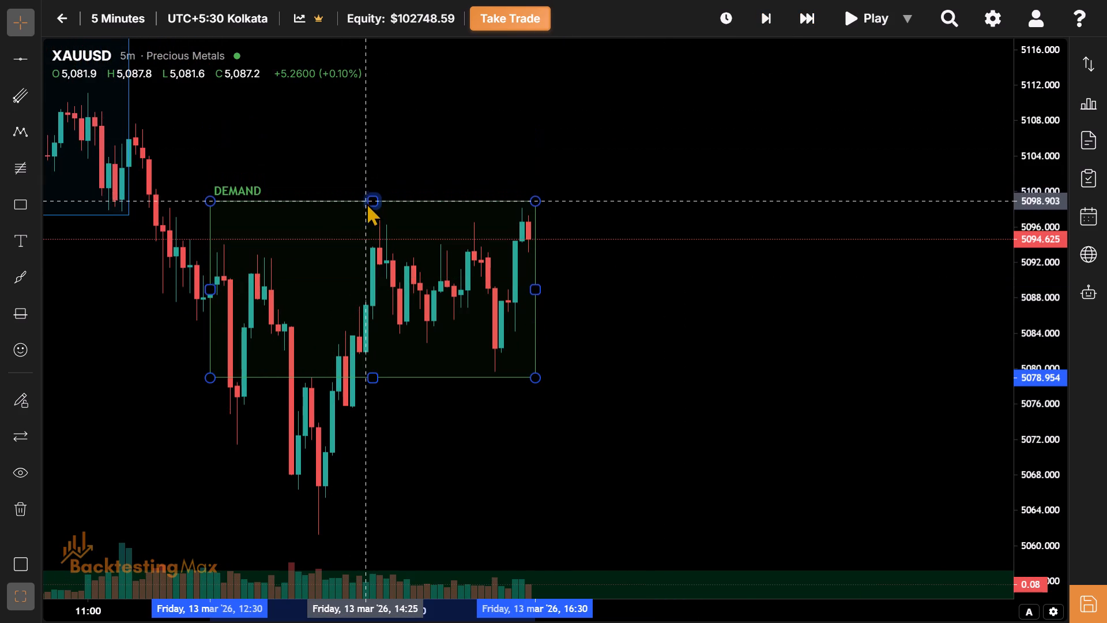
left_click_drag(366, 202, 366, 211)
Lower the 13 March London session box's bottom edge to about 5061.4, at the session low.
left_click_drag(363, 452, 387, 340)
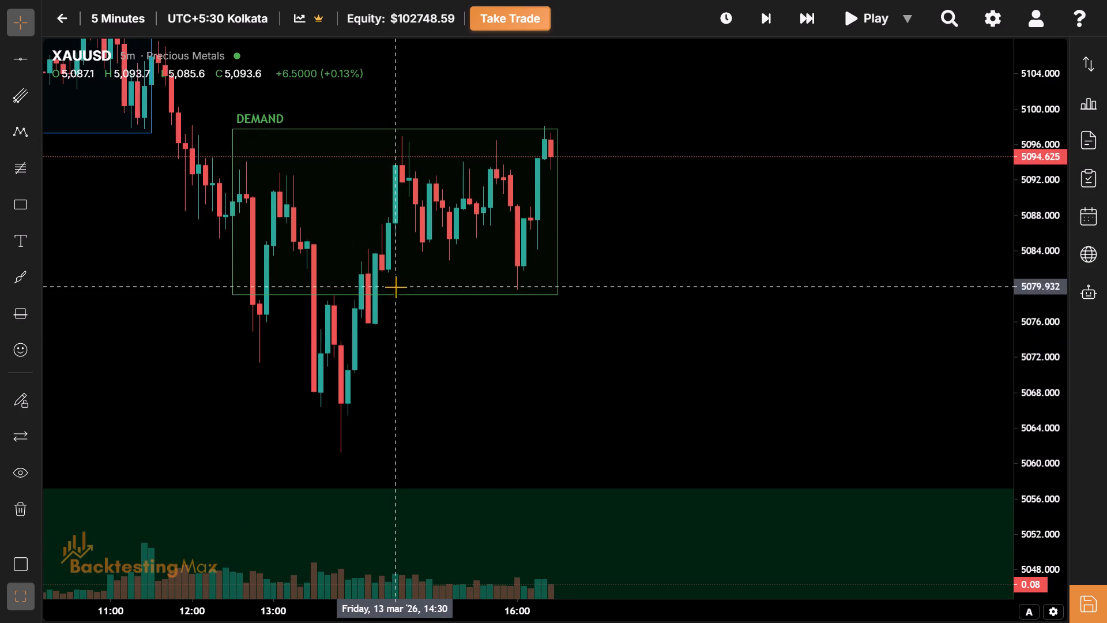
left_click_drag(397, 297, 669, 450)
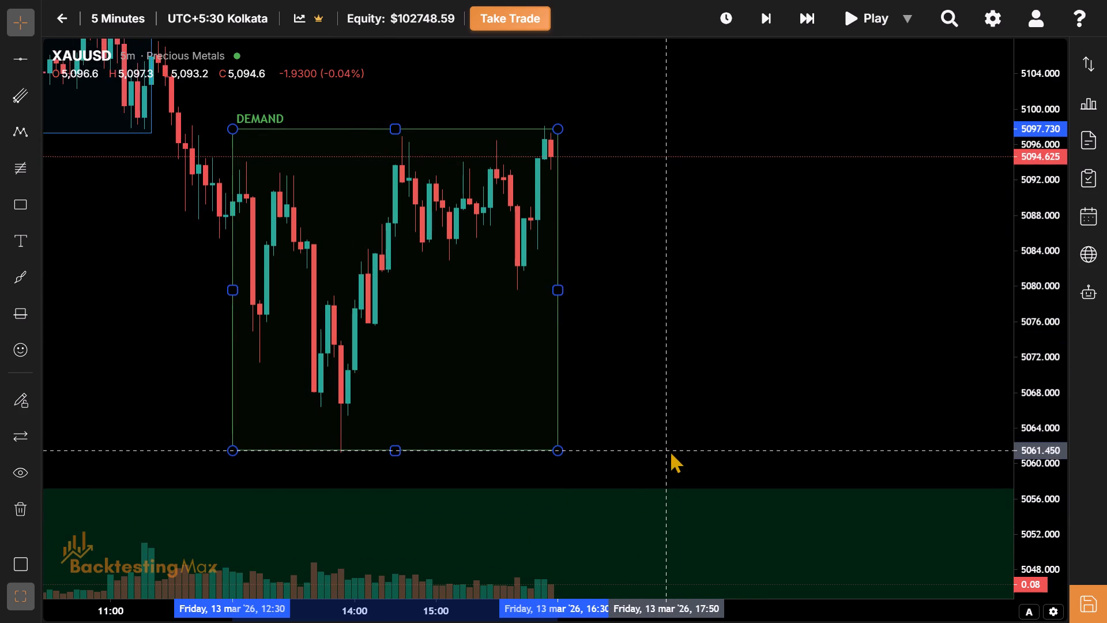
left_click_drag(669, 450, 669, 451)
Advance the replay one bar at a time beyond the London session box to 17:15 on 13 March.
left_click_drag(683, 237, 543, 348)
left_click_drag(601, 336, 608, 344)
left_click_drag(608, 344, 617, 336)
left_click_drag(660, 313, 686, 227)
left_click(755, 24)
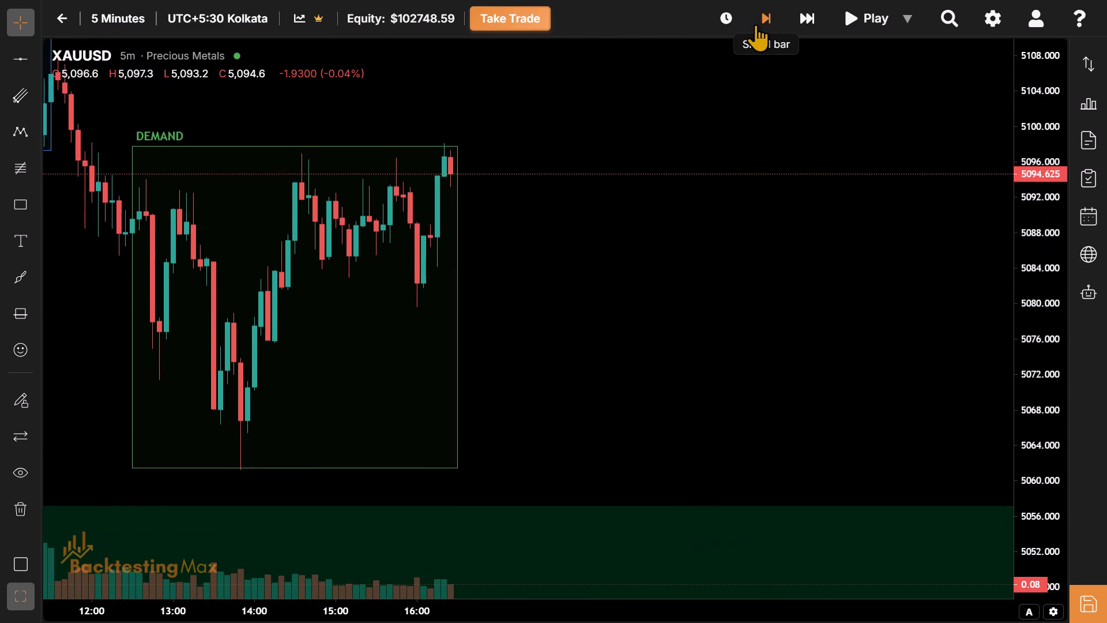
left_click(755, 24)
left_click(755, 24)
left_click(755, 24)
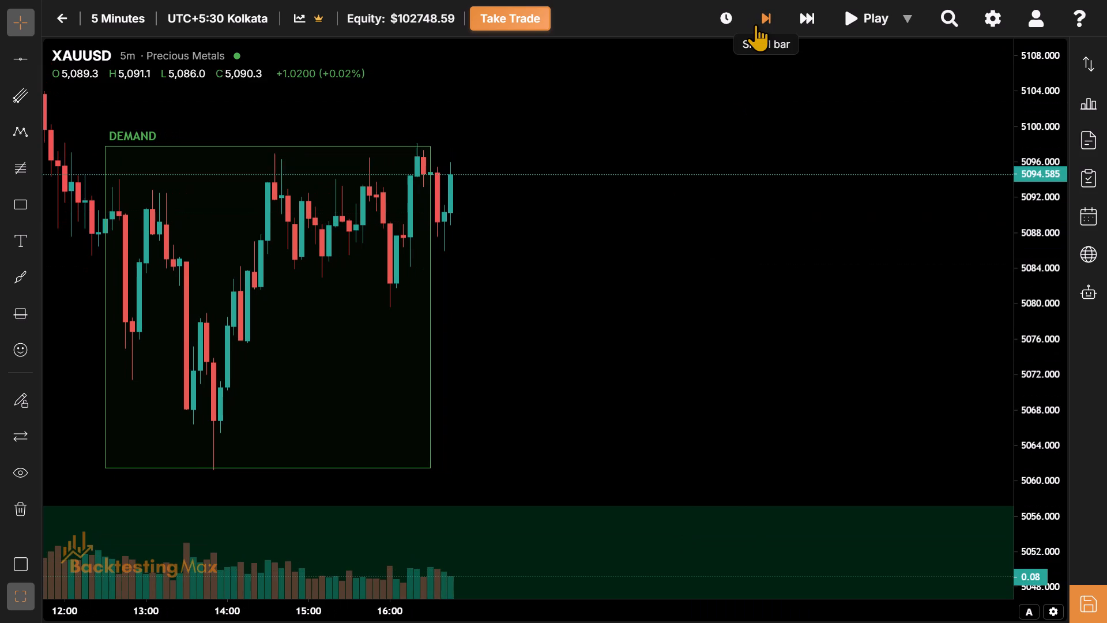
left_click(755, 24)
left_click(755, 24)
left_click(755, 24)
left_click(755, 24)
left_click(755, 24)
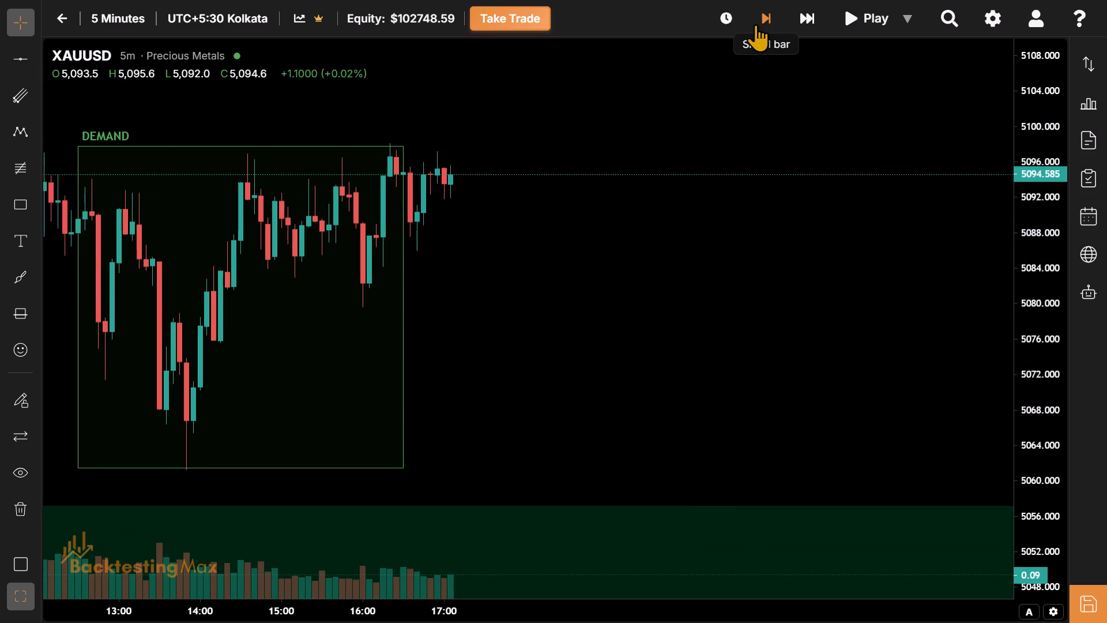
left_click(755, 24)
Advance the replay bar by bar to the 17:30 candle on 13 March, where the NY session box starts.
left_click_drag(450, 177, 397, 235)
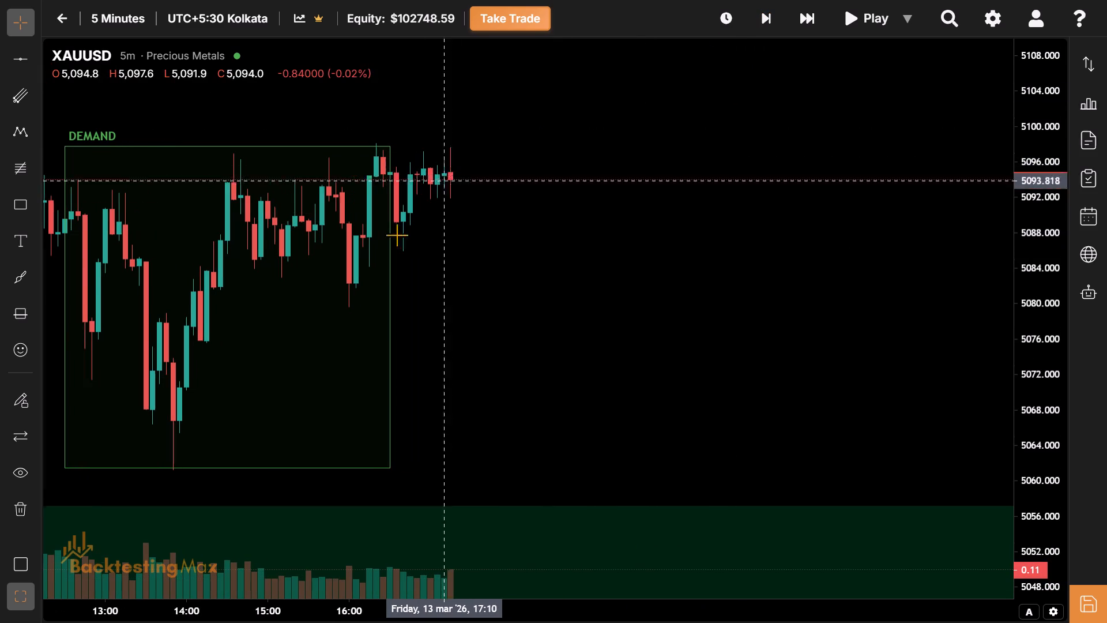
left_click_drag(397, 235, 366, 256)
left_click(765, 20)
left_click(765, 20)
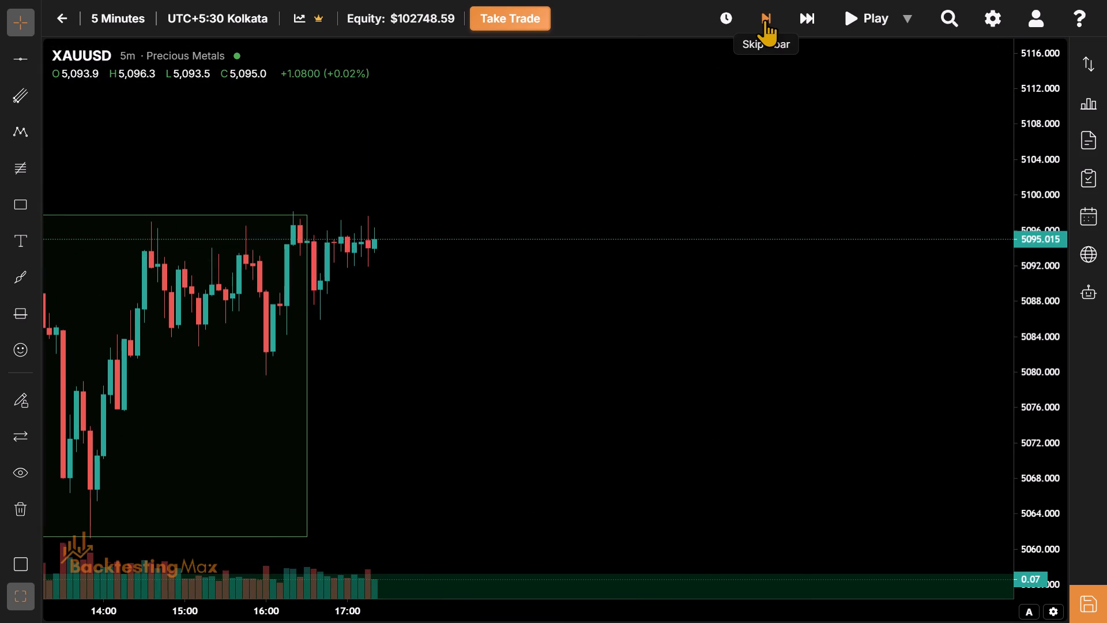
left_click(765, 20)
Draw a rectangle on 13 March from 17:30 at about 5118.3 to 21:30 at about 5093.5.
left_click_drag(431, 273, 527, 422)
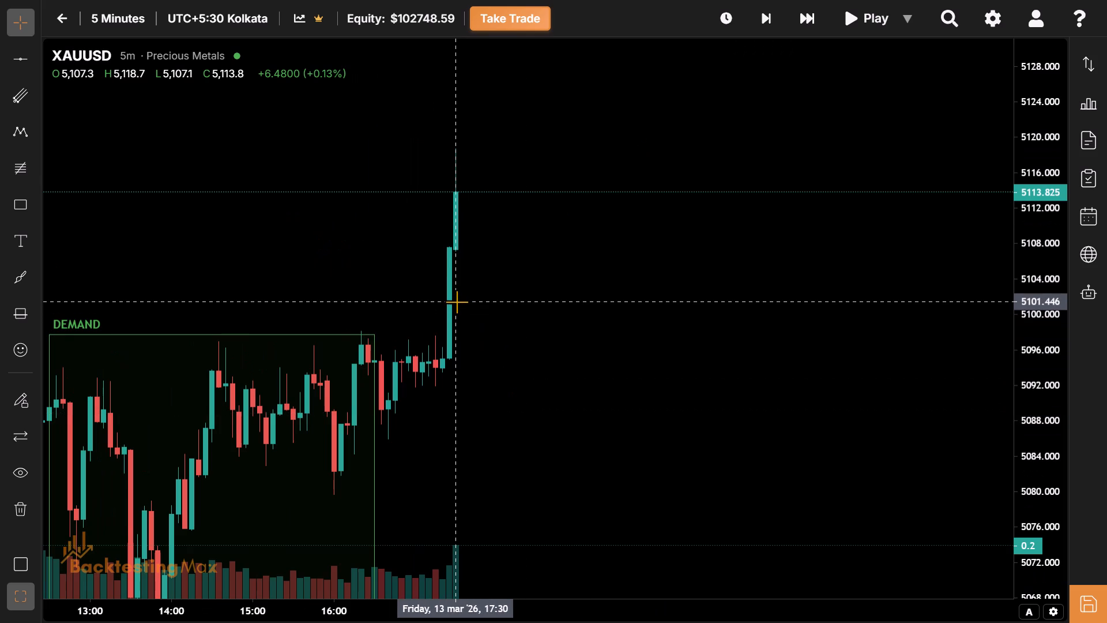
left_click_drag(457, 302, 443, 358)
left_click_drag(143, 353, 611, 395)
left_click_drag(475, 366, 499, 388)
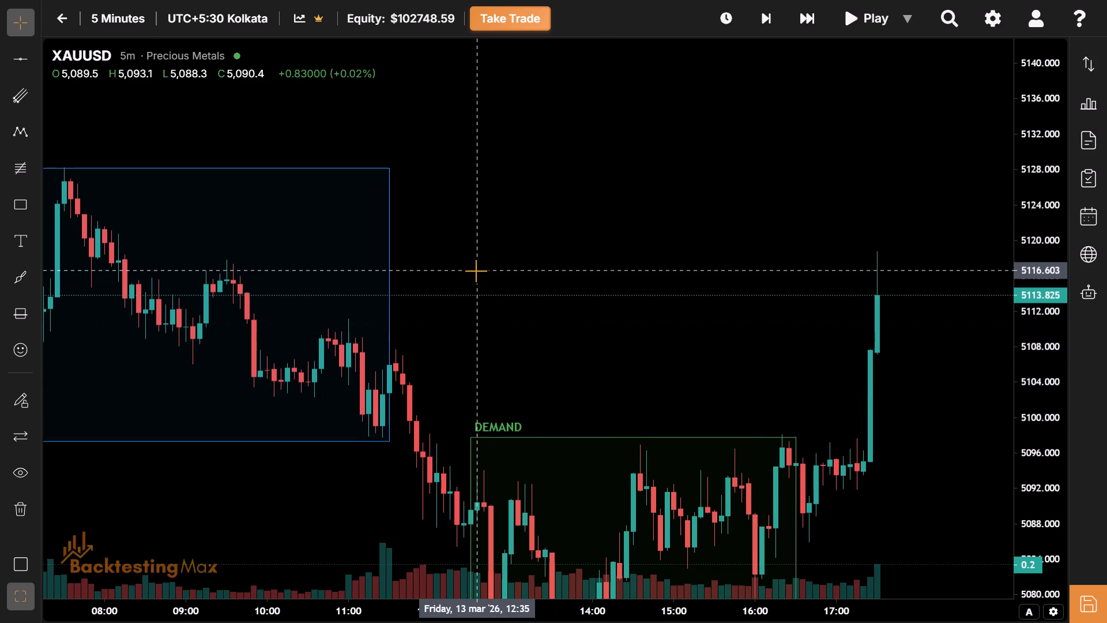
left_click_drag(476, 271, 262, 202)
left_click_drag(784, 320, 273, 217)
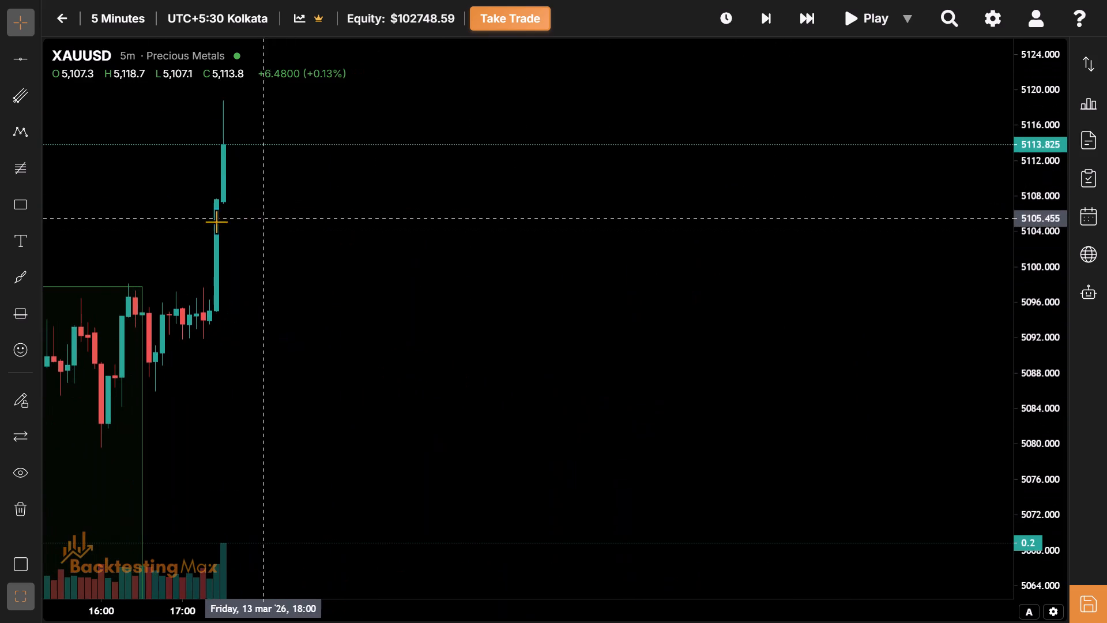
left_click_drag(31, 189, 18, 197)
left_click(18, 197)
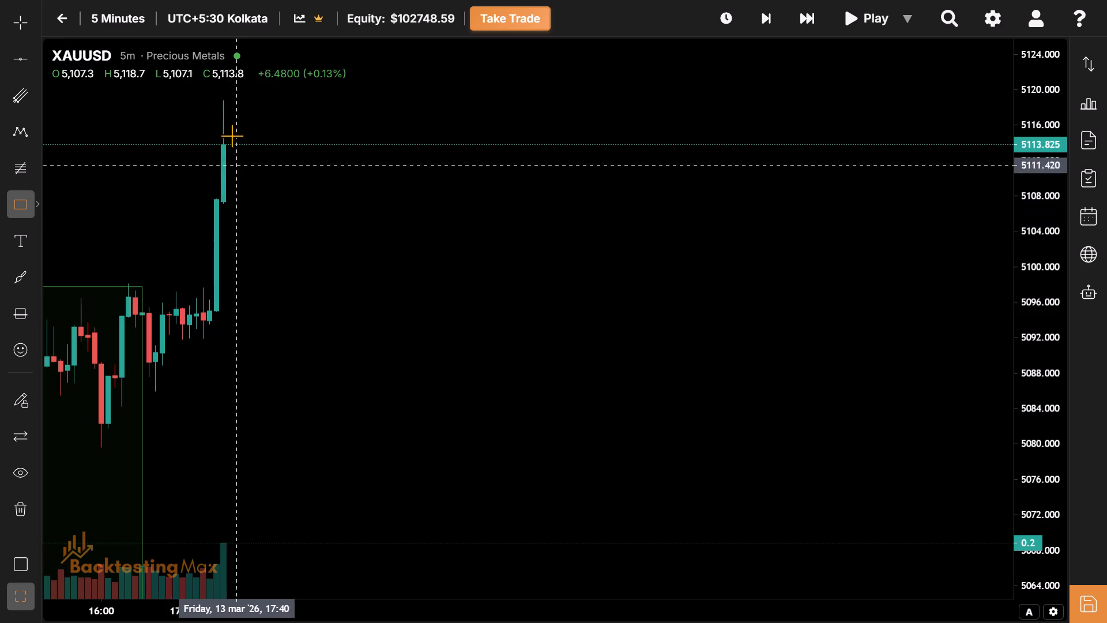
left_click(223, 105)
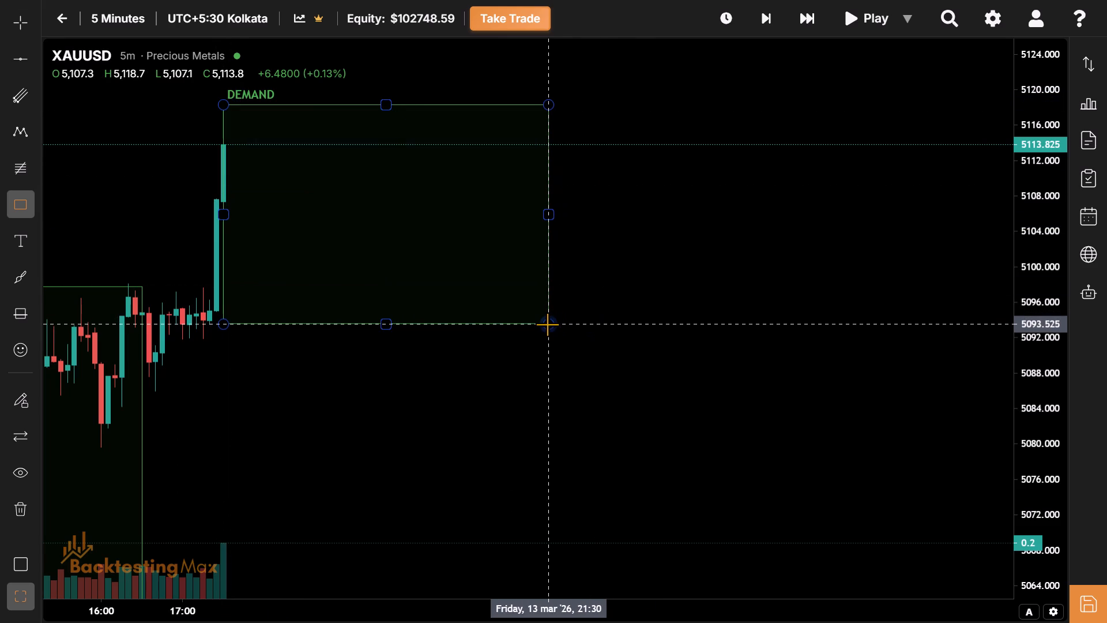
left_click(547, 324)
Apply the NY Session template to the new rectangle.
left_click(110, 118)
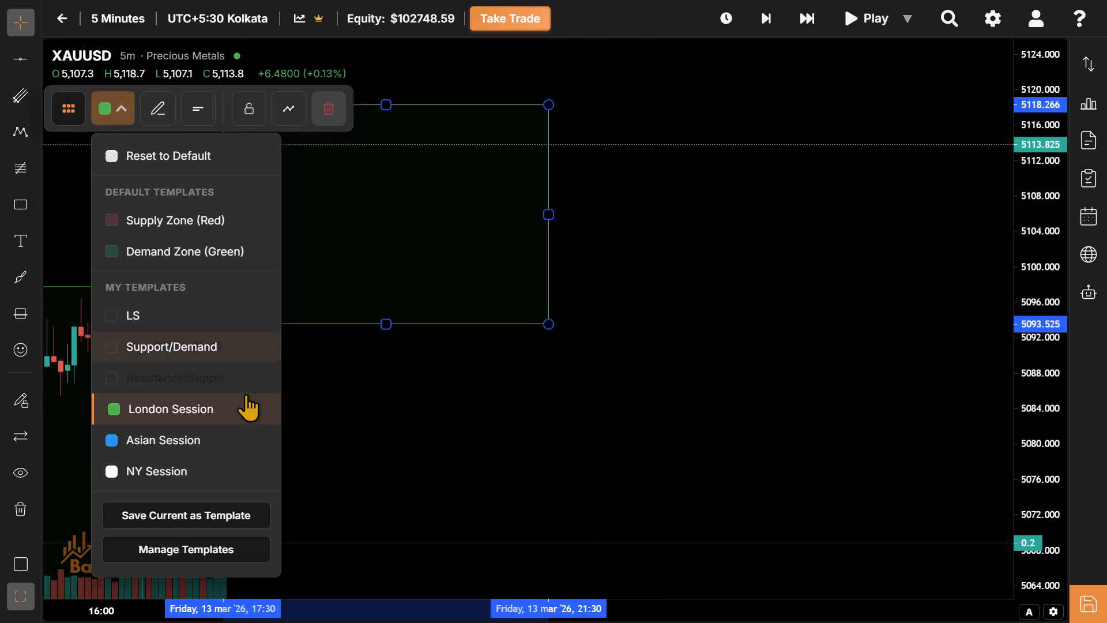
left_click(206, 461)
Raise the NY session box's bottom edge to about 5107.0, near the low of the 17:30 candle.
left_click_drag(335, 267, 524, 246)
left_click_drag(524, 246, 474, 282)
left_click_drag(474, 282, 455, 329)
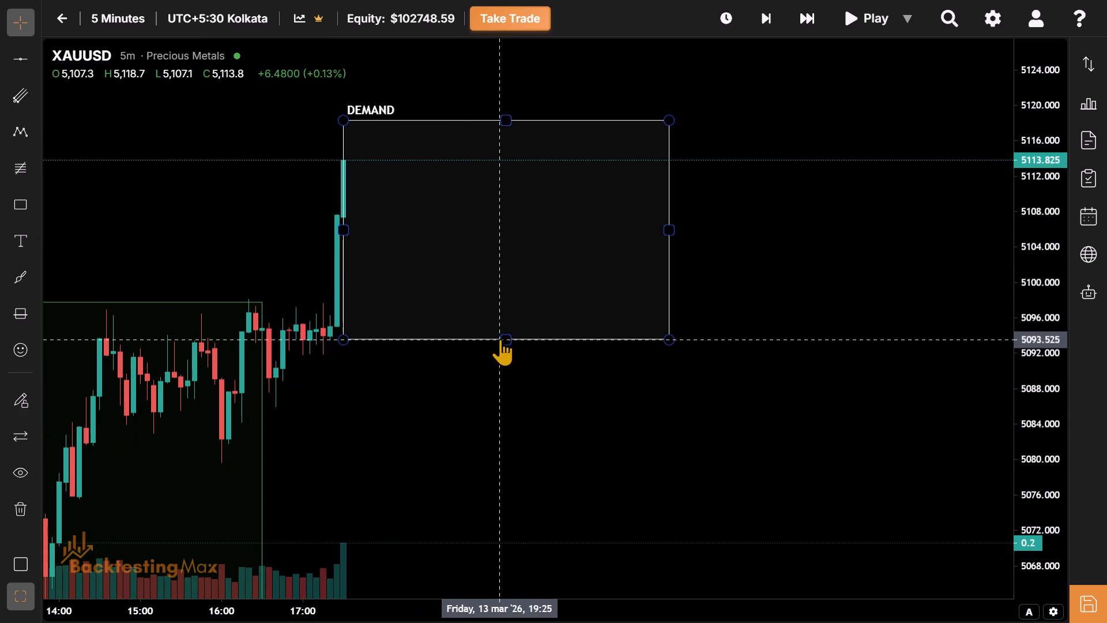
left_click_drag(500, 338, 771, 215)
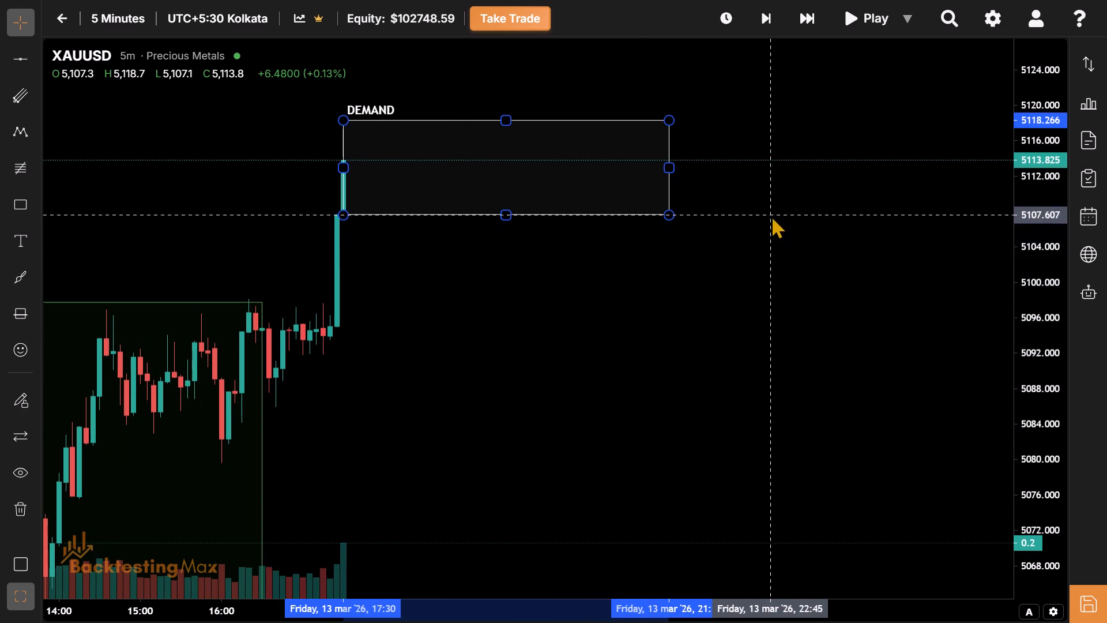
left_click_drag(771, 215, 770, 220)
Advance the replay one bar at a time to 18:00 on 13 March.
left_click_drag(544, 364, 670, 442)
left_click_drag(479, 431, 884, 404)
left_click(524, 227)
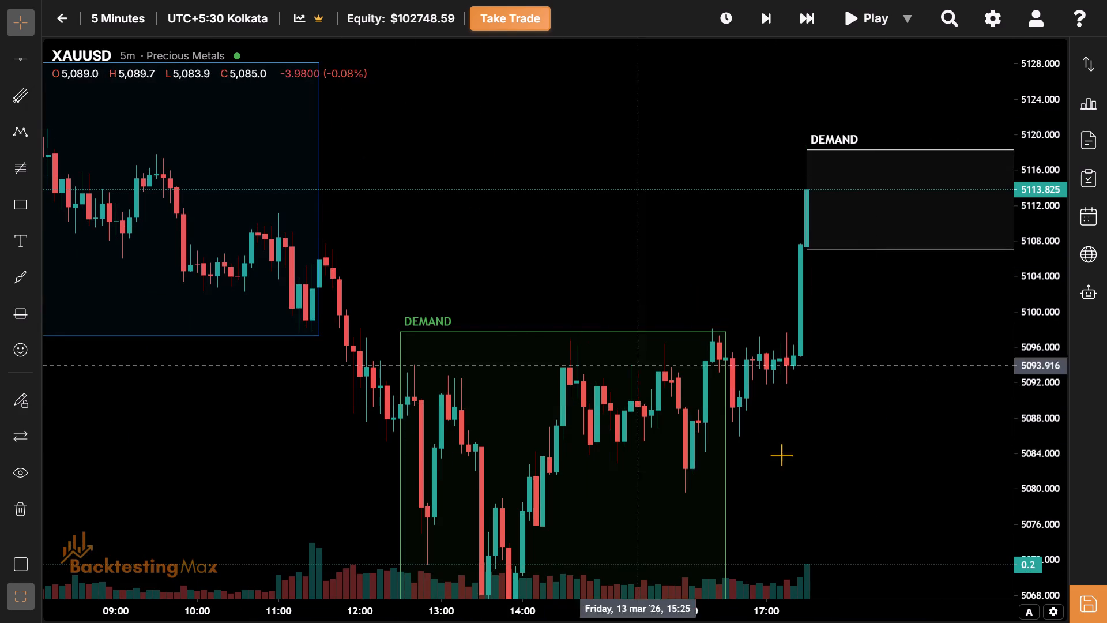
left_click_drag(795, 465, 528, 300)
left_click(804, 366)
left_click_drag(804, 366, 656, 450)
left_click_drag(707, 389, 442, 587)
left_click(766, 12)
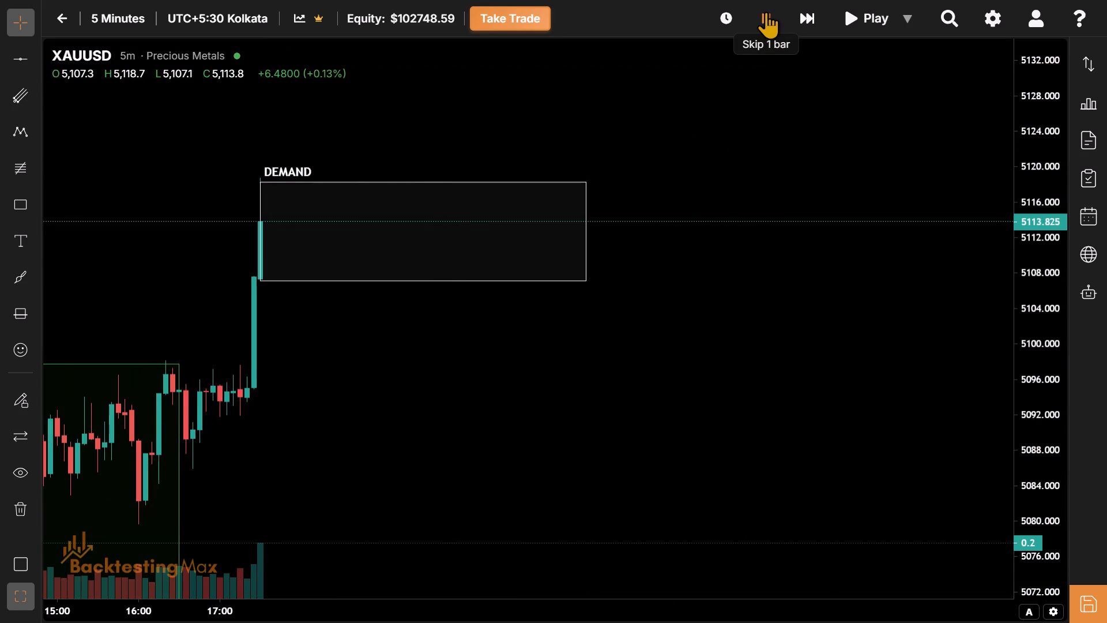
left_click(766, 12)
left_click(766, 12)
left_click(766, 12)
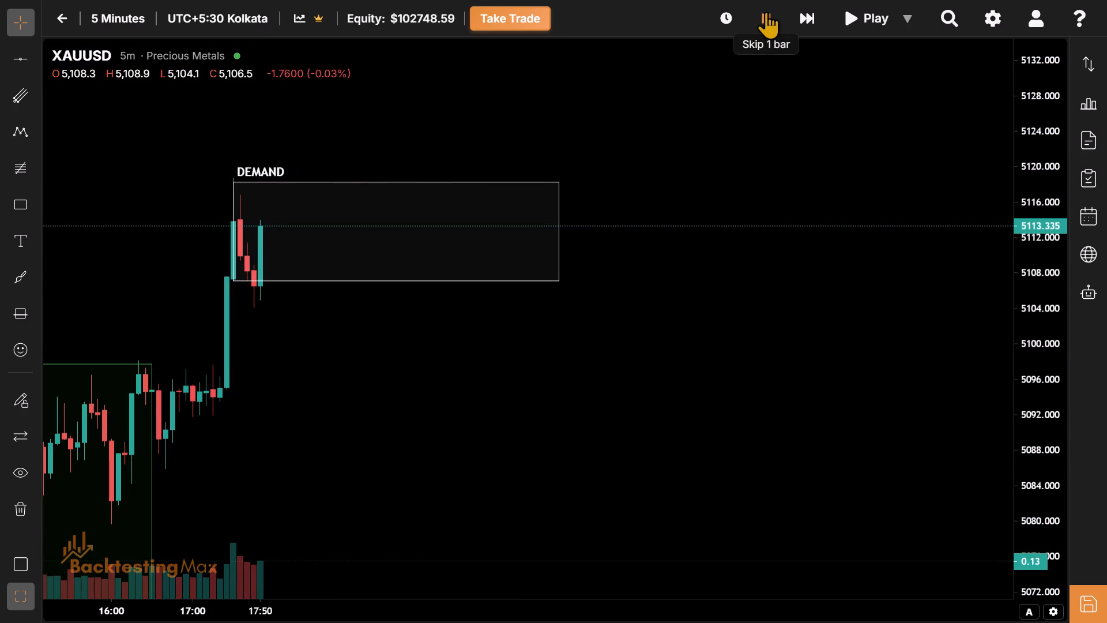
left_click(766, 12)
left_click(766, 12)
Advance the replay in two five-bar skips to 18:50 on 13 March.
left_click_drag(368, 471, 436, 378)
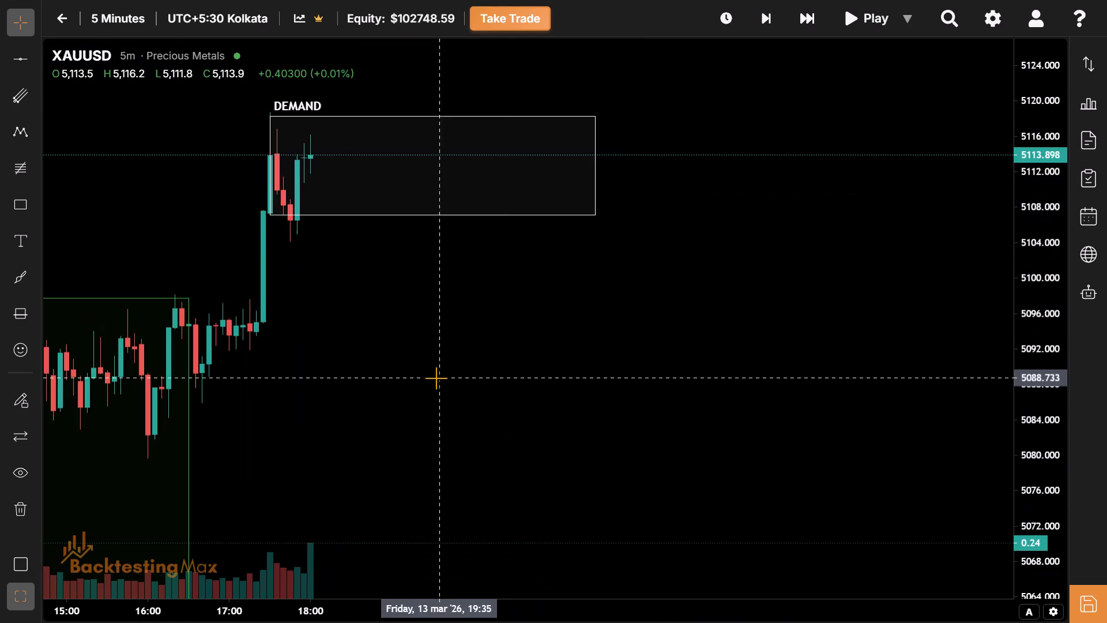
left_click(799, 24)
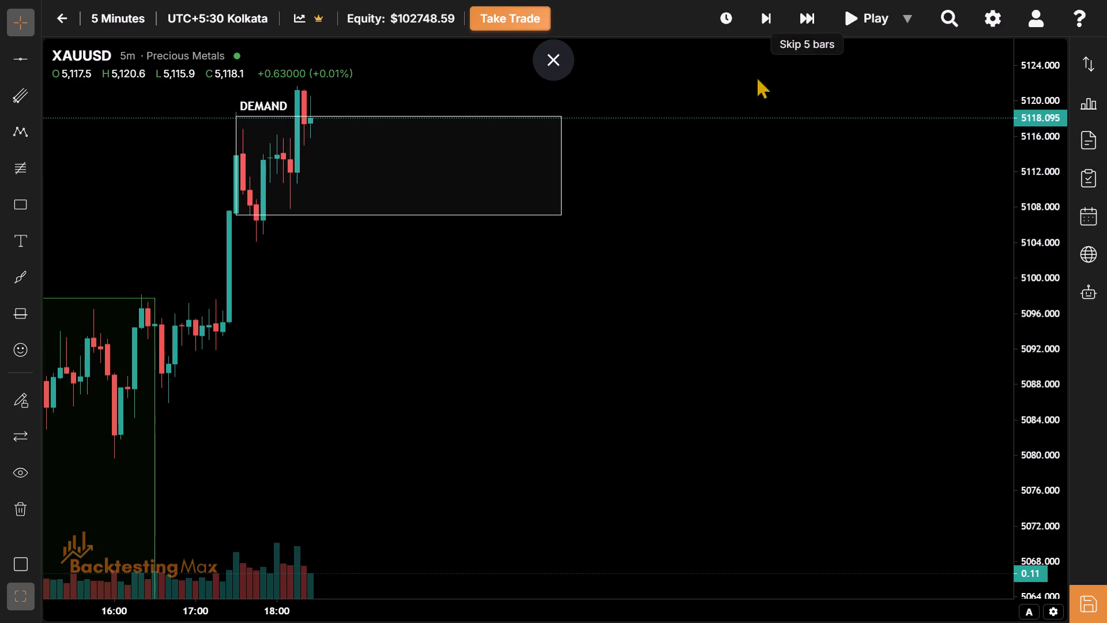
left_click_drag(386, 400, 457, 558)
left_click(816, 7)
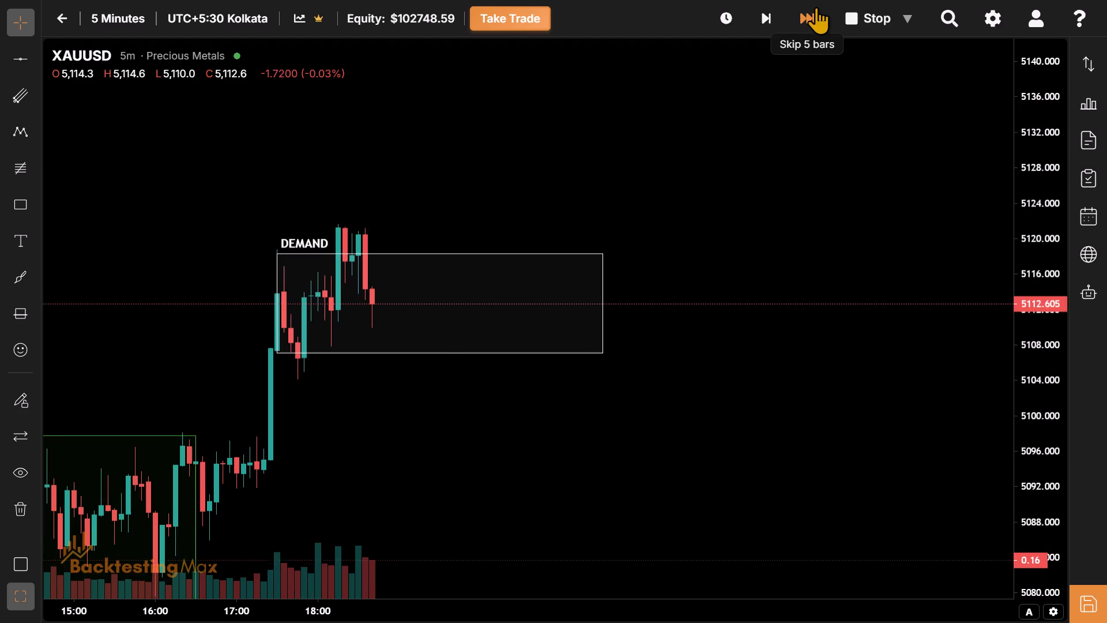
Raise the NY session box's upper edge to about 5121.4, at the session high.
left_click_drag(424, 253, 428, 217)
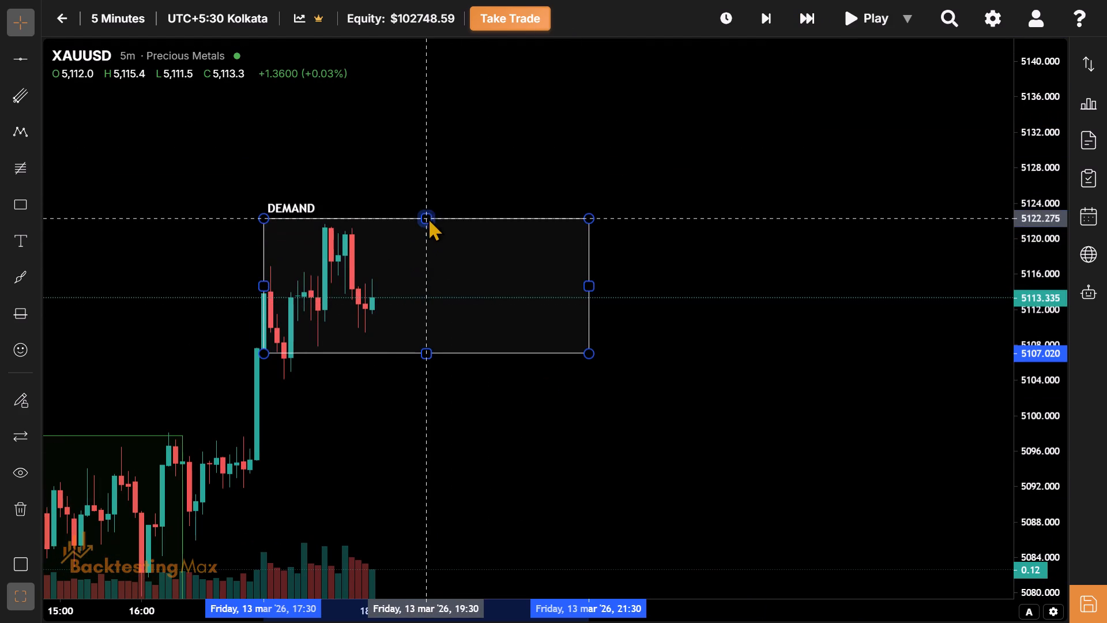
left_click_drag(428, 217, 428, 226)
Advance the replay one bar at a time to 19:20 on 13 March.
left_click(754, 22)
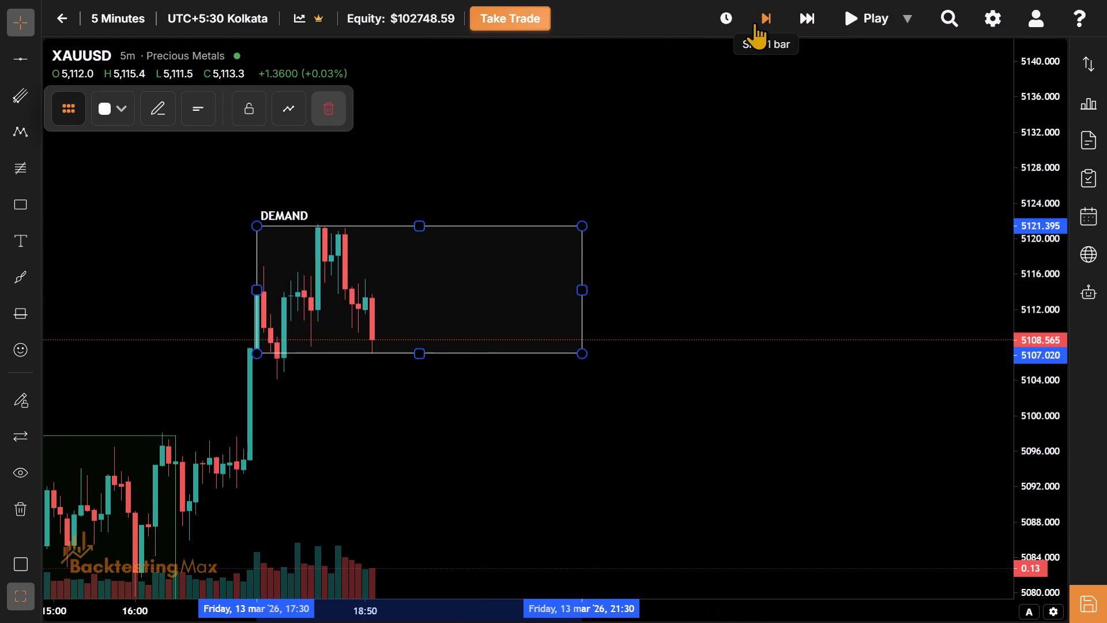
left_click(754, 22)
left_click(754, 22)
left_click(754, 22)
left_click(754, 22)
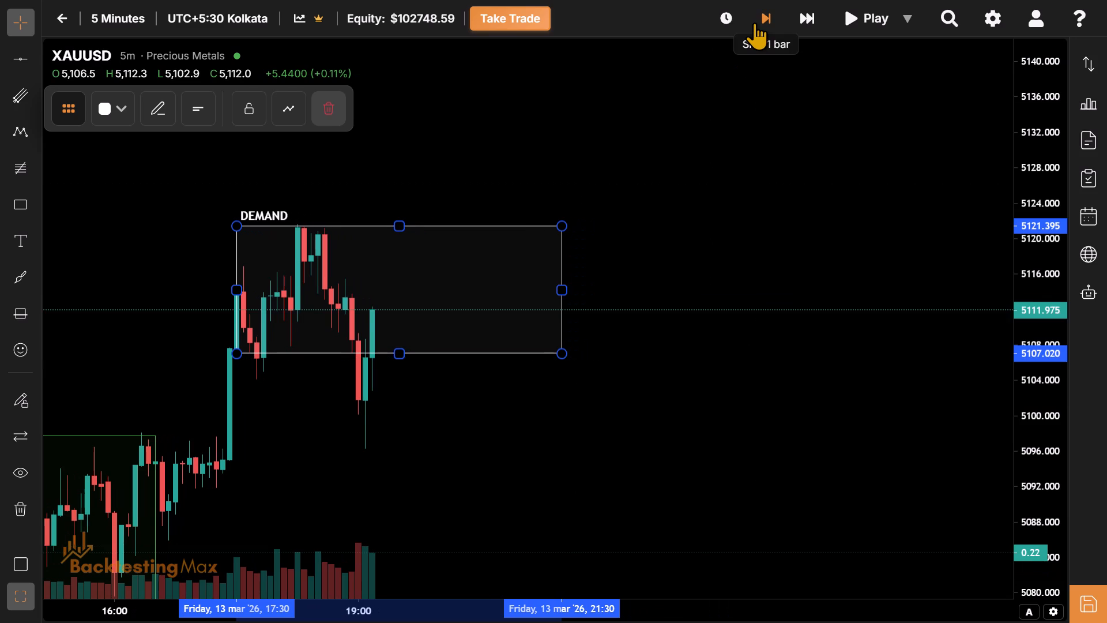
left_click(754, 22)
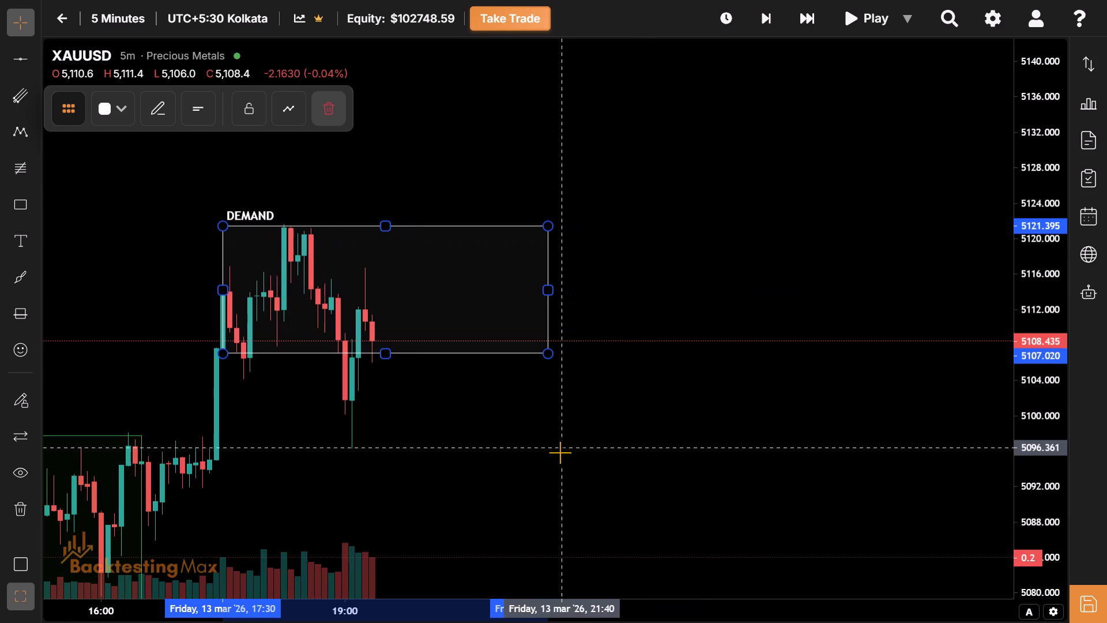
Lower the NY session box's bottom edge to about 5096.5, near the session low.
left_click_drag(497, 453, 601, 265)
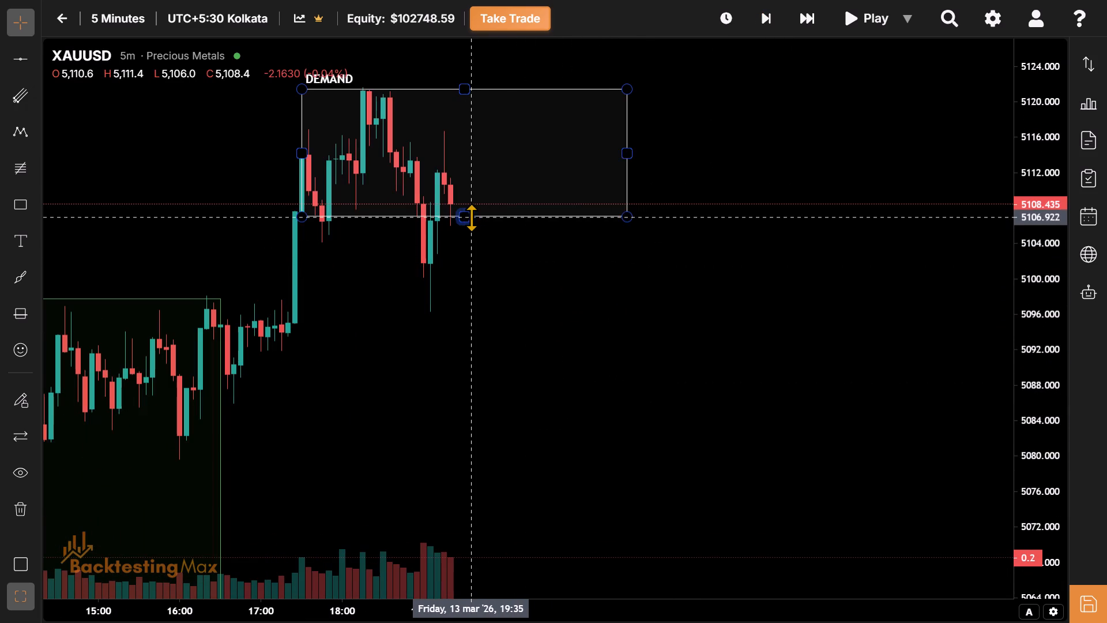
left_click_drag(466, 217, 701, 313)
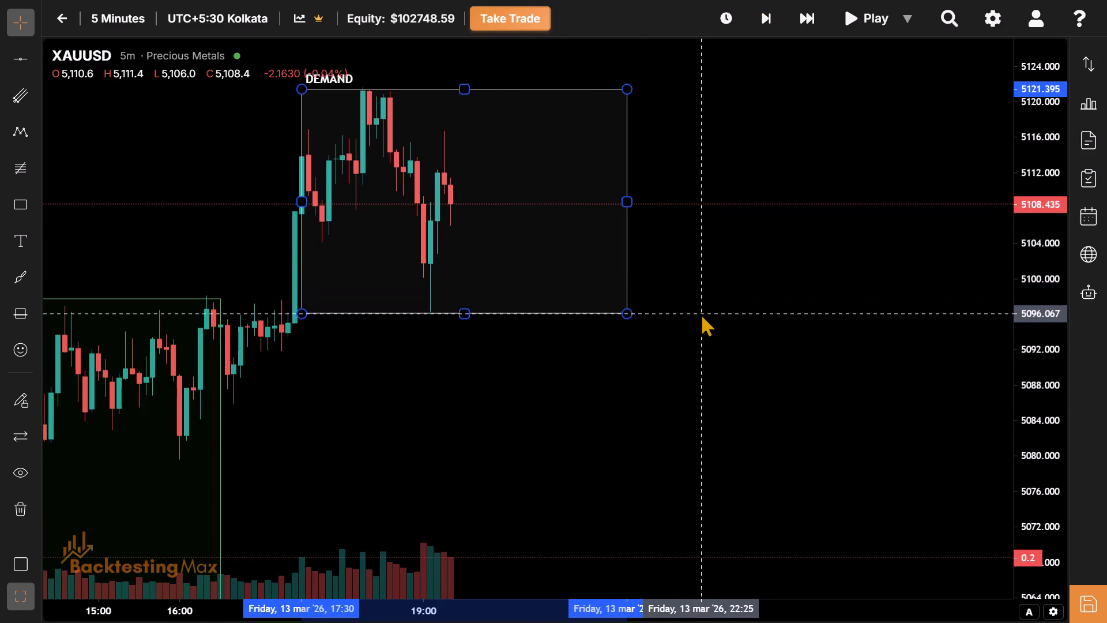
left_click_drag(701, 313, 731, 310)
Examine the 13 March price action around the London and NY session boxes up to the latest candle.
left_click_drag(450, 441, 587, 326)
left_click(587, 326)
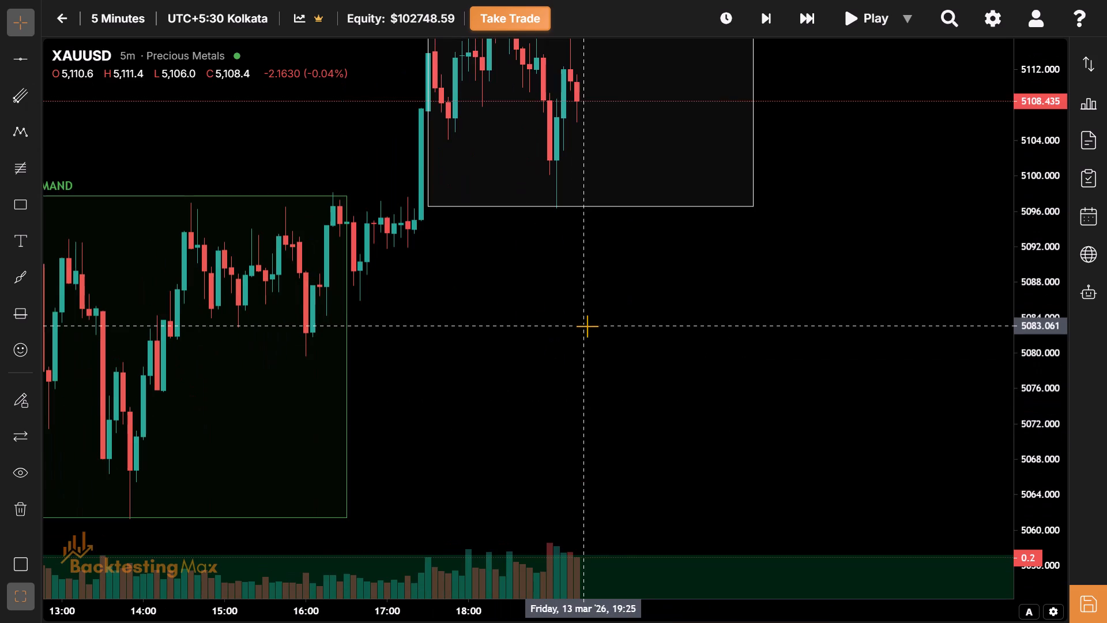
left_click_drag(618, 314, 530, 394)
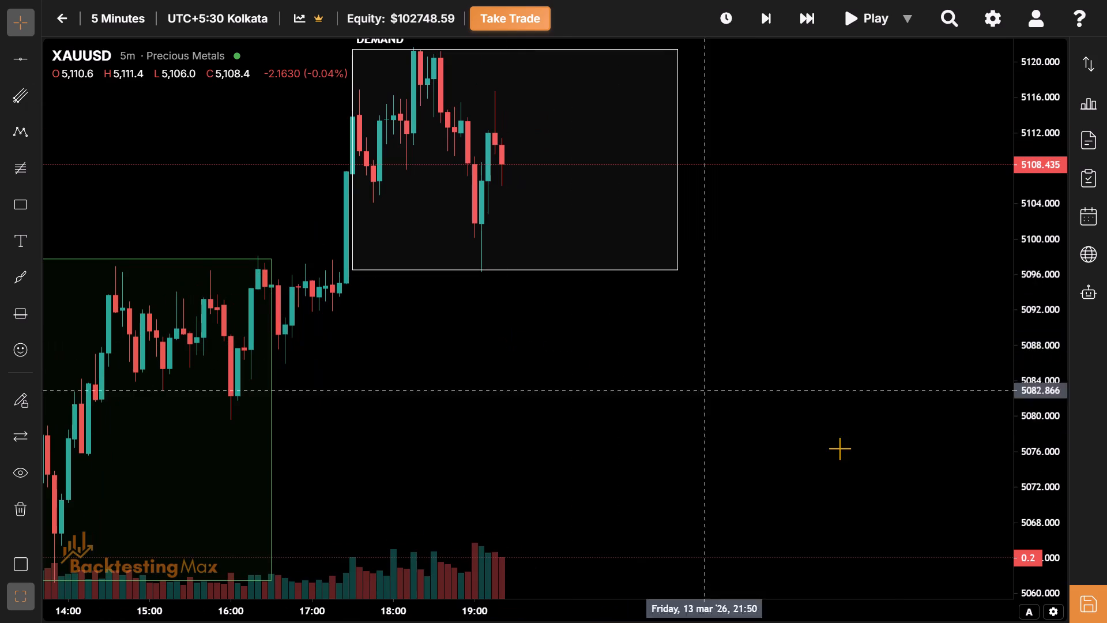
left_click_drag(840, 449, 775, 499)
left_click_drag(808, 410, 779, 466)
left_click_drag(824, 351, 797, 399)
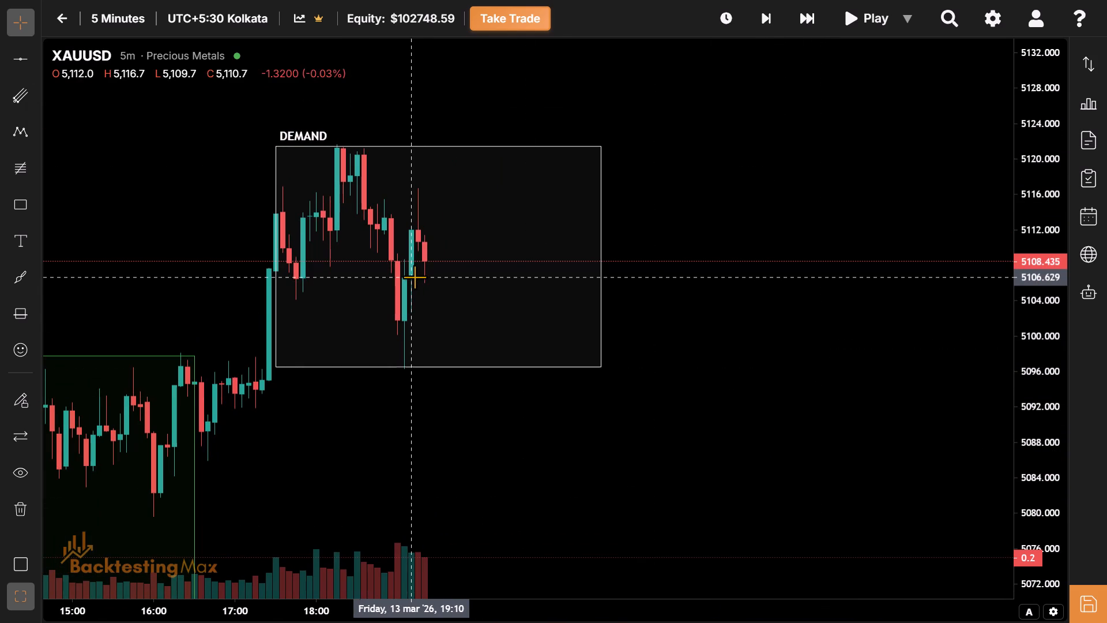
left_click_drag(415, 278, 417, 308)
left_click_drag(460, 304, 473, 309)
left_click_drag(473, 309, 596, 294)
left_click_drag(532, 299, 359, 342)
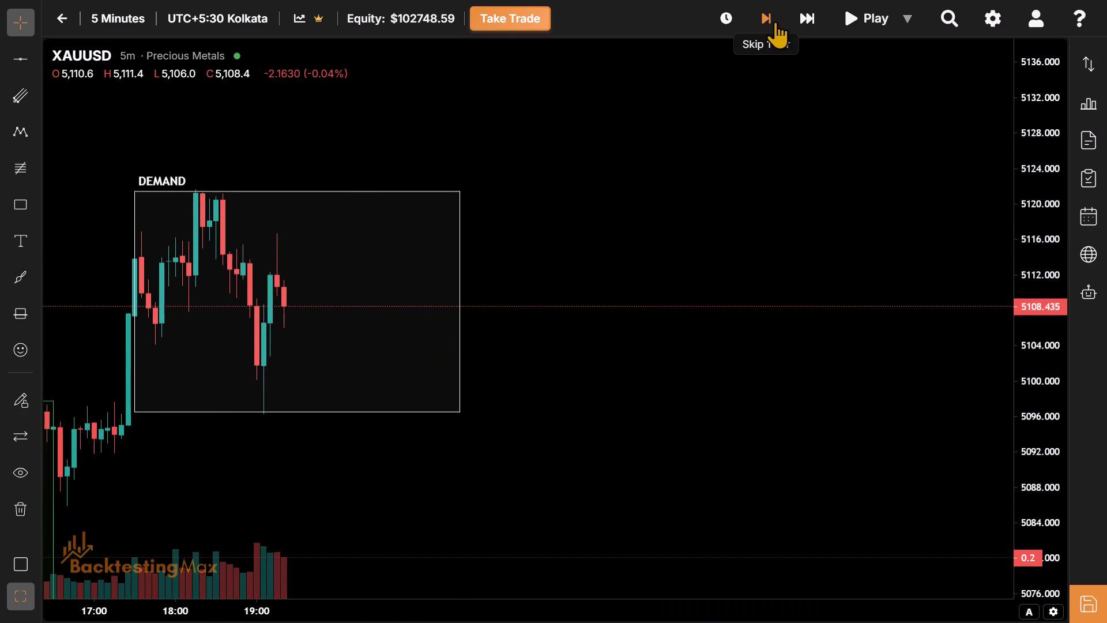
Advance the replay one bar at a time to 19:45 on 13 March.
left_click(775, 21)
left_click(775, 21)
left_click(775, 21)
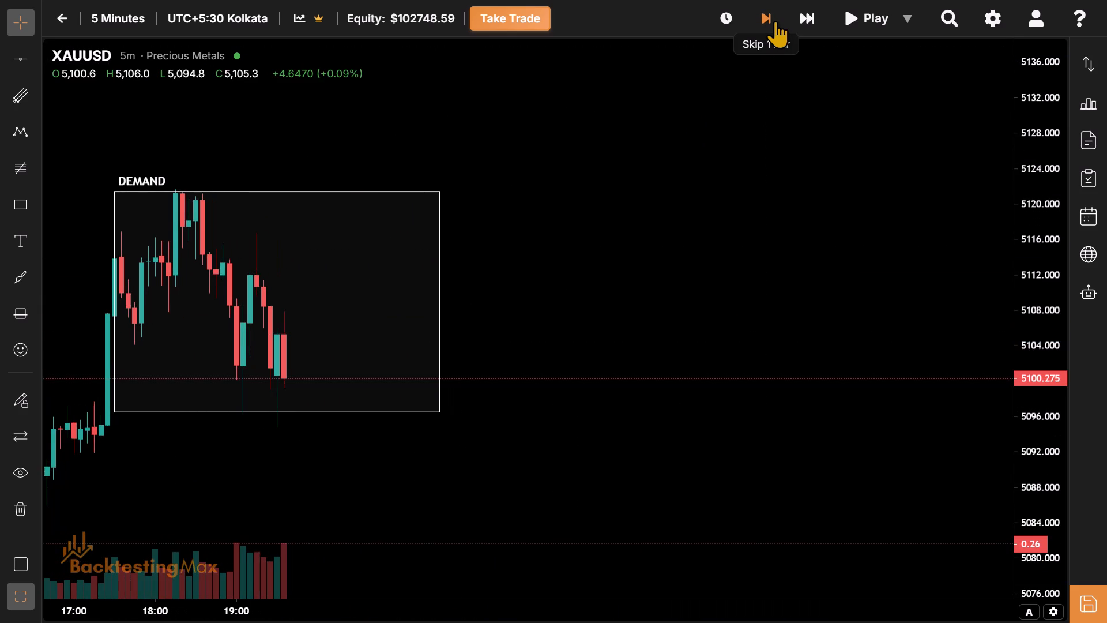
left_click(775, 21)
left_click(775, 21)
Lower the NY session box's bottom edge to about 5083.0, near the low of the 19:45 candle.
left_click_drag(373, 547, 480, 454)
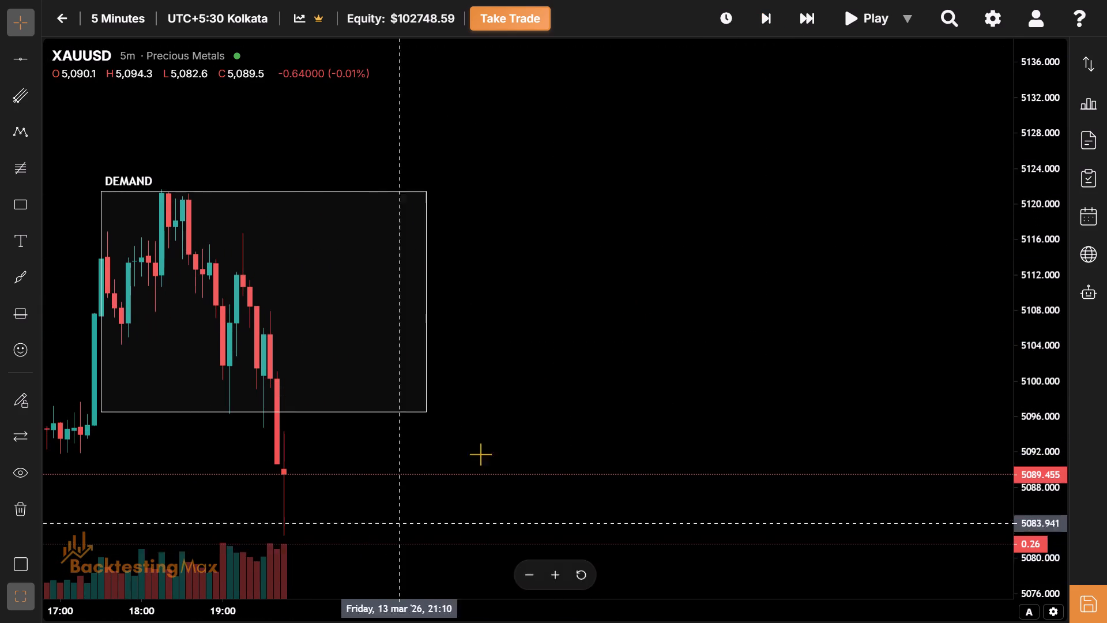
left_click_drag(480, 454, 585, 377)
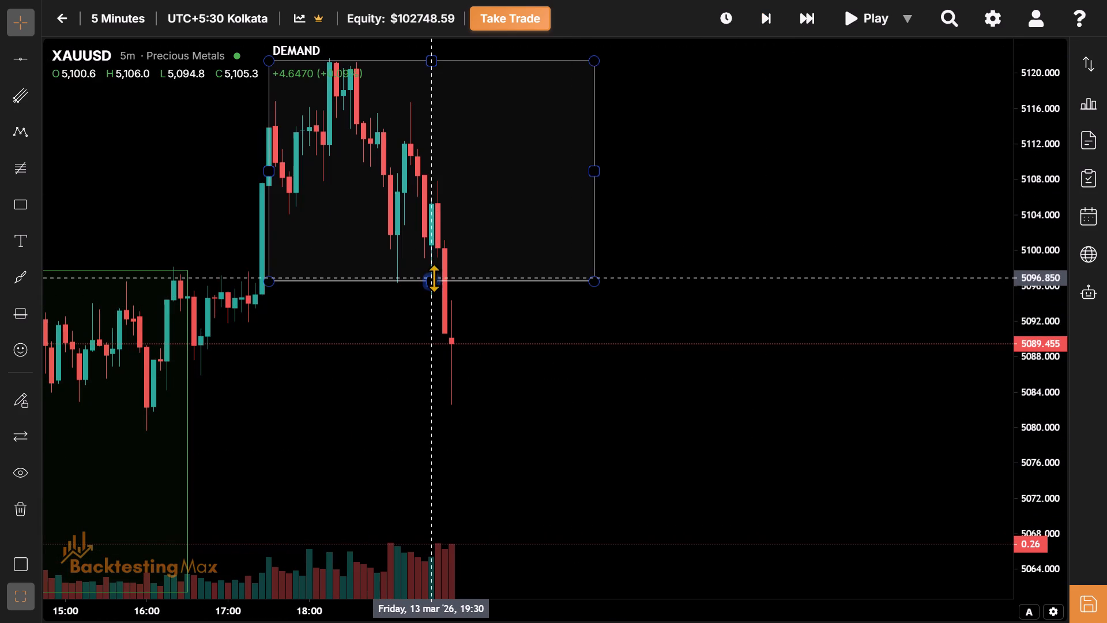
left_click_drag(434, 278, 656, 401)
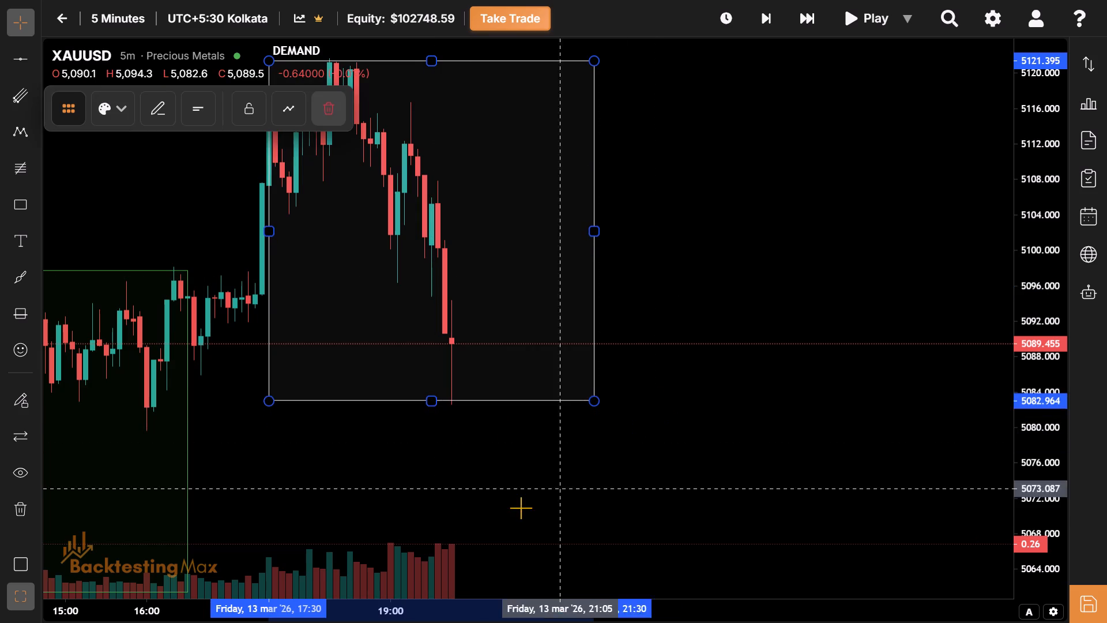
Advance the replay one bar at a time from 19:45 to 20:20 on 13 March.
left_click_drag(521, 508, 642, 337)
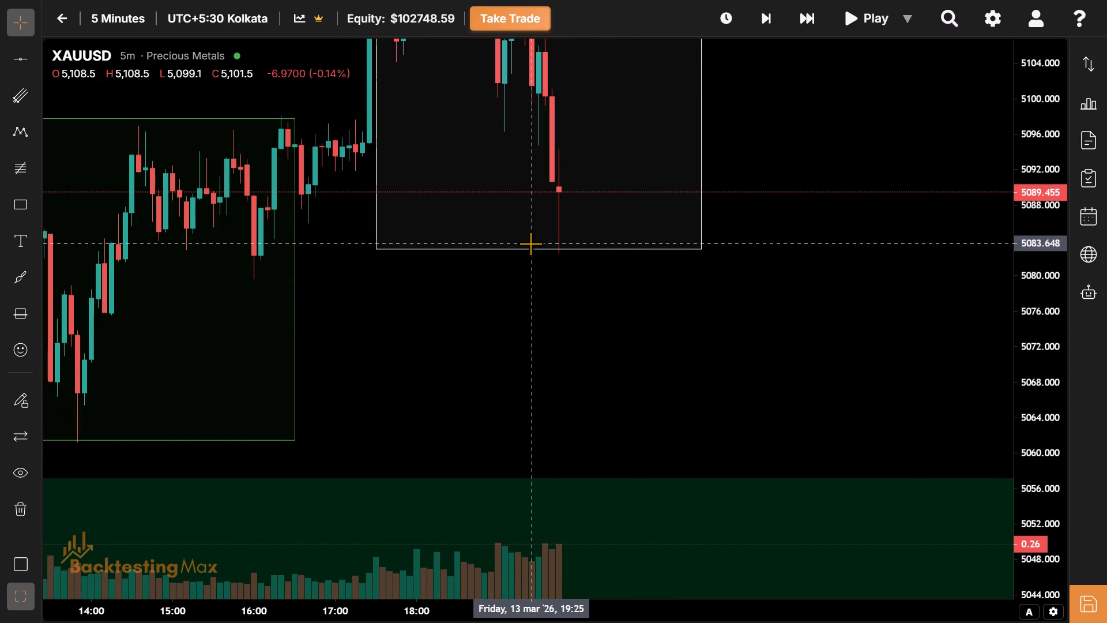
left_click(535, 247)
left_click_drag(611, 335, 586, 411)
left_click(766, 10)
left_click(766, 10)
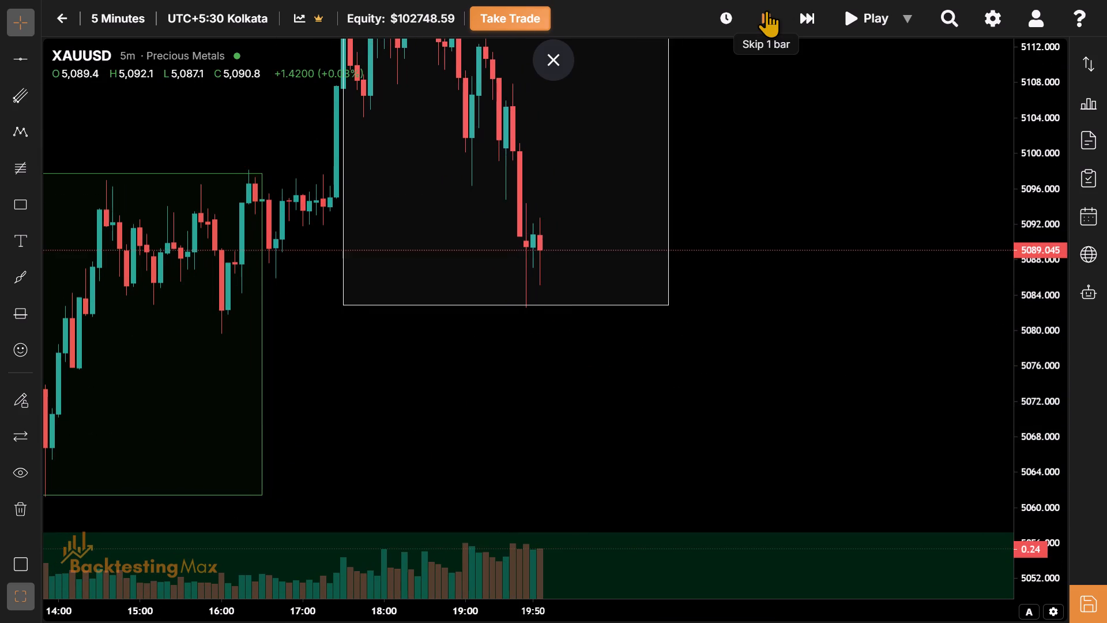
left_click(766, 10)
left_click(766, 10)
left_click(766, 10)
left_click(766, 10)
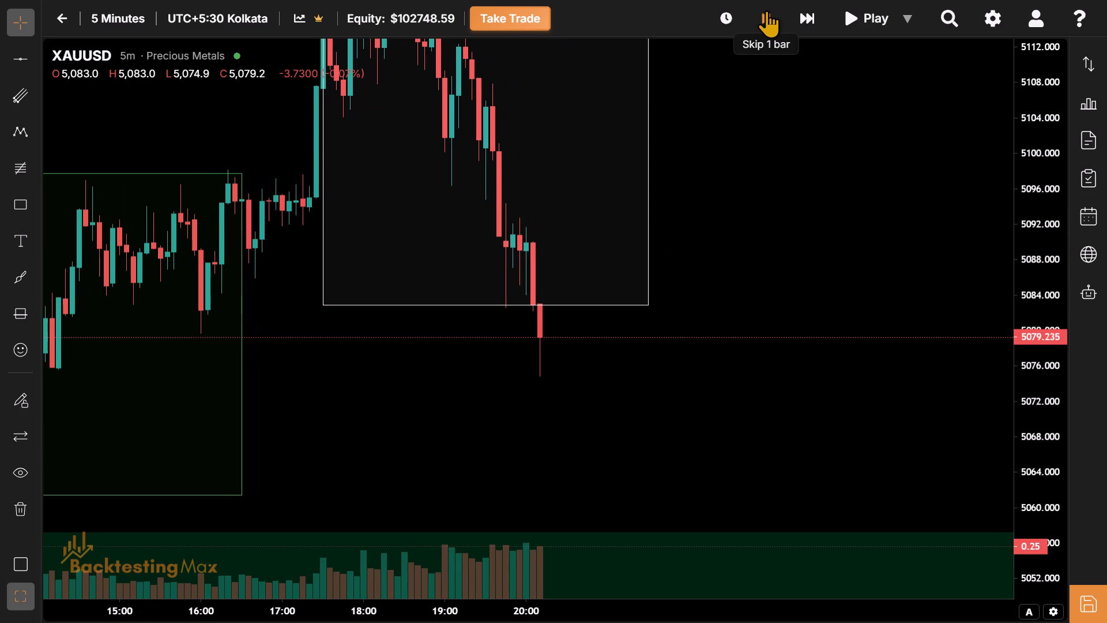
left_click(766, 10)
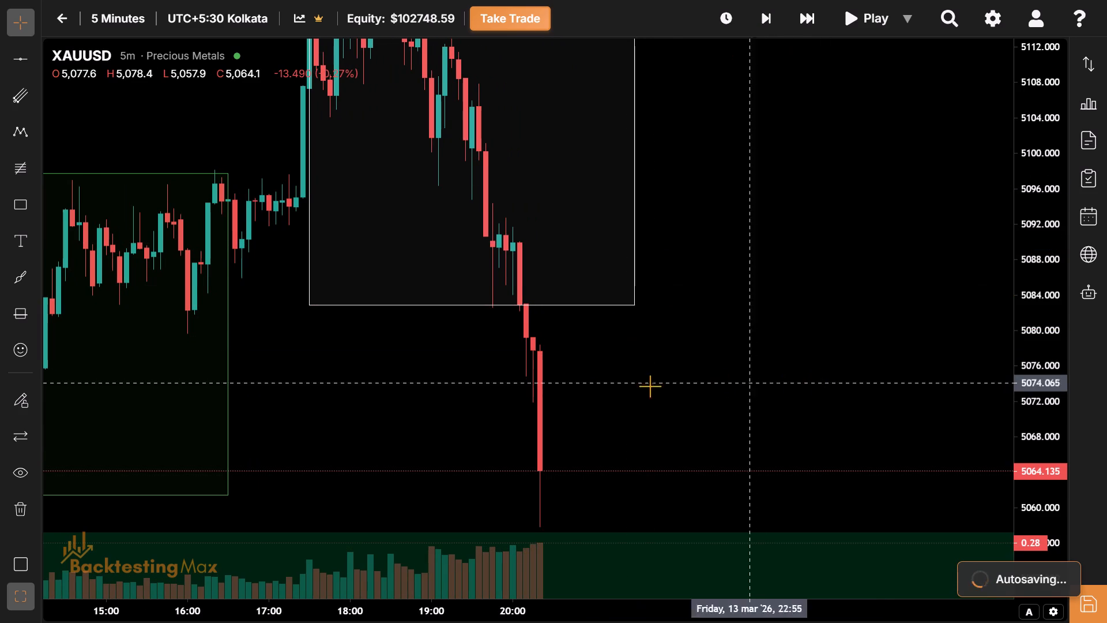
Lower the NY session box's bottom edge to about 5058.0, near the low of the 20:20 candle.
left_click_drag(598, 389, 602, 242)
left_click_drag(480, 202, 774, 421)
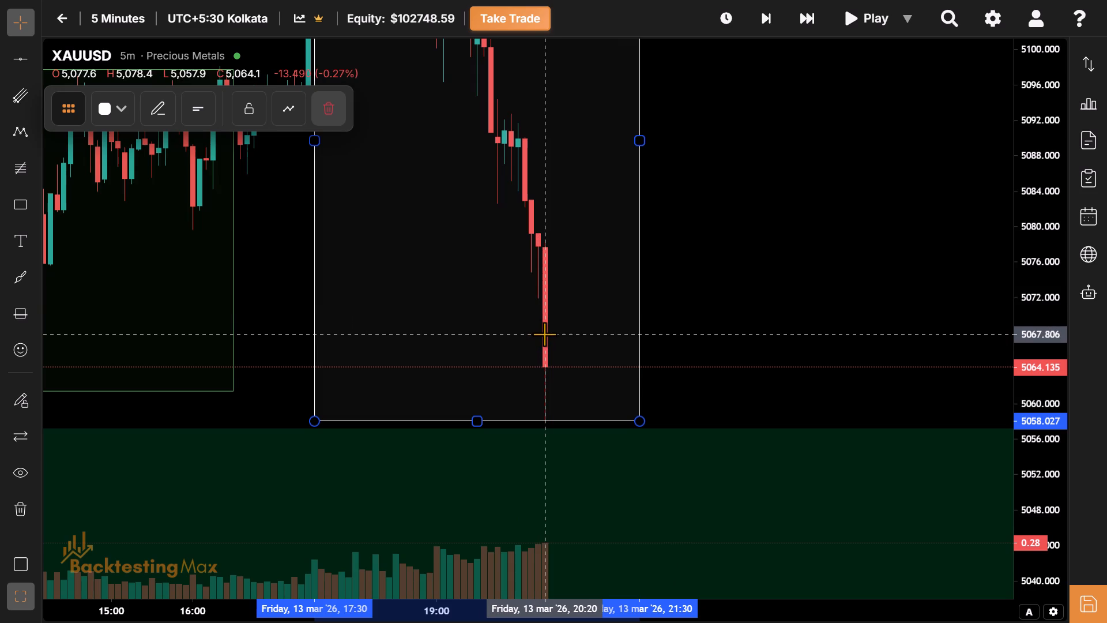
Examine the 13 March price action across the London and NY session boxes and the demand zone below them.
left_click_drag(319, 348, 651, 466)
left_click_drag(390, 422, 295, 396)
left_click_drag(726, 406, 612, 357)
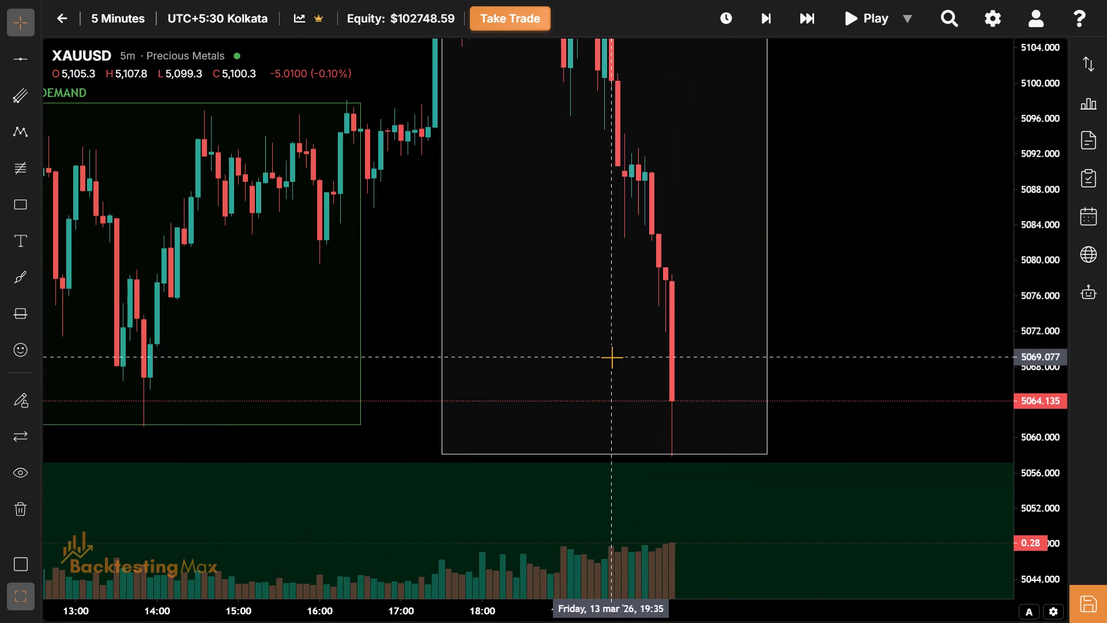
left_click_drag(612, 357, 739, 323)
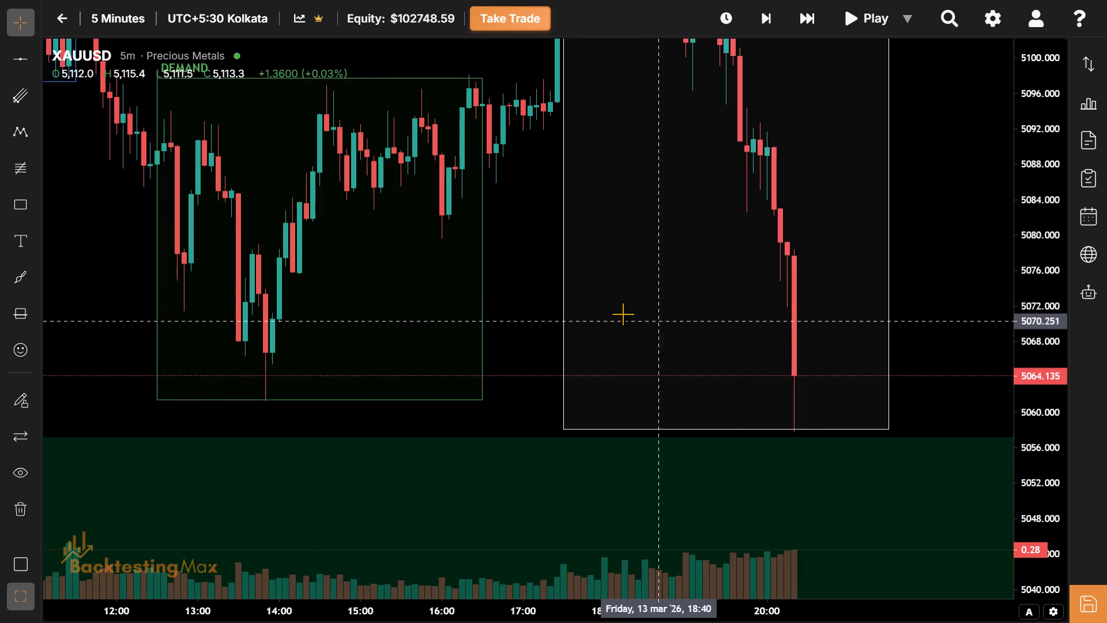
double_click(465, 322)
left_click_drag(558, 340, 576, 354)
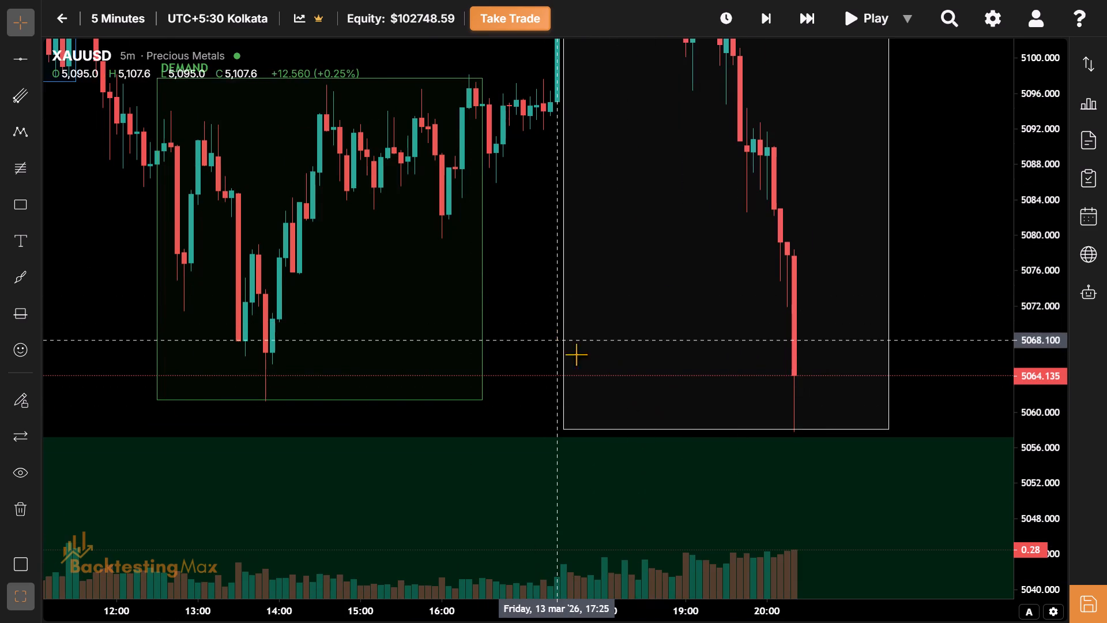
left_click_drag(576, 354, 691, 404)
left_click_drag(510, 597, 495, 602)
left_click_drag(495, 602, 450, 605)
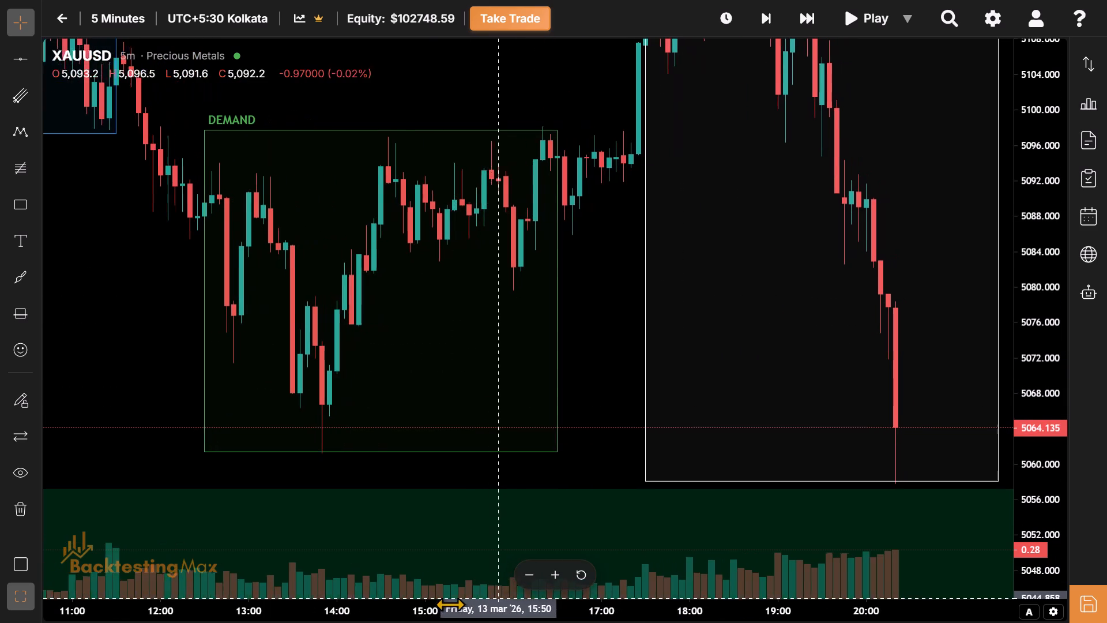
left_click_drag(450, 605, 420, 607)
left_click_drag(695, 333, 414, 329)
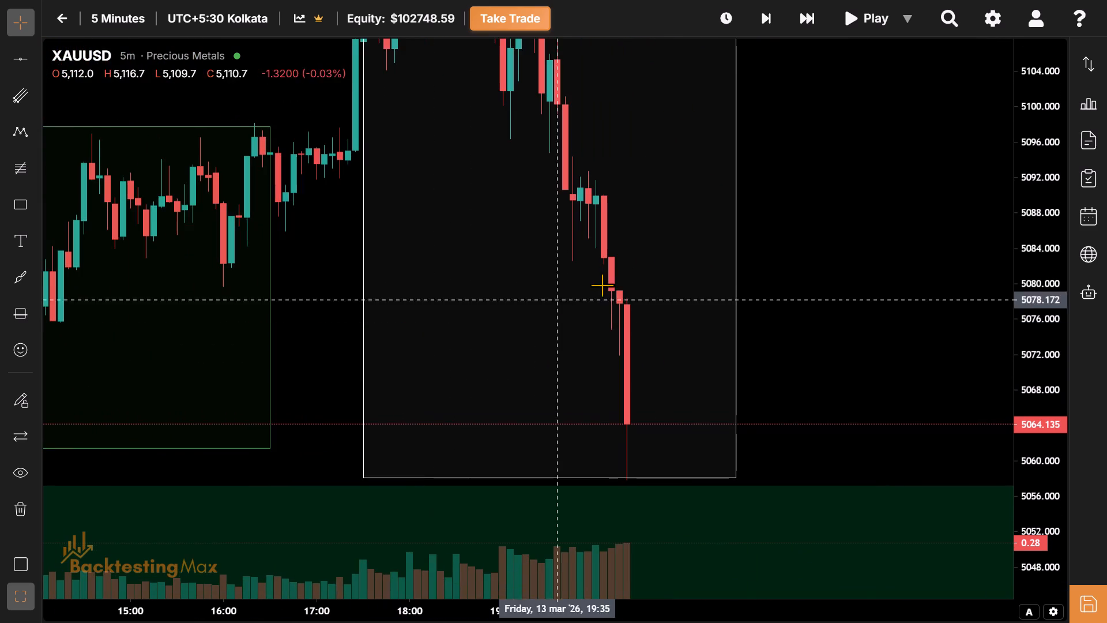
left_click_drag(602, 285, 377, 305)
left_click_drag(352, 234, 371, 255)
left_click_drag(371, 255, 352, 261)
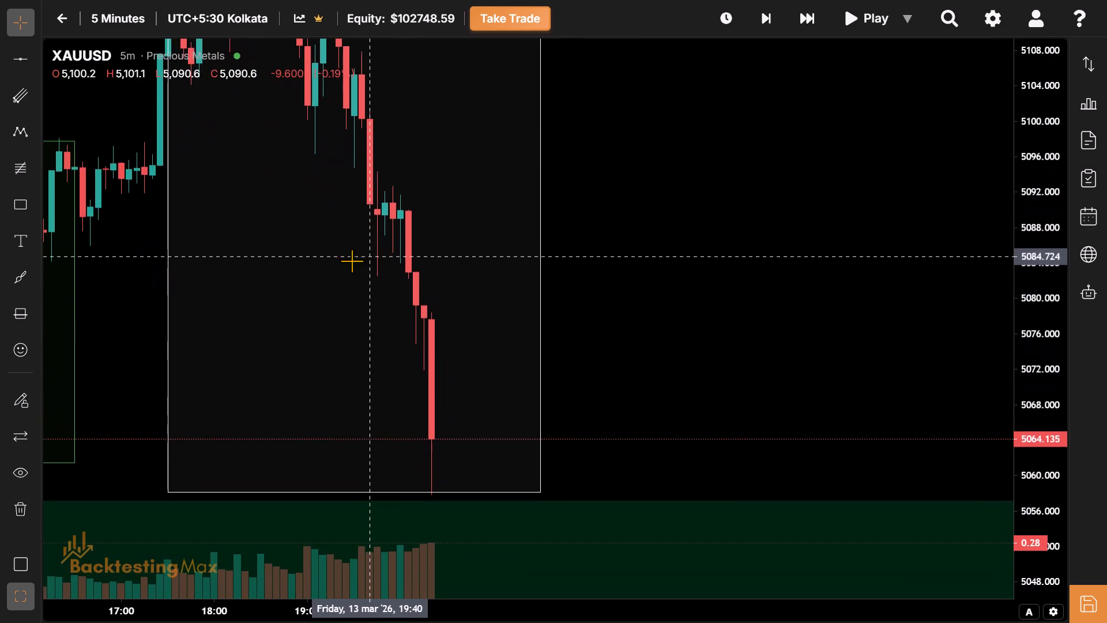
left_click_drag(352, 261, 254, 238)
left_click(313, 268)
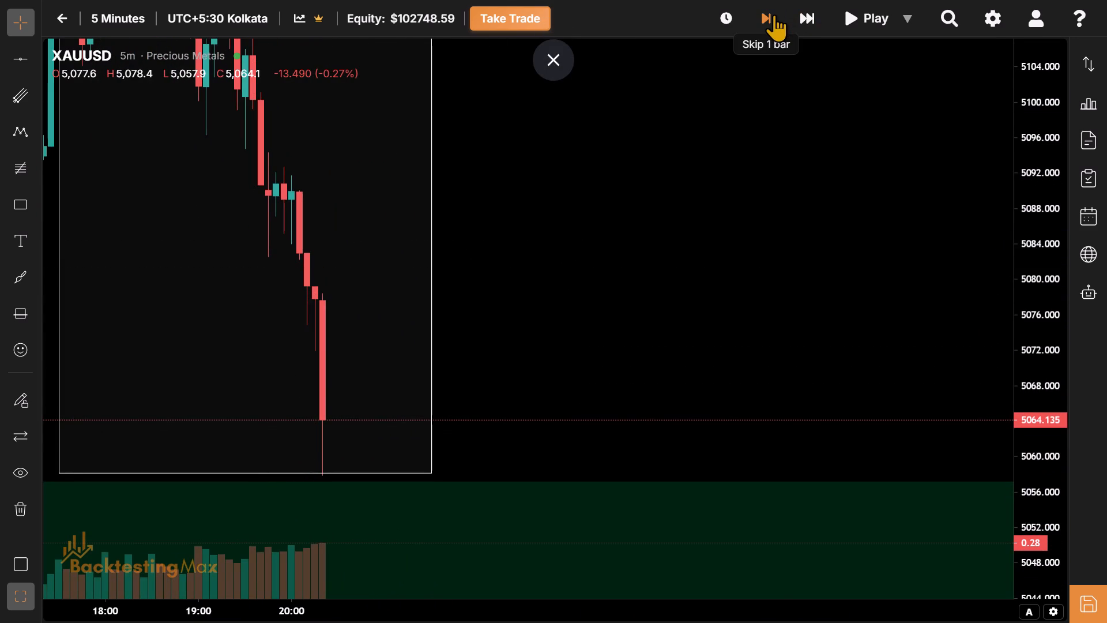
Advance the replay one bar to 20:25 and extend the NY session box's bottom edge to about 5035.5, near that candle's low.
left_click(774, 14)
left_click_drag(609, 298, 762, 0)
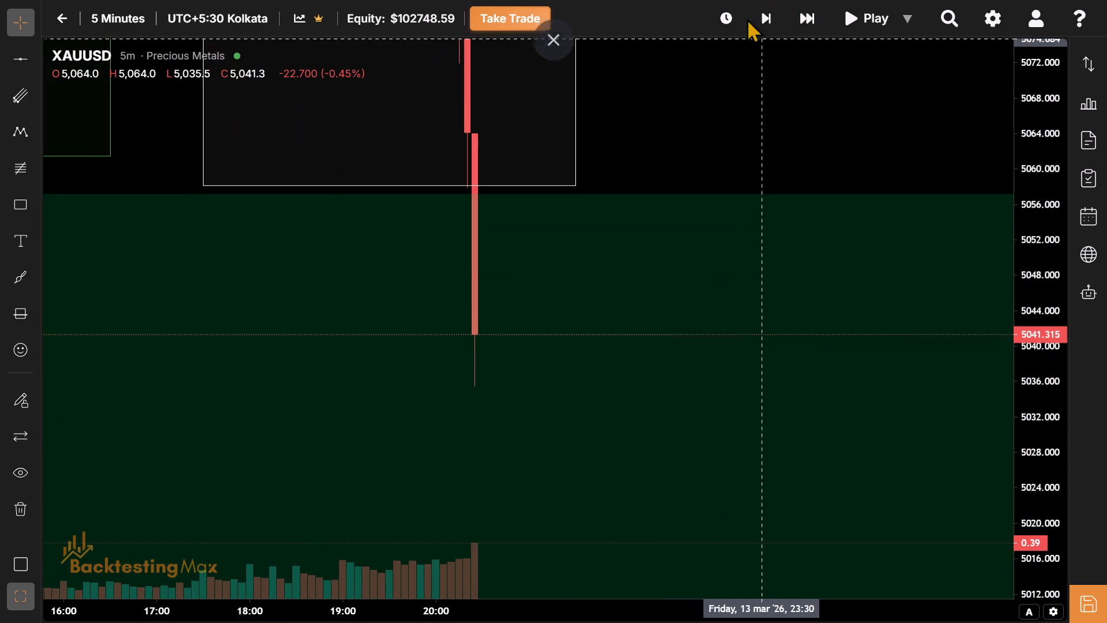
left_click_drag(387, 186, 689, 393)
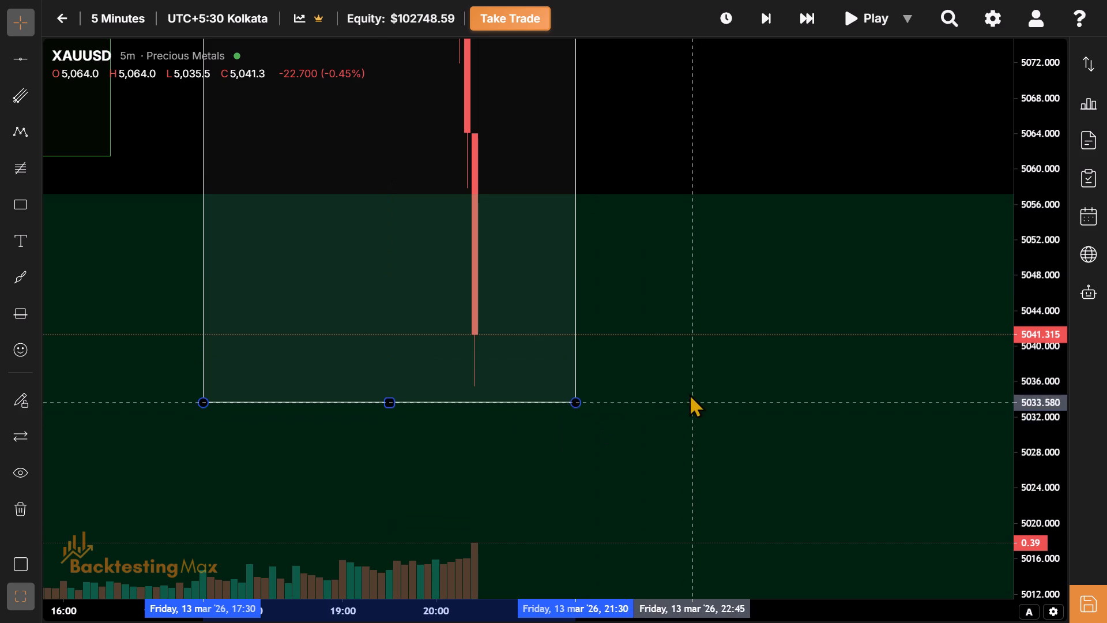
left_click_drag(689, 393, 686, 385)
Advance the replay two bars to 20:35 on 13 March.
left_click_drag(667, 108, 643, 134)
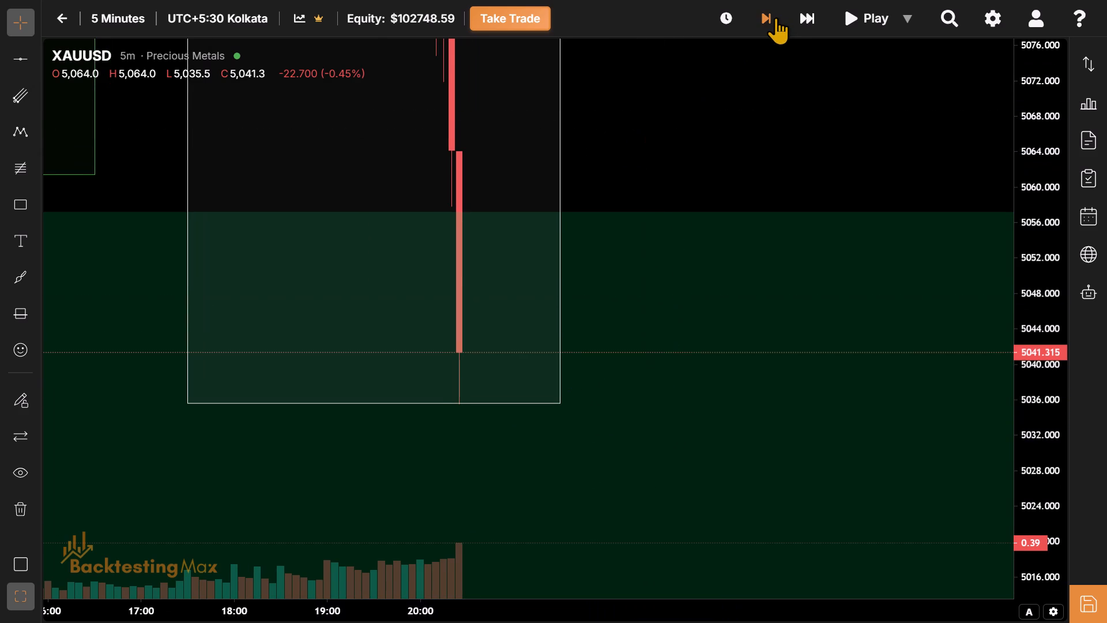
left_click(775, 17)
left_click(775, 17)
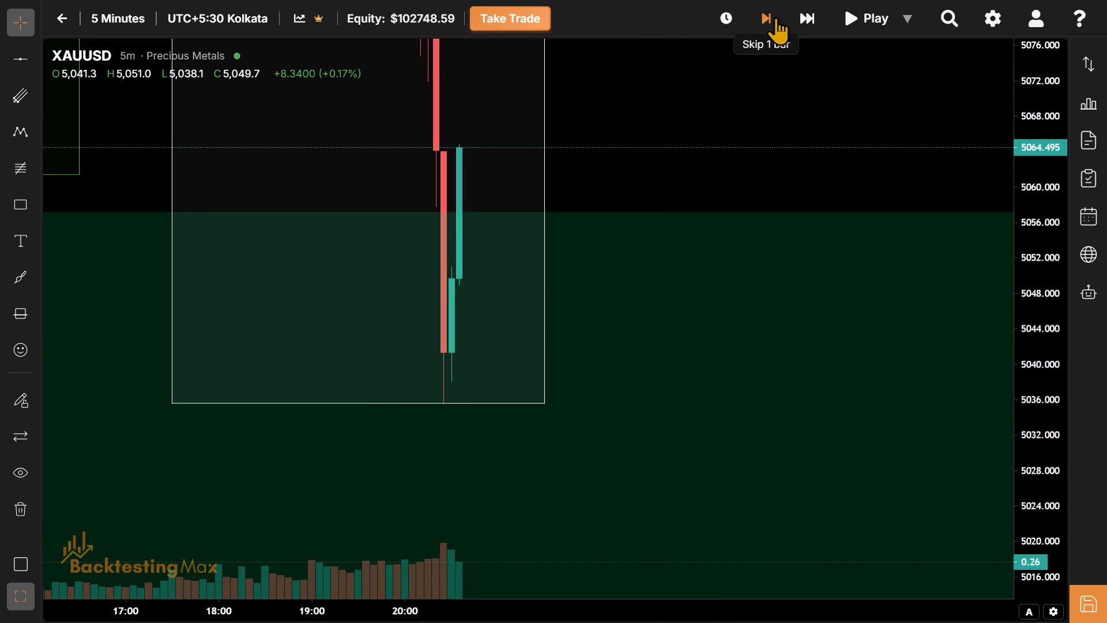
Check the NY session move on the 15-minute timeframe and return the chart to 5 minutes.
left_click(128, 5)
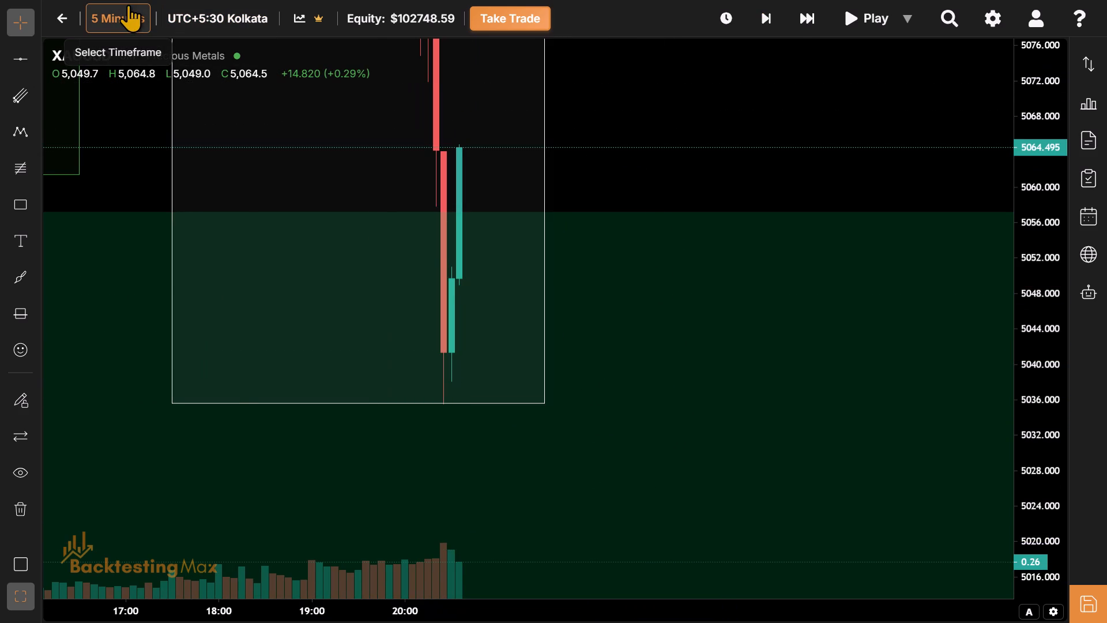
left_click(156, 228)
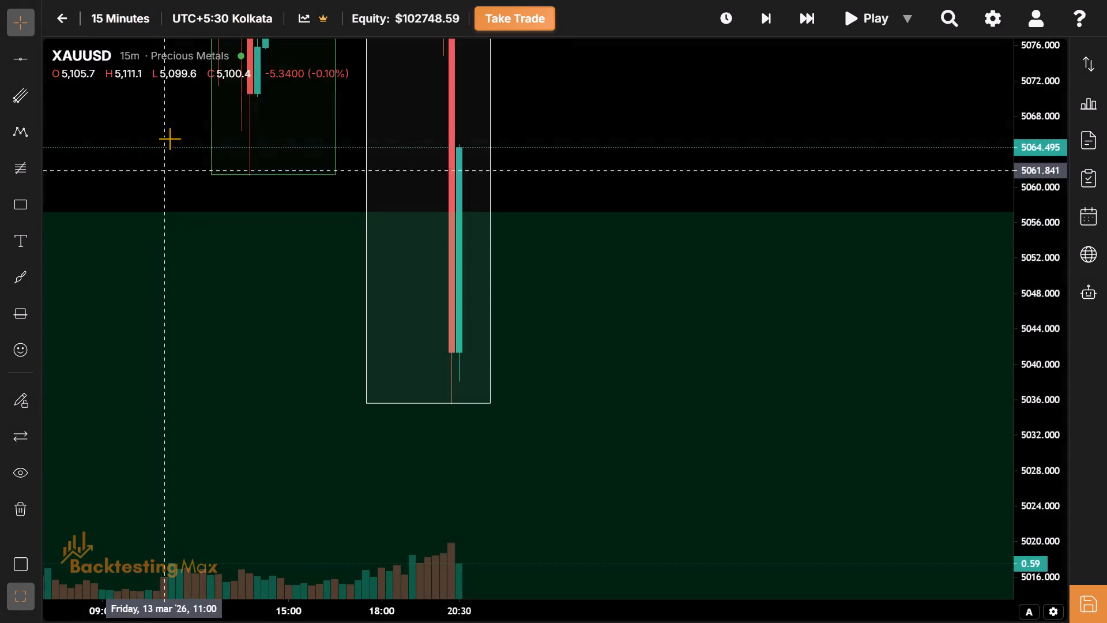
left_click_drag(604, 150, 539, 406)
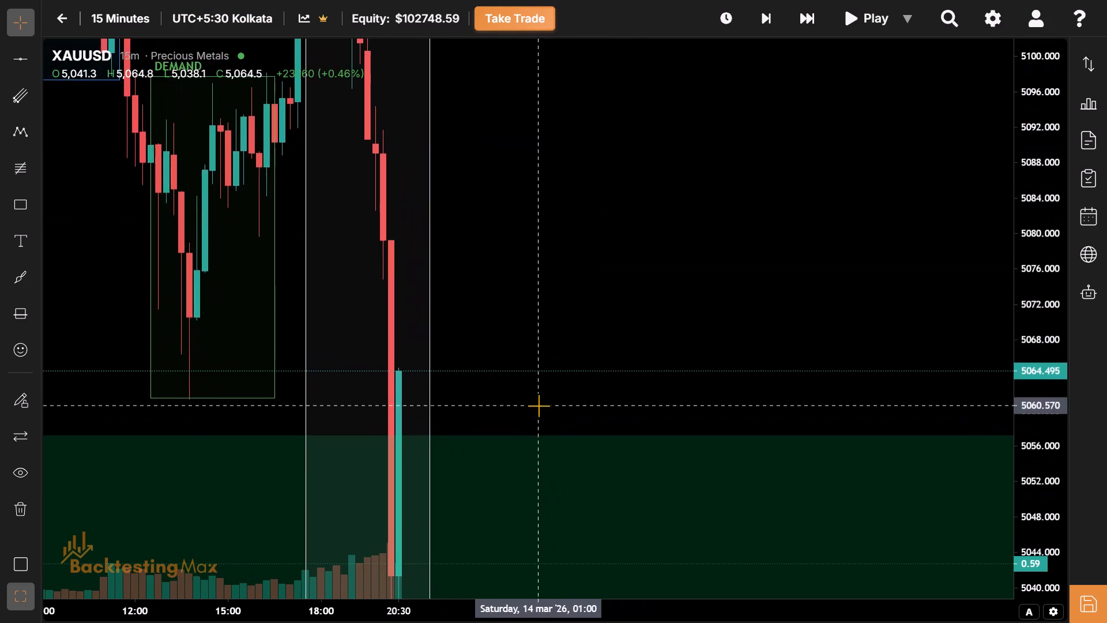
left_click_drag(539, 406, 490, 411)
left_click(136, 22)
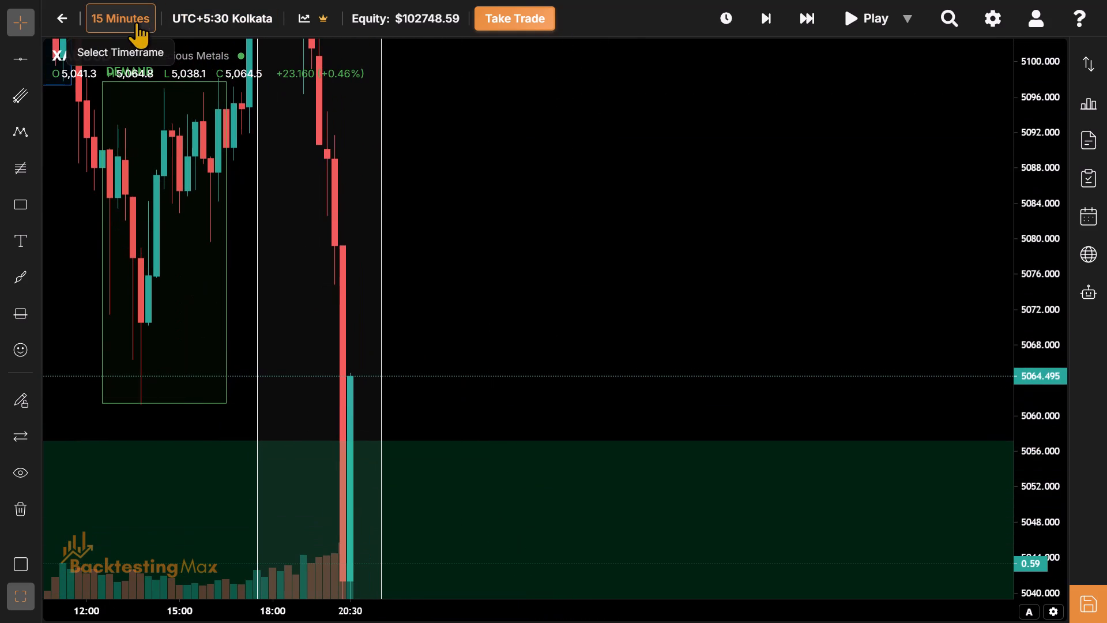
left_click(167, 197)
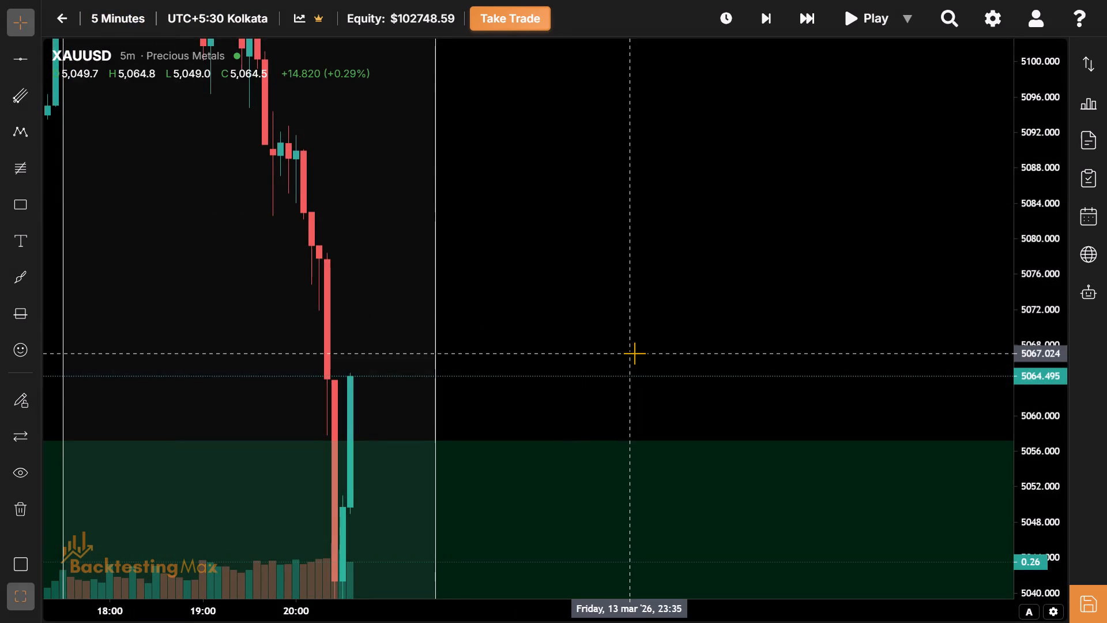
left_click_drag(634, 353, 648, 359)
Set up a new long market trade with its stop loss at about 5045.85, inside the demand zone.
left_click(507, 29)
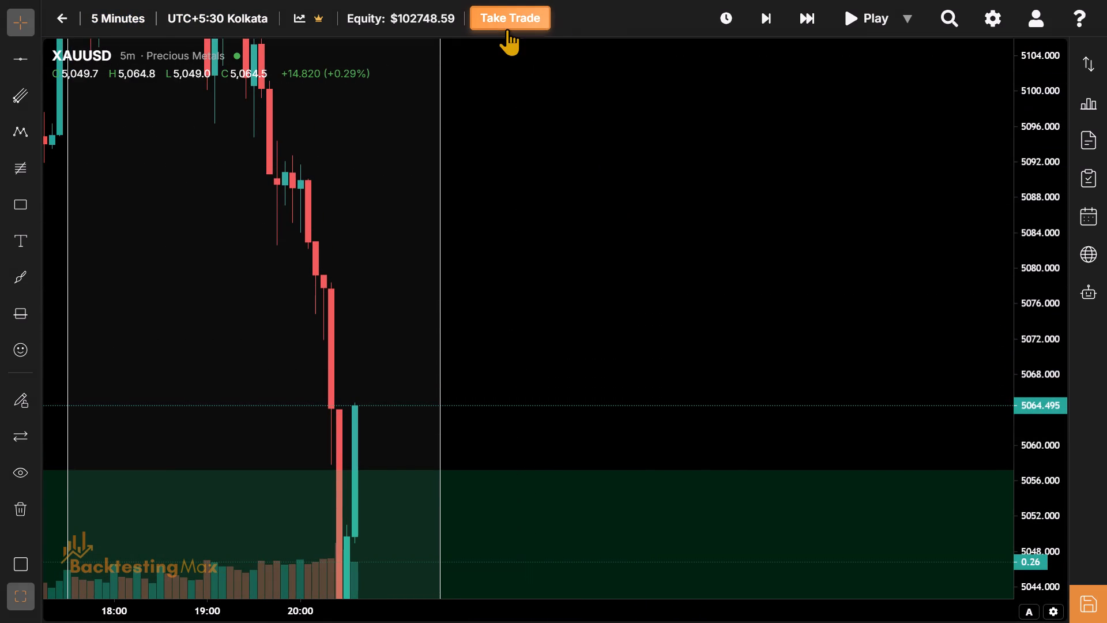
left_click_drag(208, 181, 989, 256)
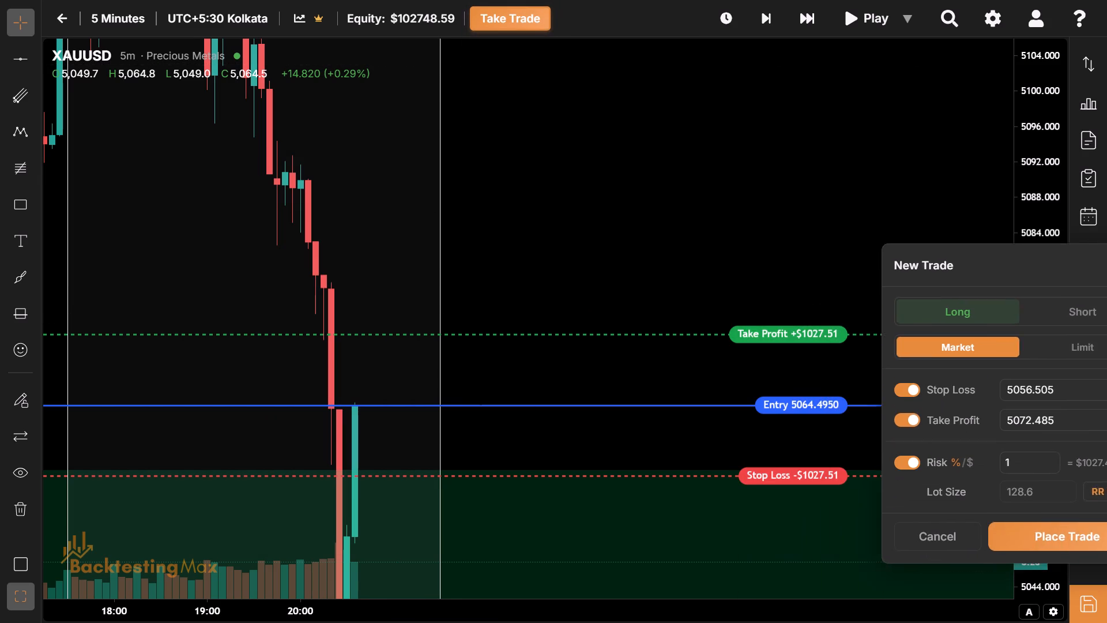
left_click_drag(989, 256, 1001, 205)
left_click_drag(573, 380, 581, 197)
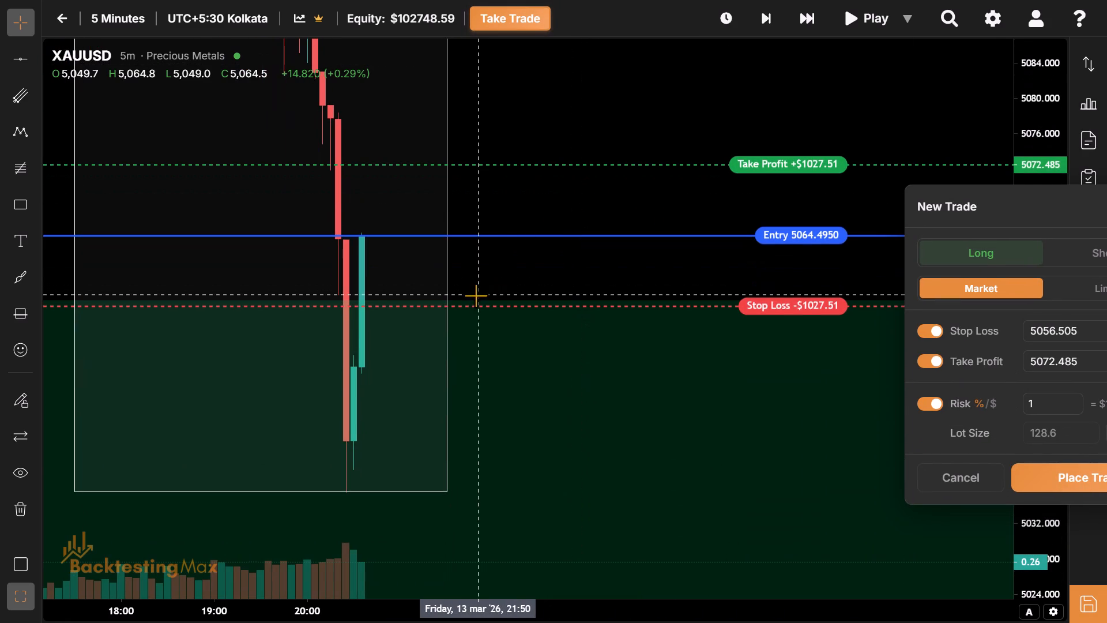
left_click_drag(475, 305, 710, 422)
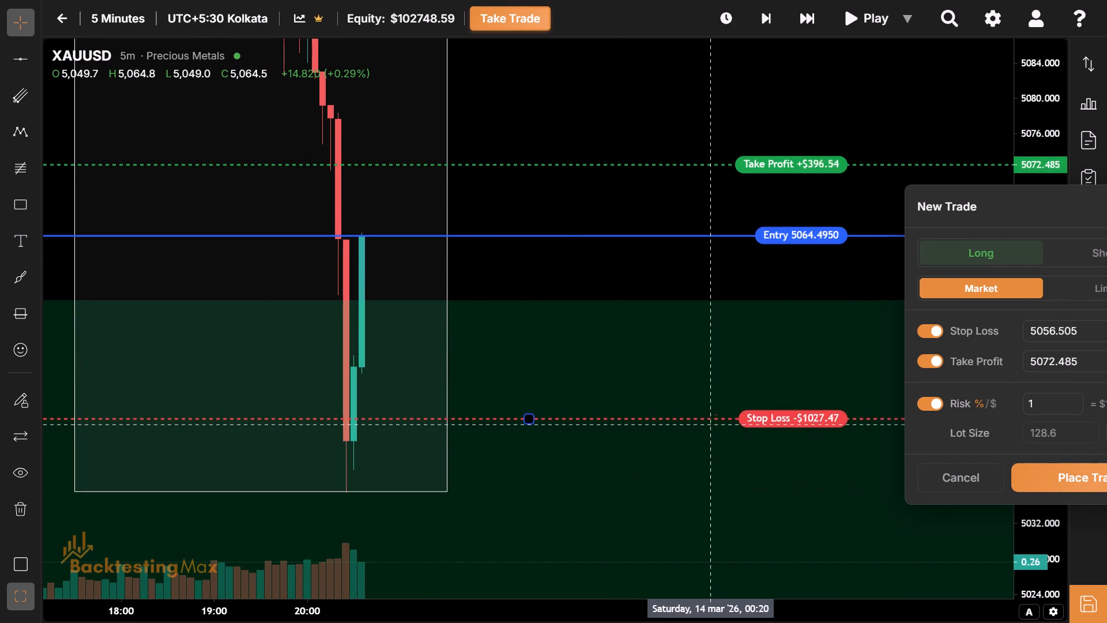
left_click_drag(710, 422, 707, 406)
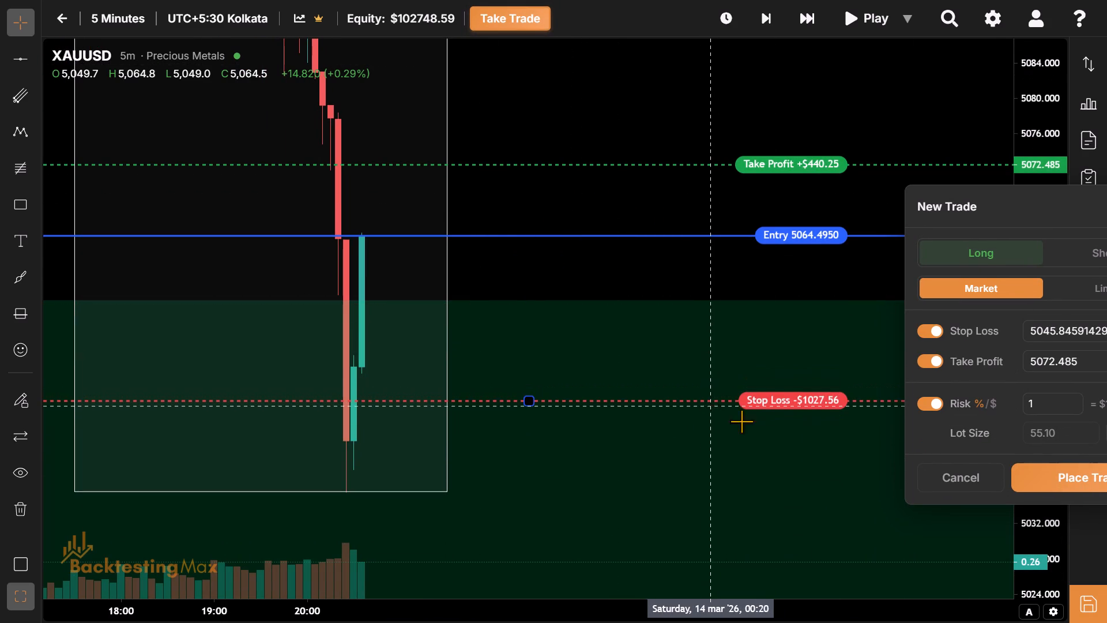
Set the new trade's risk-reward ratio to 2.
left_click_drag(994, 208, 805, 219)
left_click(972, 439)
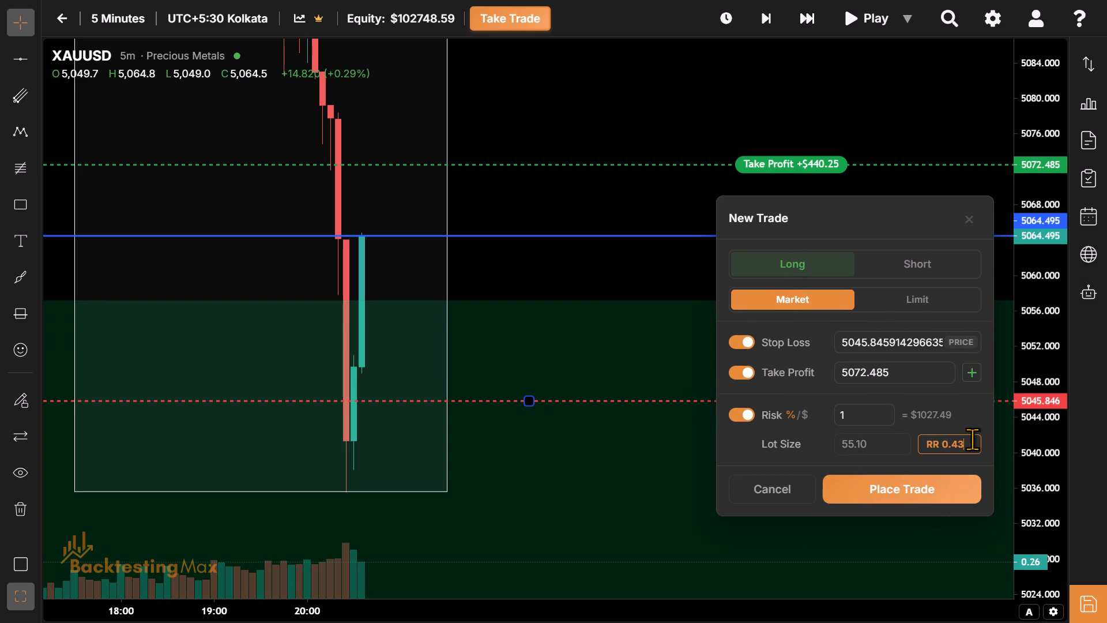
key("BackSpace")
key("BackSpace")
key("BackSpace")
key("BackSpace")
key("2")
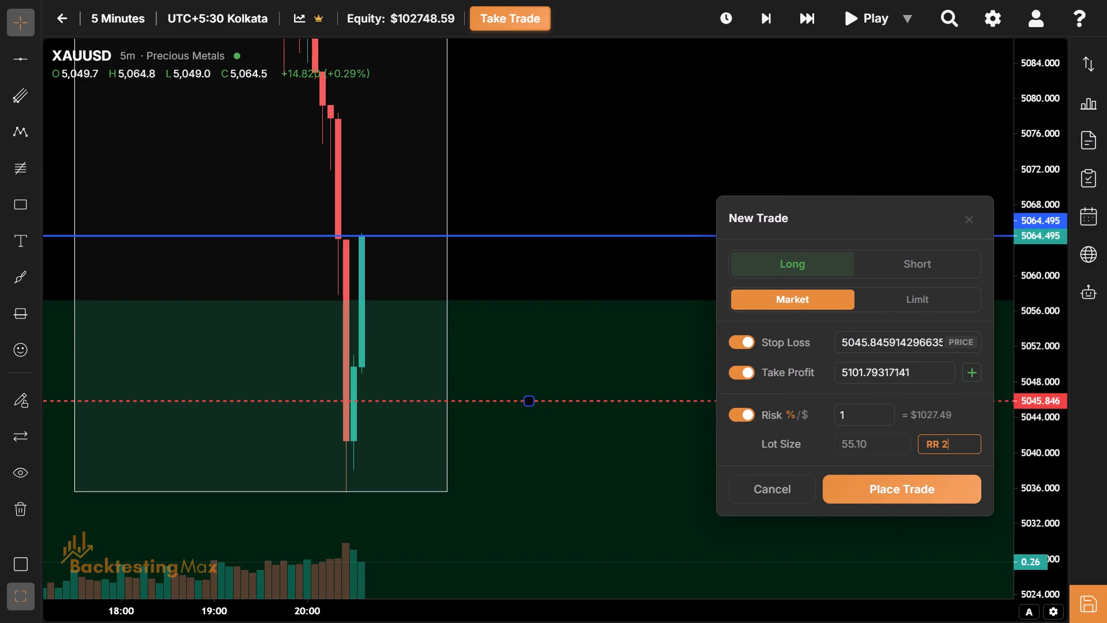
key("Return")
Review the levels on the chart and place the long market trade with 1% risk.
left_click_drag(545, 172, 528, 277)
left_click(856, 467)
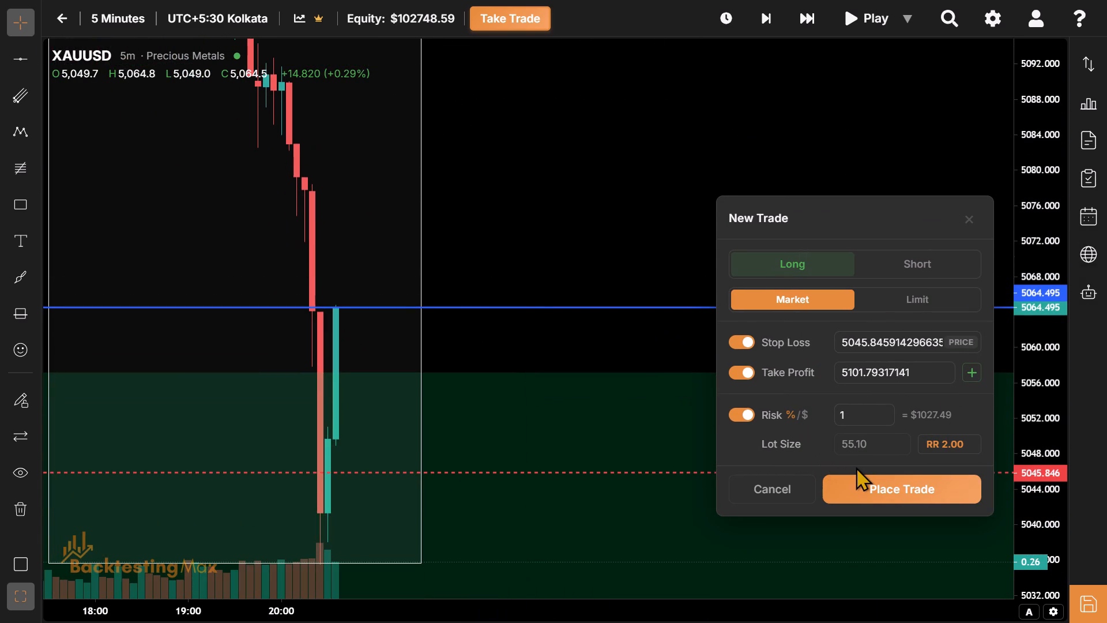
left_click_drag(519, 248, 578, 332)
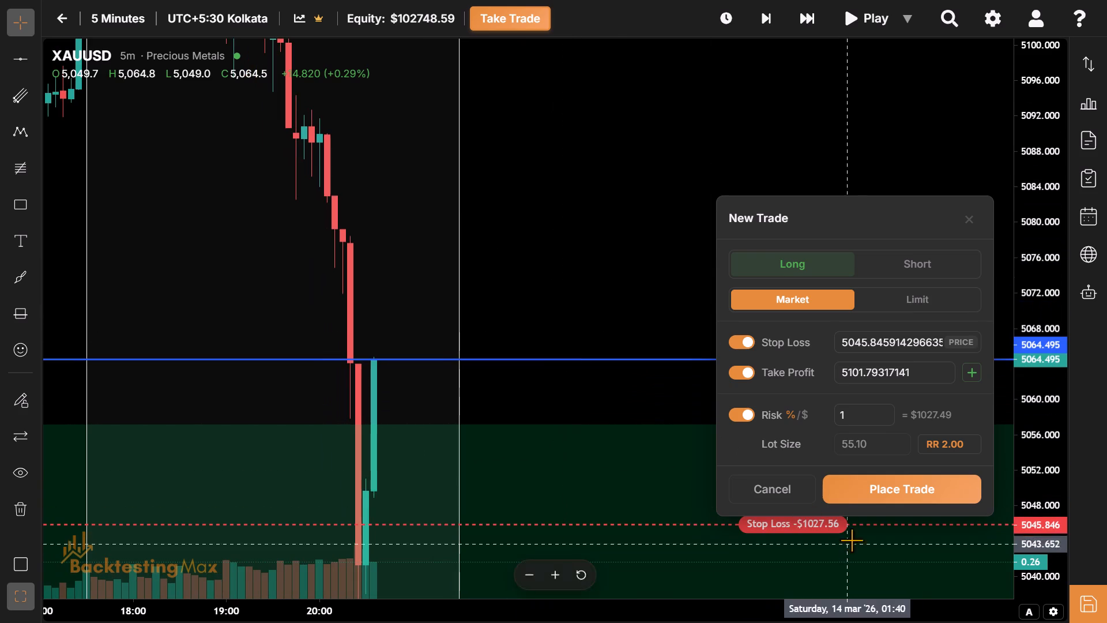
left_click(862, 485)
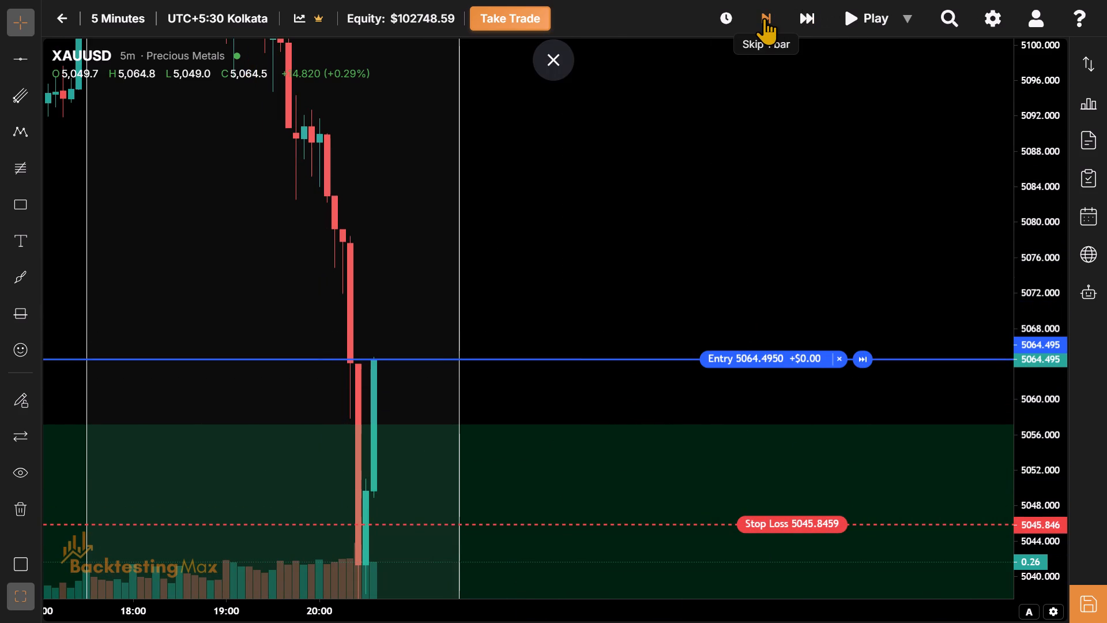
Advance the replay one bar at a time from 20:35 to 21:10 to play out the long trade.
left_click(764, 18)
left_click(764, 18)
left_click(764, 18)
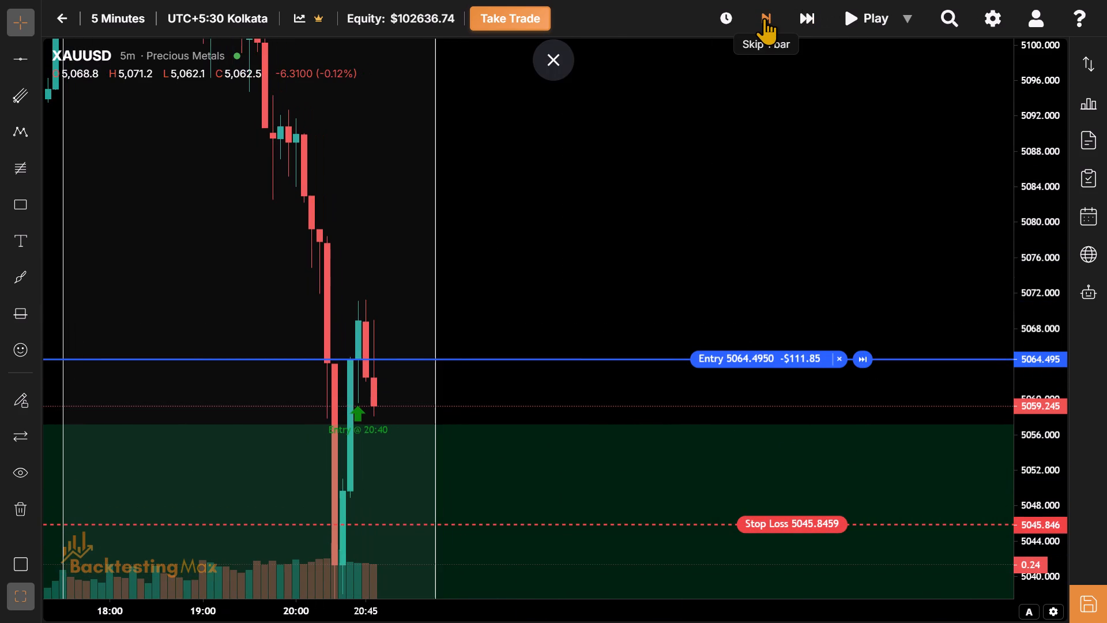
left_click(764, 18)
left_click(764, 18)
left_click(764, 18)
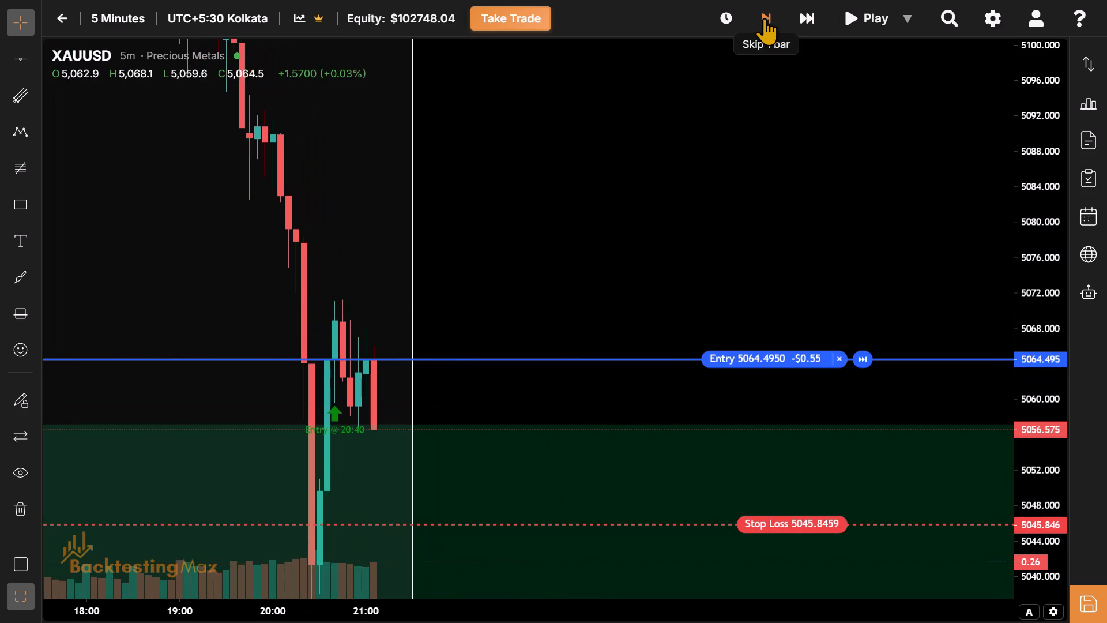
left_click(764, 18)
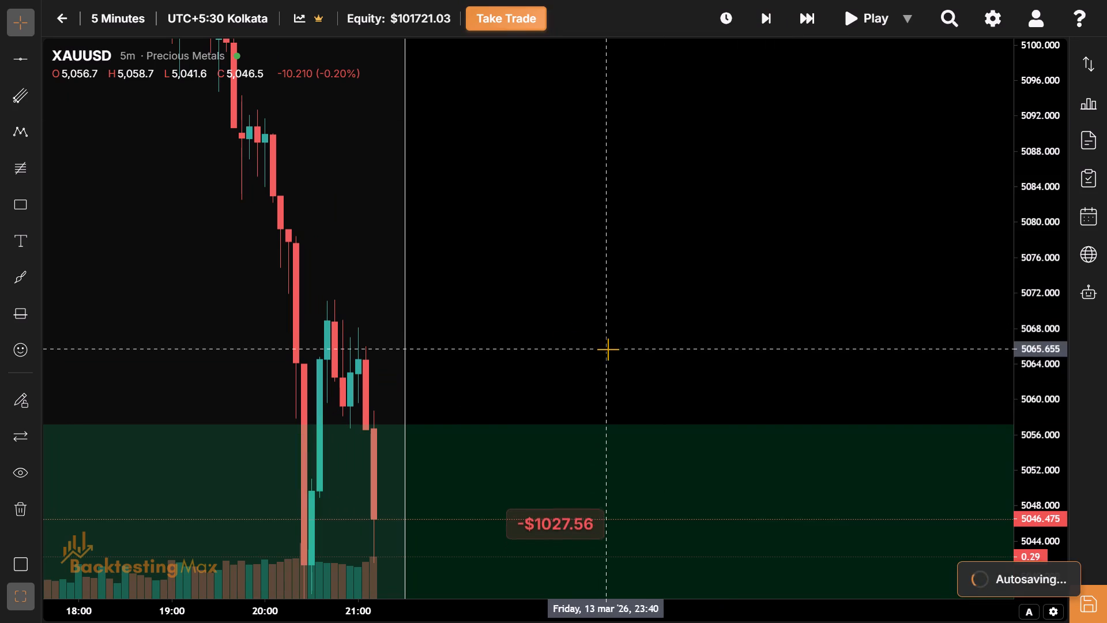
Examine the 13 March price action around the demand zone and the NY session range.
left_click_drag(608, 349, 685, 252)
left_click_drag(594, 288, 630, 293)
left_click_drag(630, 293, 730, 461)
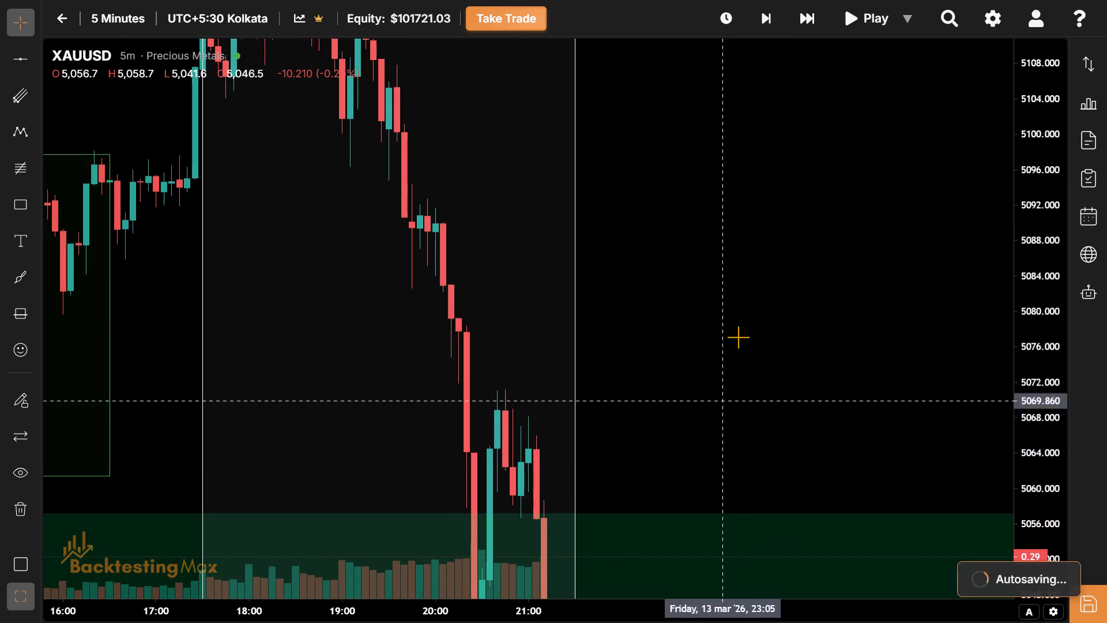
left_click_drag(738, 337, 706, 222)
left_click_drag(704, 231, 658, 181)
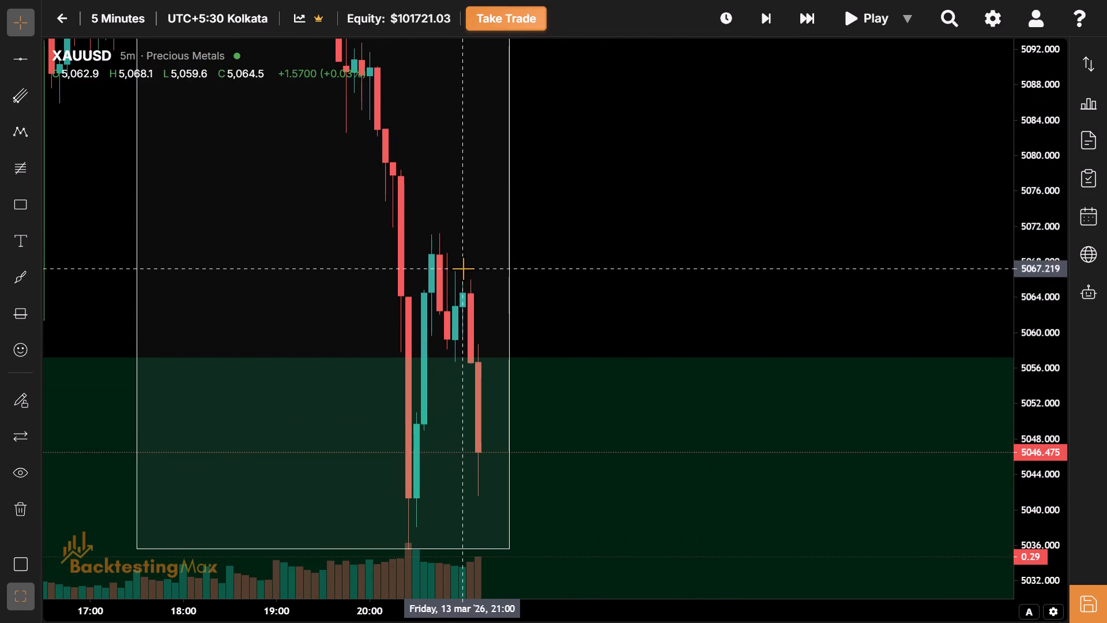
left_click_drag(571, 273, 529, 233)
left_click_drag(627, 278, 623, 422)
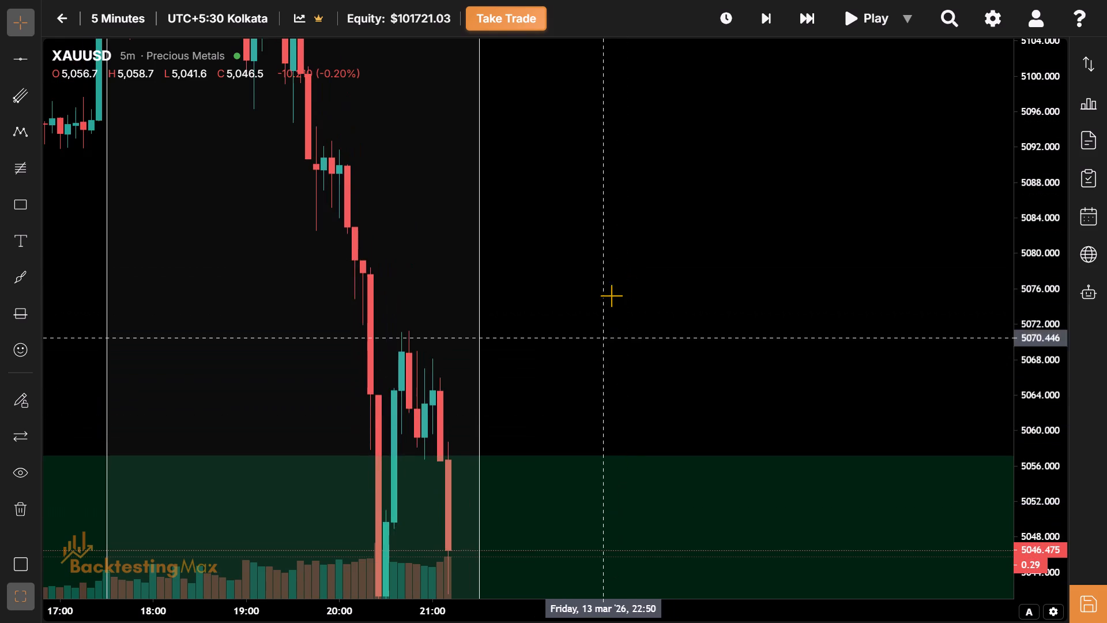
left_click_drag(611, 295, 634, 442)
left_click_drag(634, 442, 717, 331)
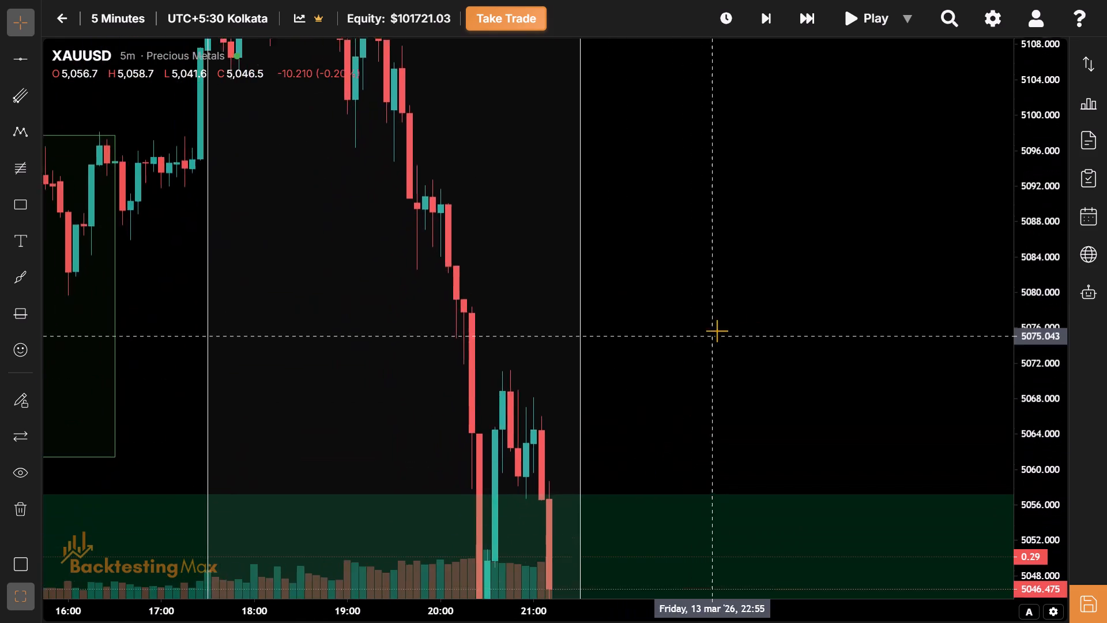
left_click_drag(717, 331, 845, 330)
left_click_drag(490, 417, 527, 196)
left_click_drag(527, 196, 675, 277)
left_click_drag(564, 259, 348, 239)
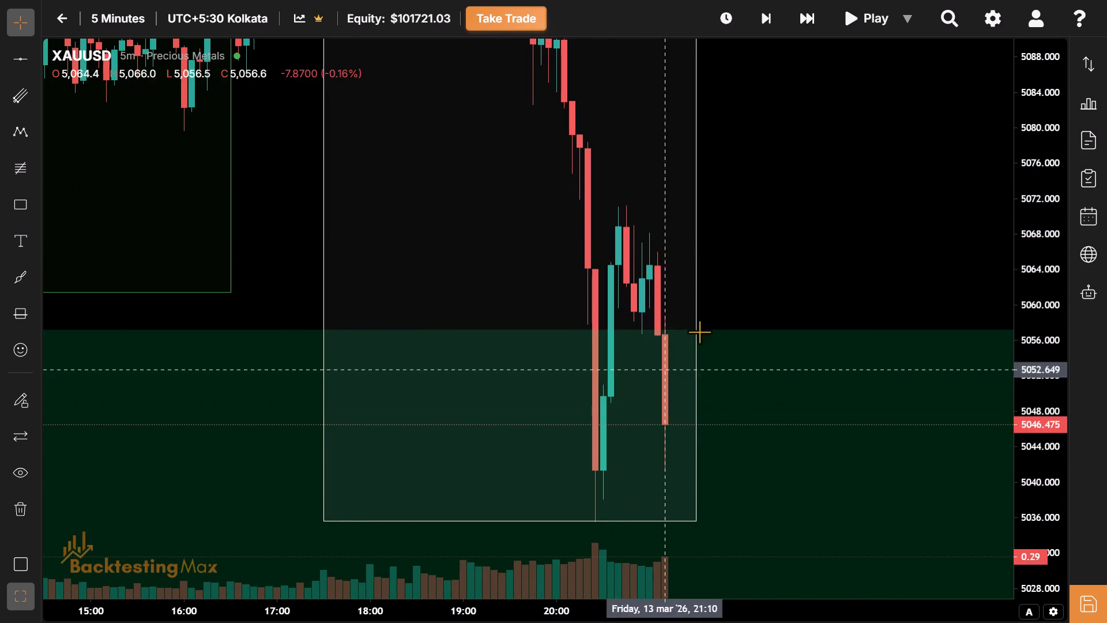
left_click_drag(775, 246, 655, 250)
left_click_drag(767, 238, 649, 242)
left_click_drag(724, 266, 677, 275)
left_click_drag(677, 275, 756, 286)
left_click_drag(658, 283, 626, 212)
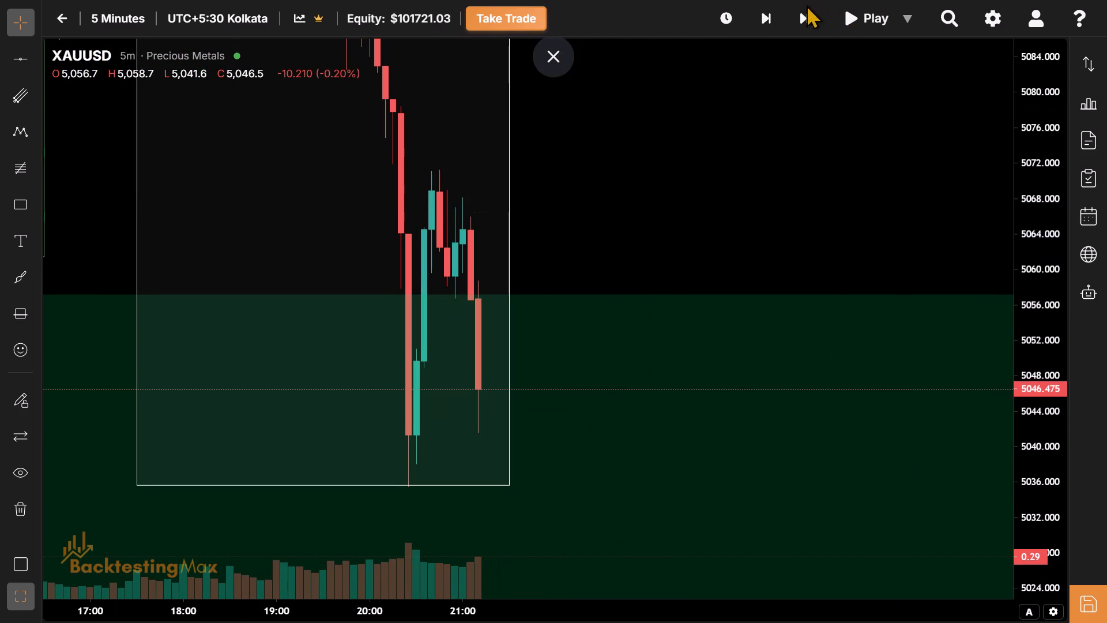
Advance the replay to 22:00 on 13 March and extend the NY session range's lower edge down to about 5024.88.
left_click(807, 14)
left_click(807, 14)
left_click_drag(580, 268, 661, 148)
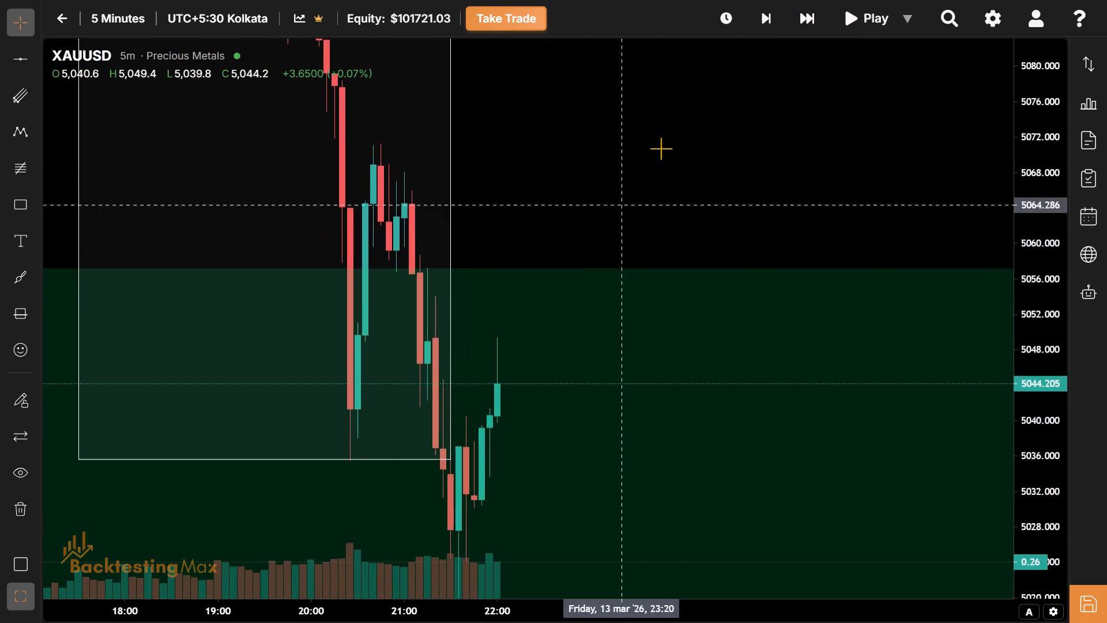
left_click_drag(661, 148, 784, 0)
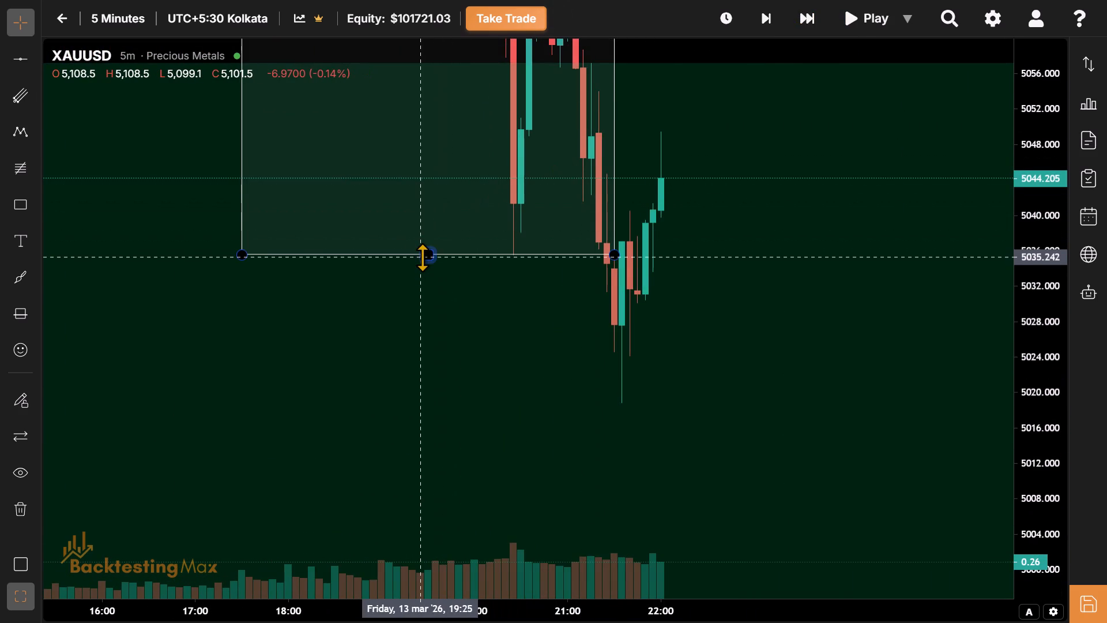
left_click_drag(422, 257, 706, 349)
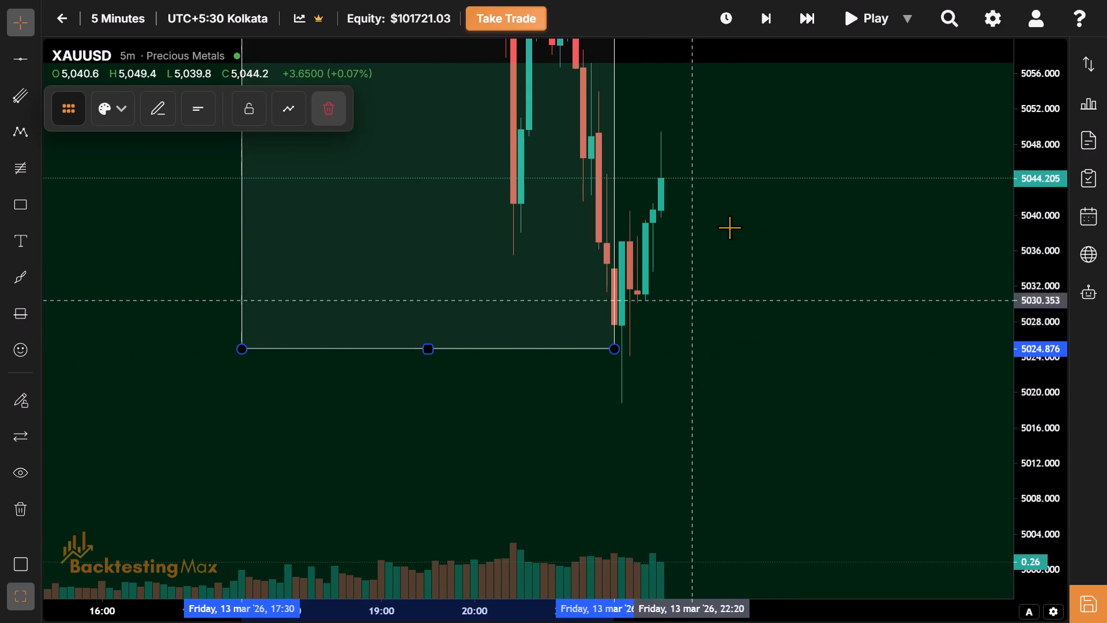
Advance the replay in five-bar skips from 22:00 on 13 March to 05:15 on Monday 16 March.
left_click_drag(729, 227, 571, 219)
left_click_drag(571, 241, 517, 385)
left_click_drag(611, 226, 568, 279)
triple_click(801, 23)
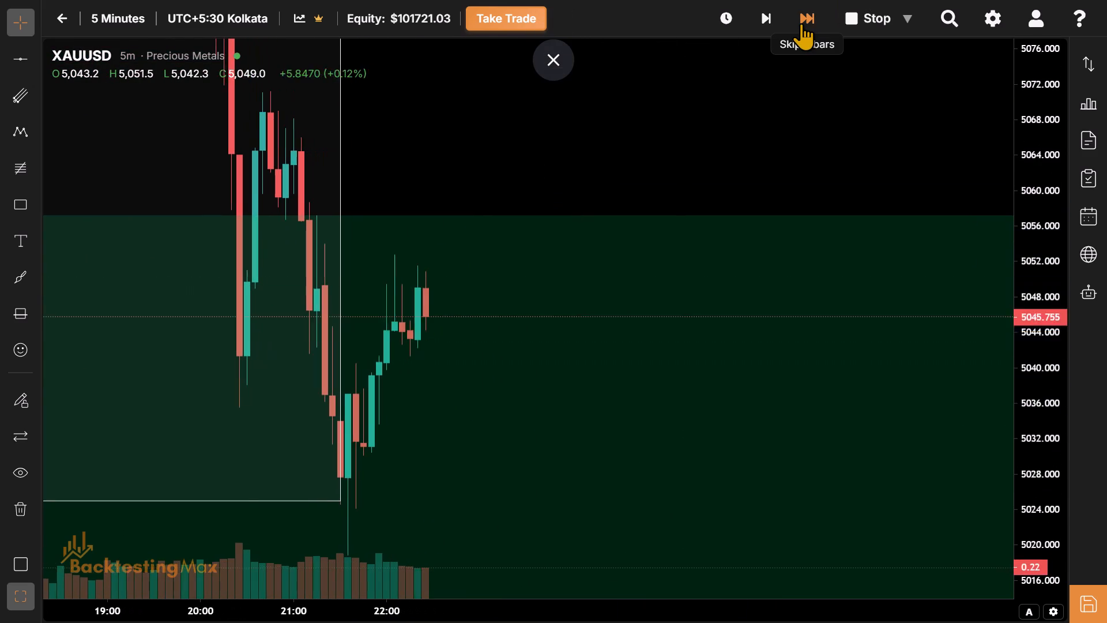
triple_click(801, 23)
triple_click(801, 23)
triple_click(801, 23)
triple_click(801, 18)
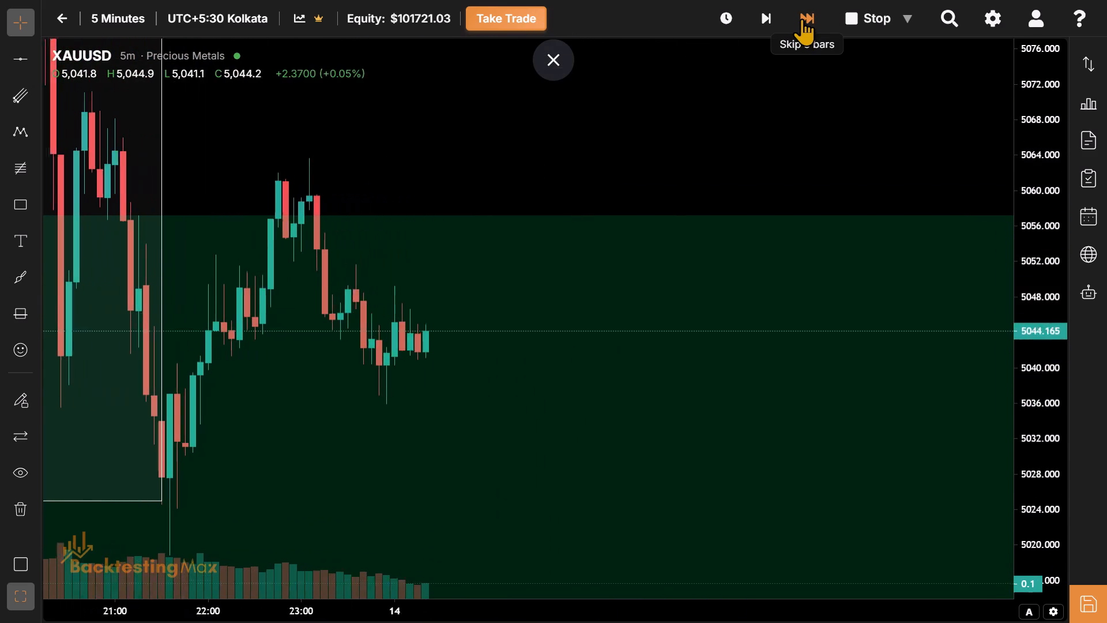
triple_click(801, 18)
triple_click(801, 18)
triple_click(801, 18)
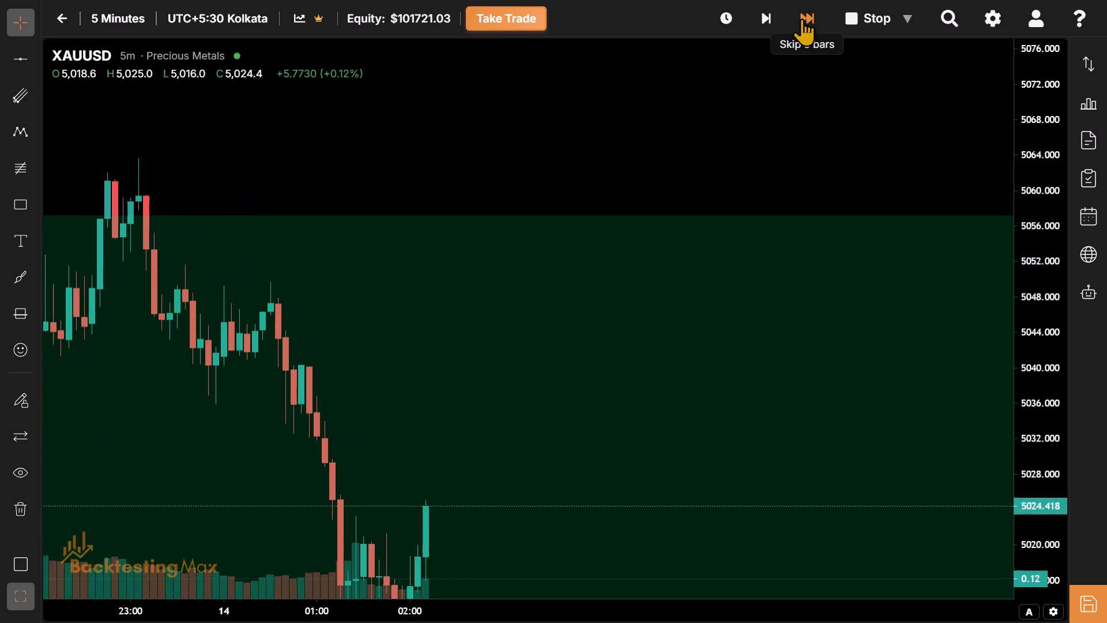
triple_click(801, 18)
triple_click(801, 18)
double_click(801, 18)
left_click_drag(801, 18, 756, 77)
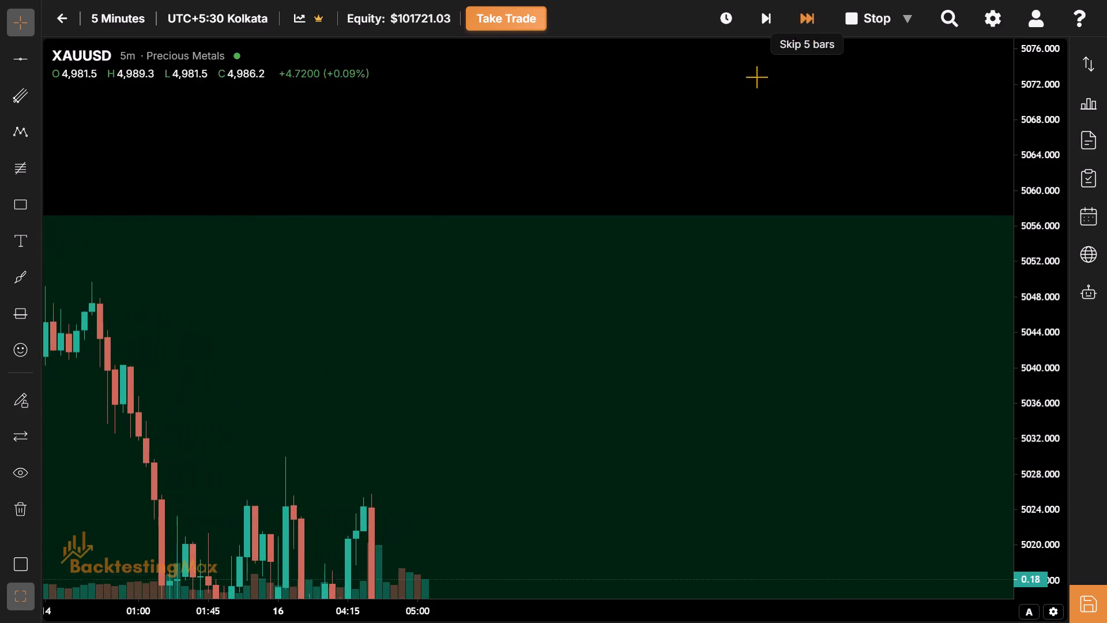
Apply the Resistance/Supply template to the green demand zone whose lower edge is at about 4994.2.
left_click_drag(756, 77, 544, 374)
left_click_drag(544, 374, 477, 246)
left_click_drag(489, 416, 348, 187)
left_click_drag(355, 377, 406, 236)
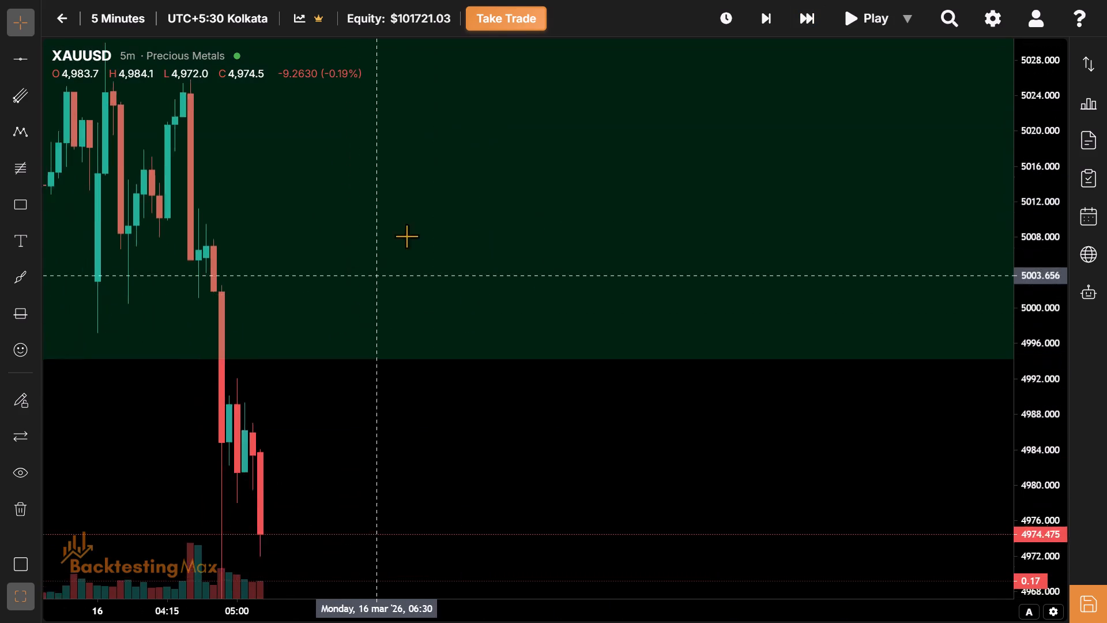
left_click_drag(406, 236, 457, 186)
left_click(416, 268)
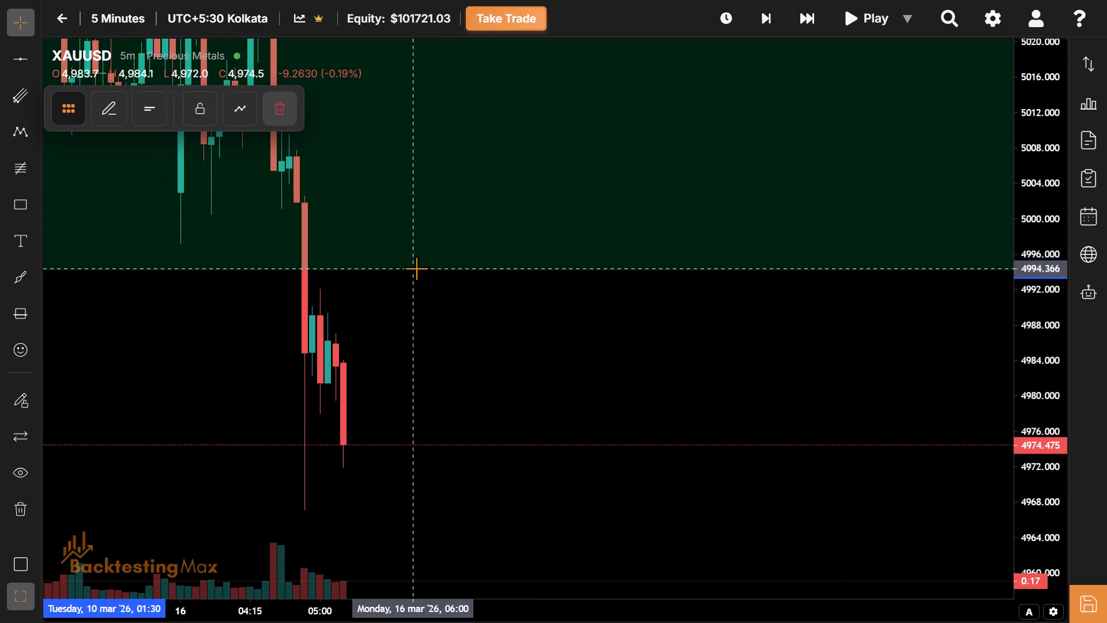
left_click(127, 113)
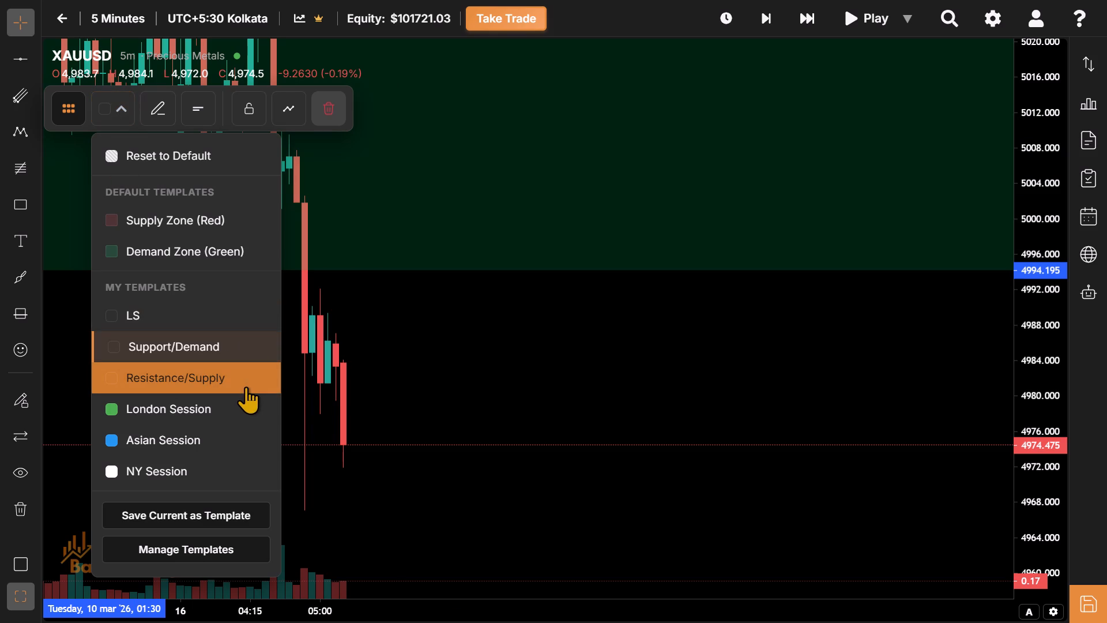
left_click(246, 386)
Advance the replay five bars to 05:40 on 16 March.
left_click_drag(337, 423, 273, 365)
left_click_drag(814, 2, 807, 14)
left_click(807, 14)
left_click(809, 34)
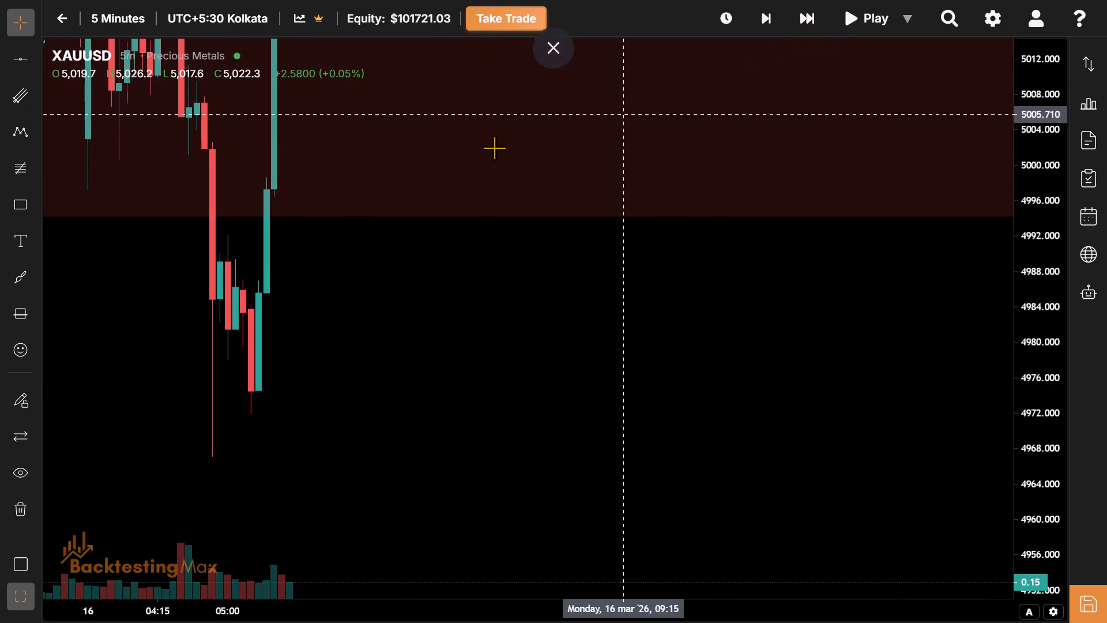
Draw a rectangle from 05:30 to 11:30 on 16 March, between about 5022.6 and 4998.8, and apply the Asian Session template.
left_click_drag(447, 150, 530, 421)
left_click_drag(420, 318, 408, 249)
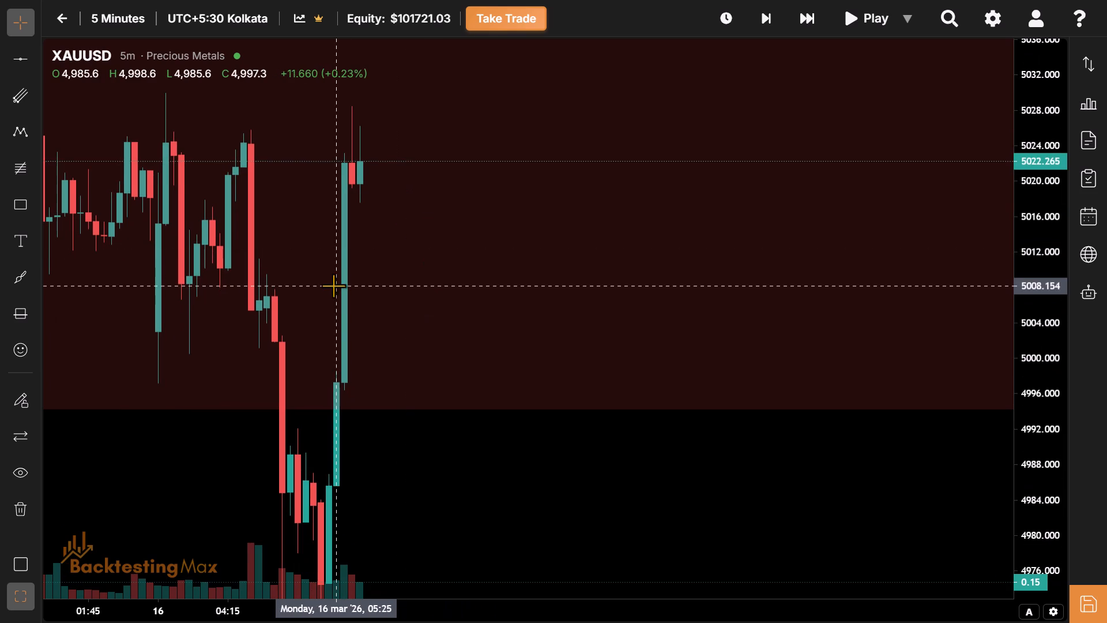
left_click_drag(342, 288, 163, 321)
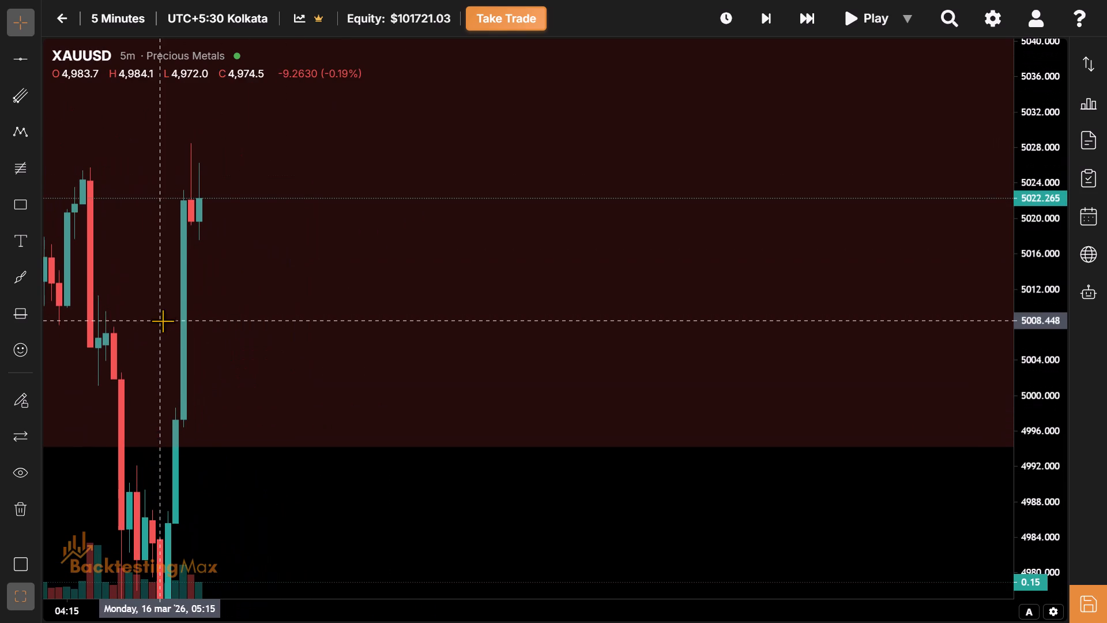
left_click(20, 208)
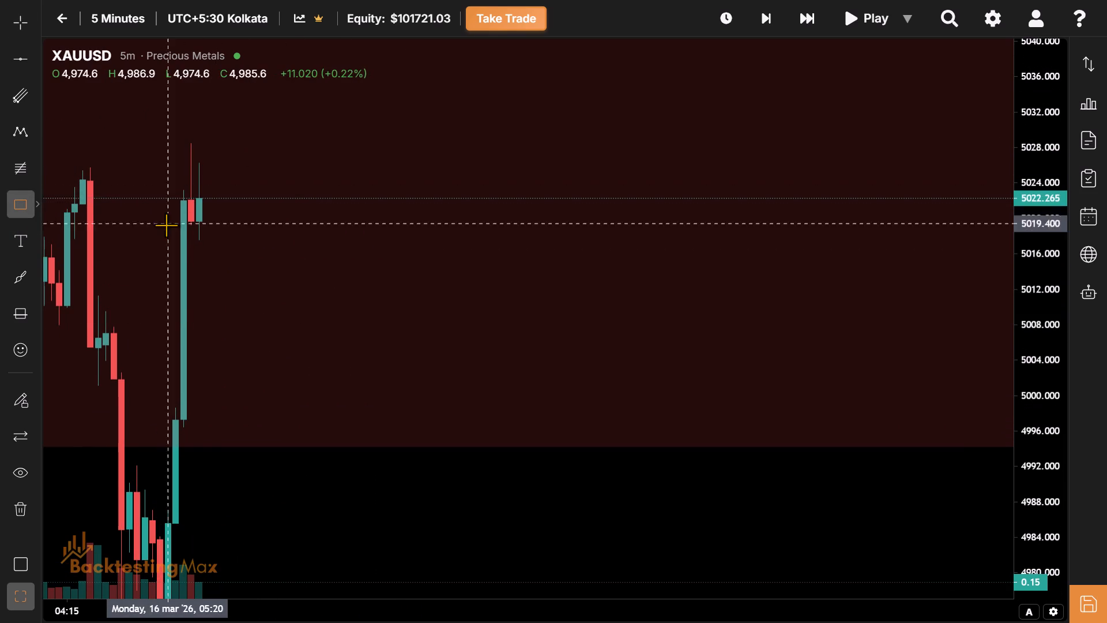
left_click(184, 195)
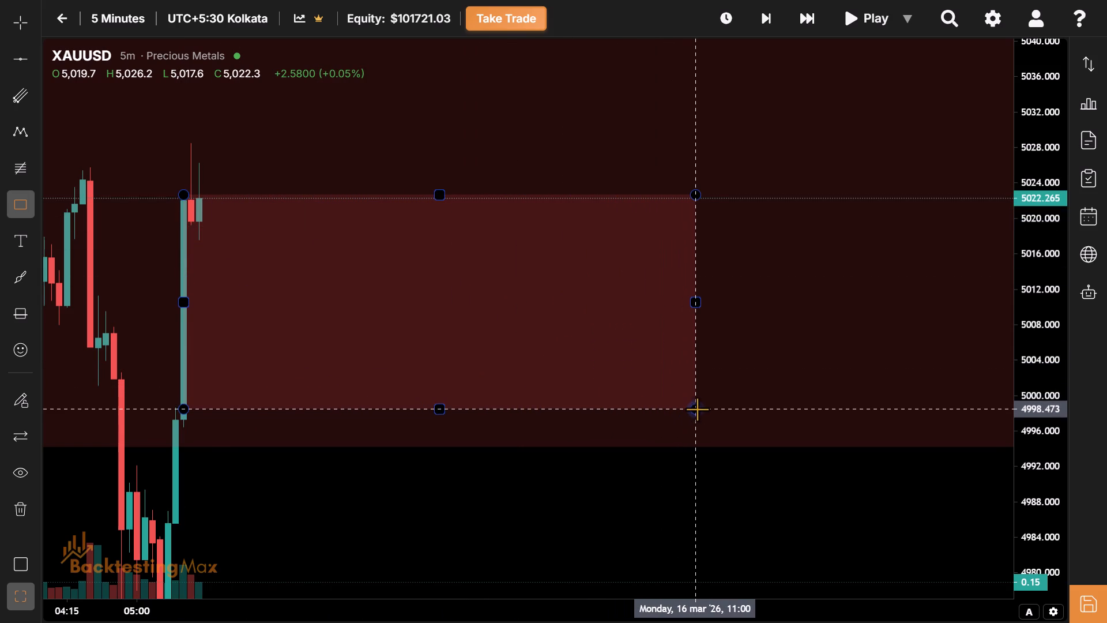
left_click(741, 406)
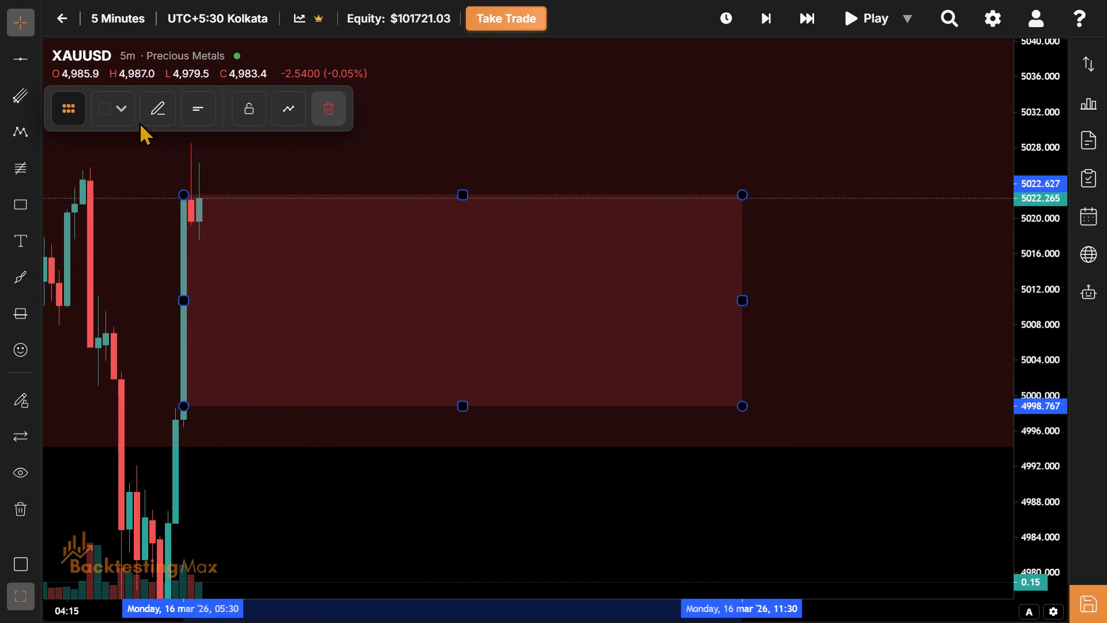
left_click(130, 109)
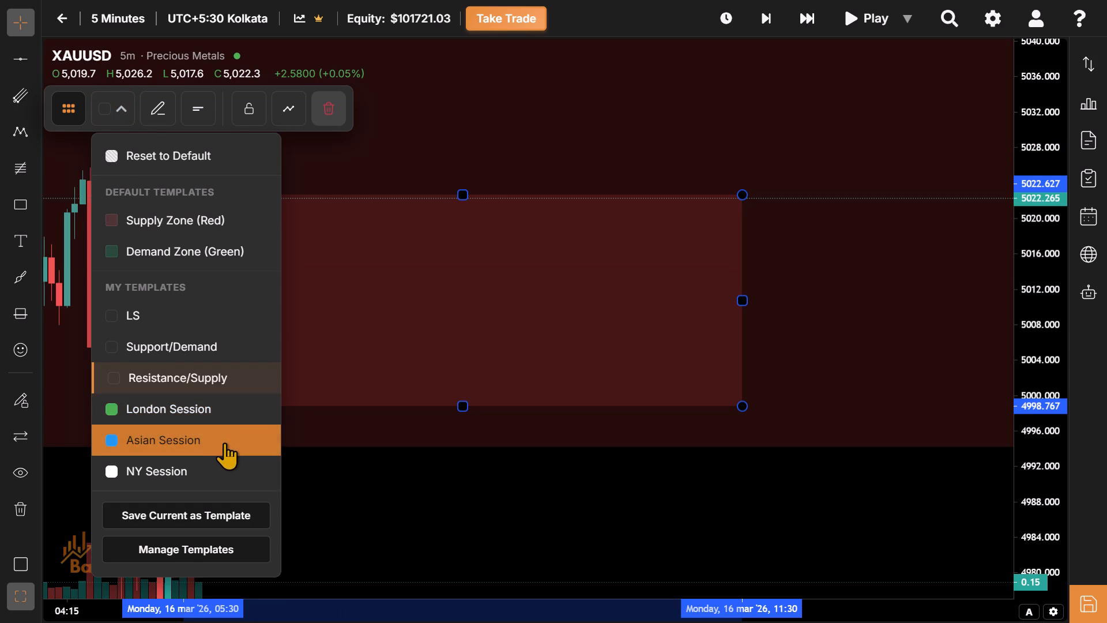
left_click(224, 444)
Stretch the Asian session box's upper edge to about 5028.5 and its lower edge to about 4996.
left_click_drag(318, 361, 348, 450)
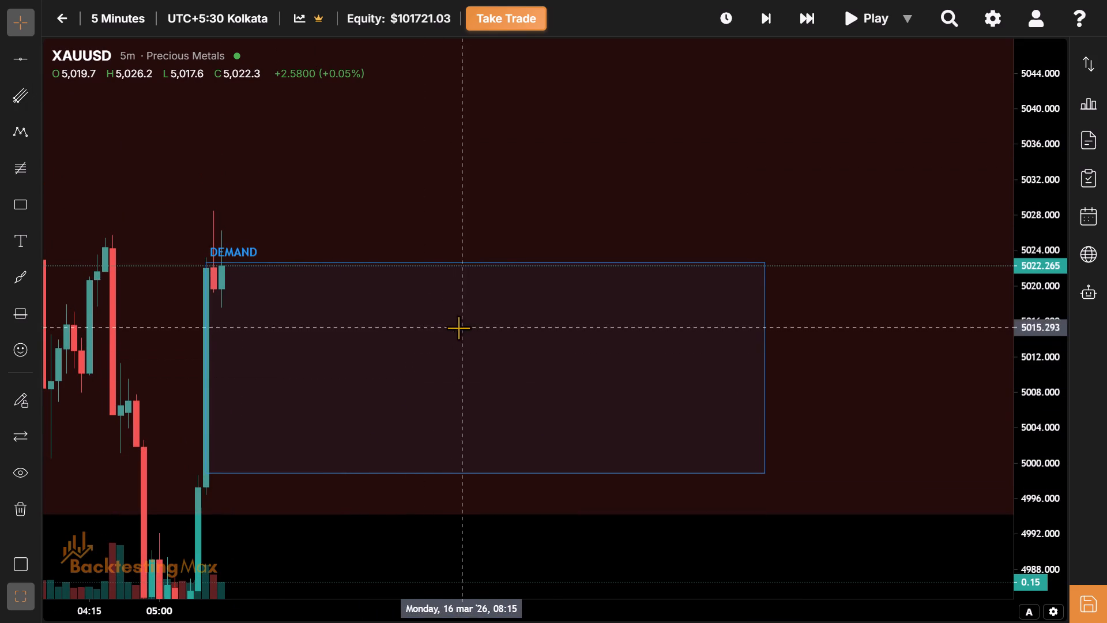
left_click_drag(487, 261, 485, 216)
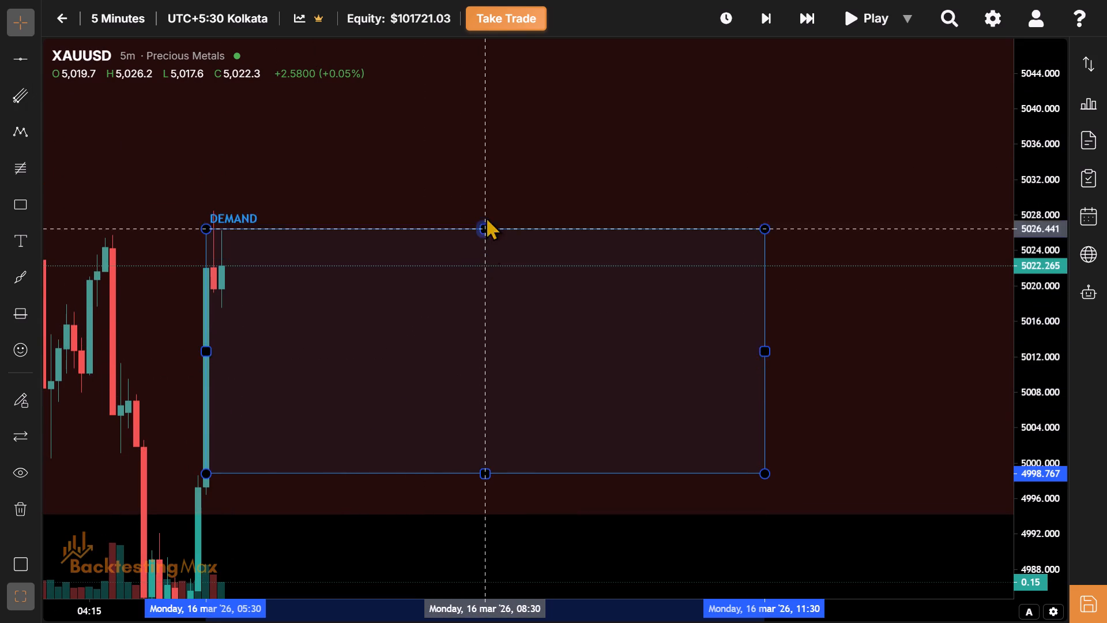
left_click_drag(485, 216, 474, 211)
left_click_drag(435, 301, 424, 152)
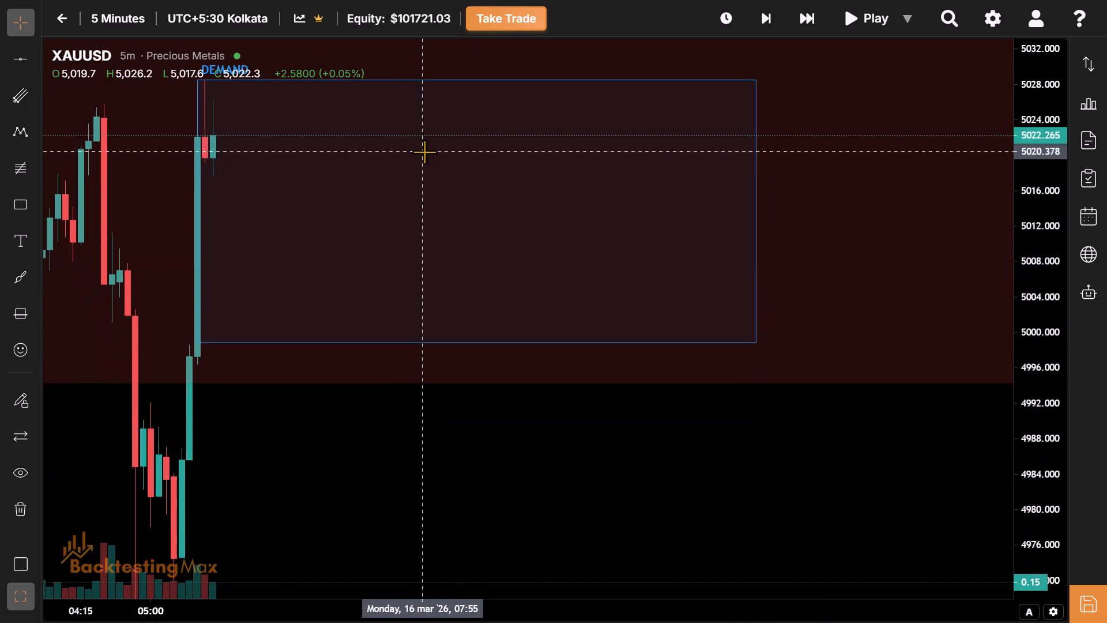
left_click_drag(479, 342, 476, 367)
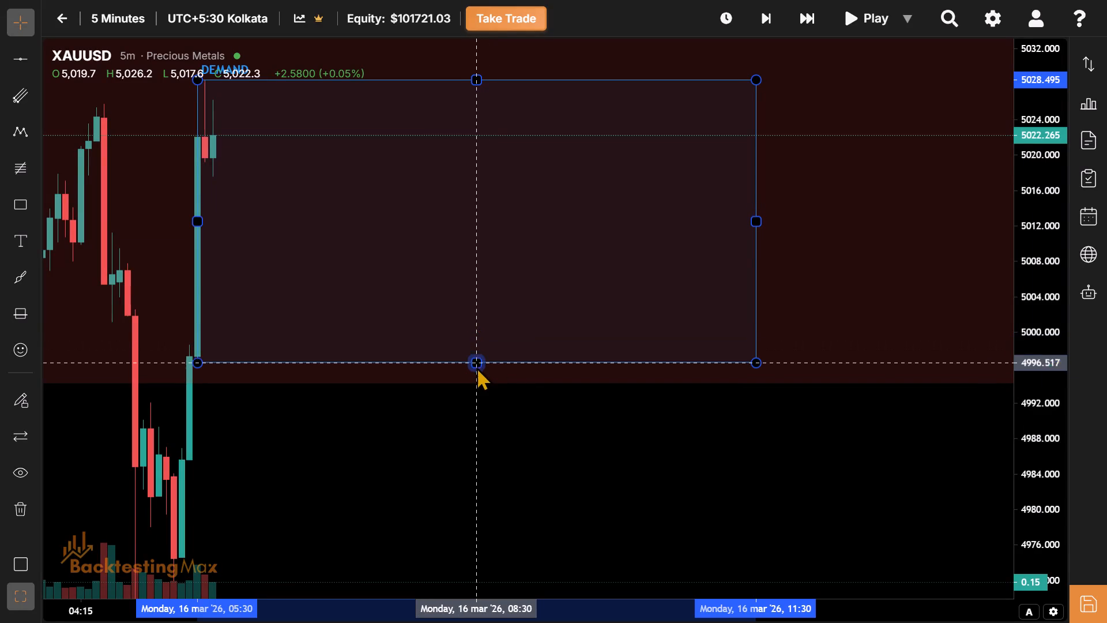
left_click_drag(476, 367, 476, 368)
Advance the replay one bar at a time from 05:40 to 06:20 on 16 March.
left_click_drag(362, 456, 416, 533)
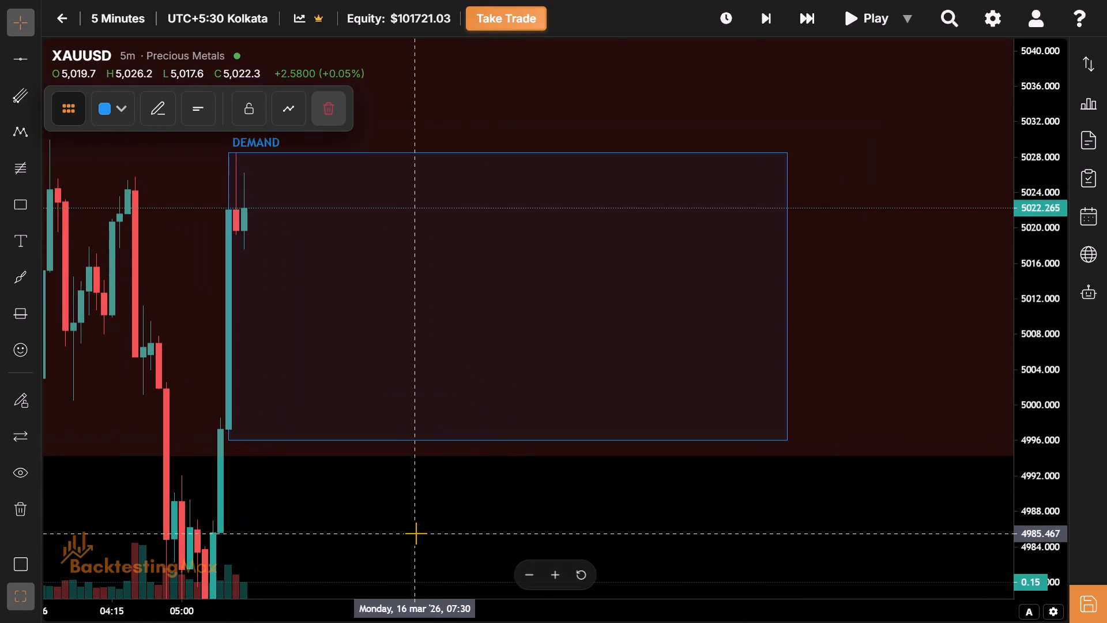
left_click(751, 25)
left_click(751, 25)
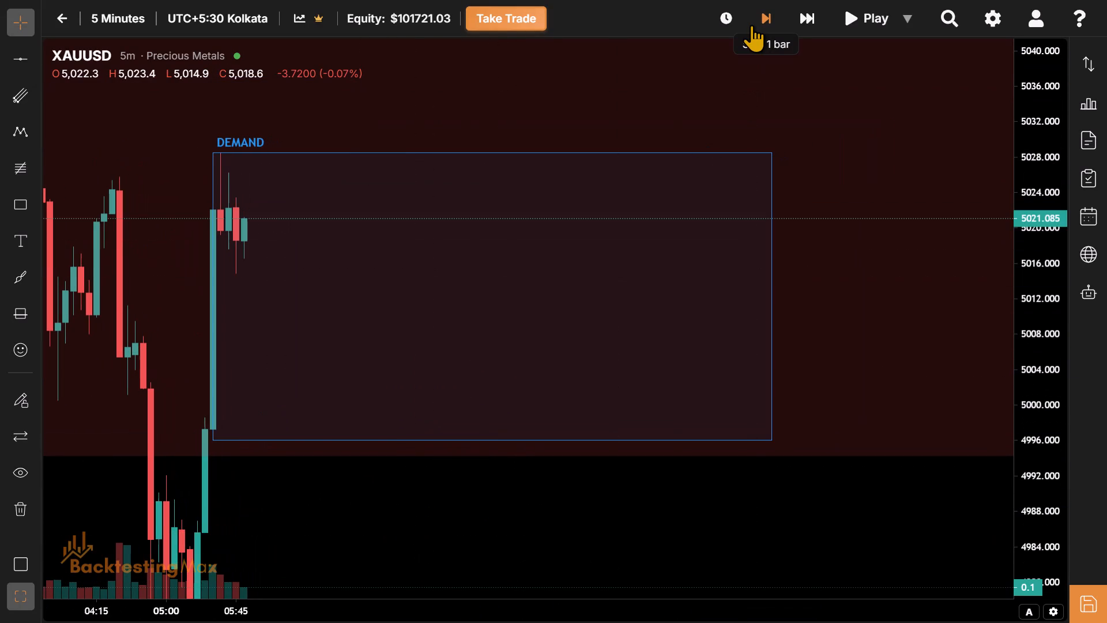
left_click(751, 25)
left_click(751, 25)
left_click(751, 25)
left_click(751, 25)
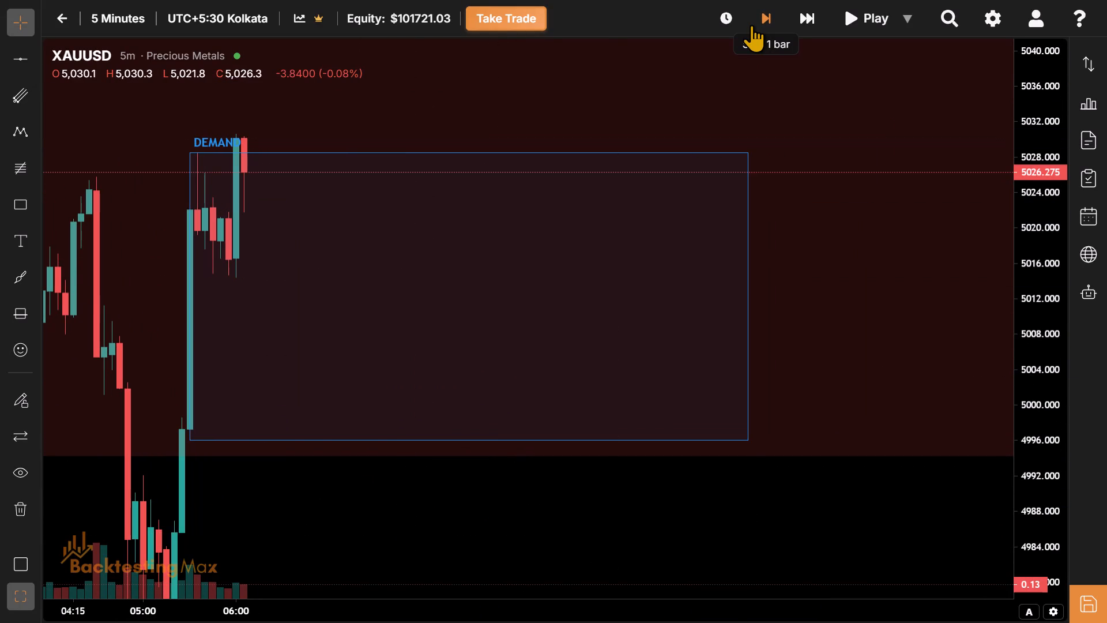
left_click(751, 25)
left_click(751, 25)
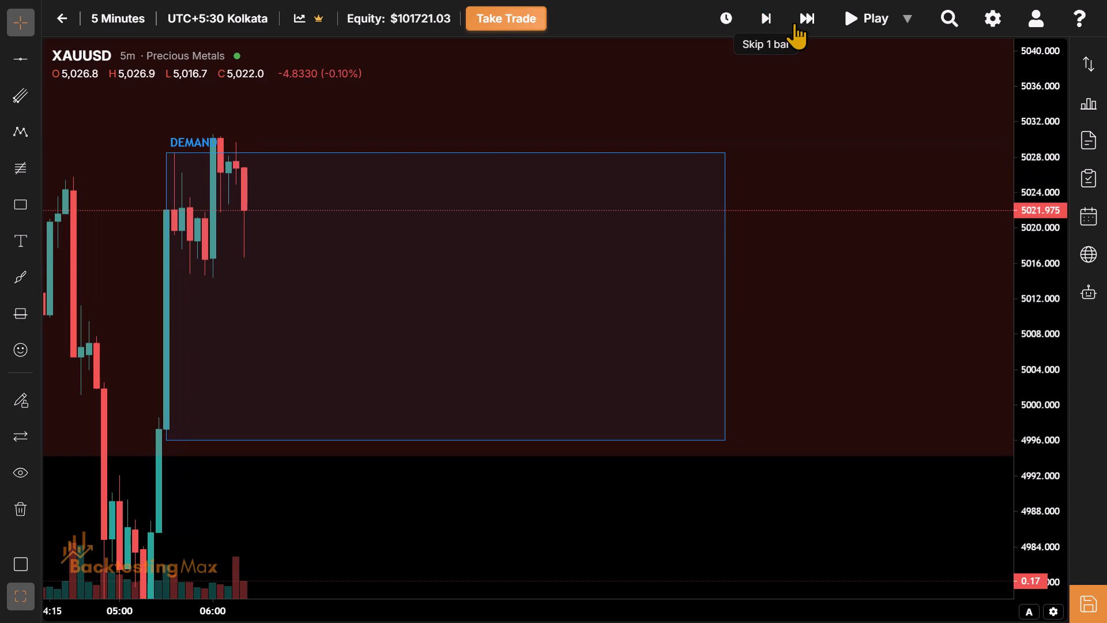
Advance the replay five bars at a time from 06:20 to 11:45 on 16 March.
left_click(794, 22)
left_click(794, 22)
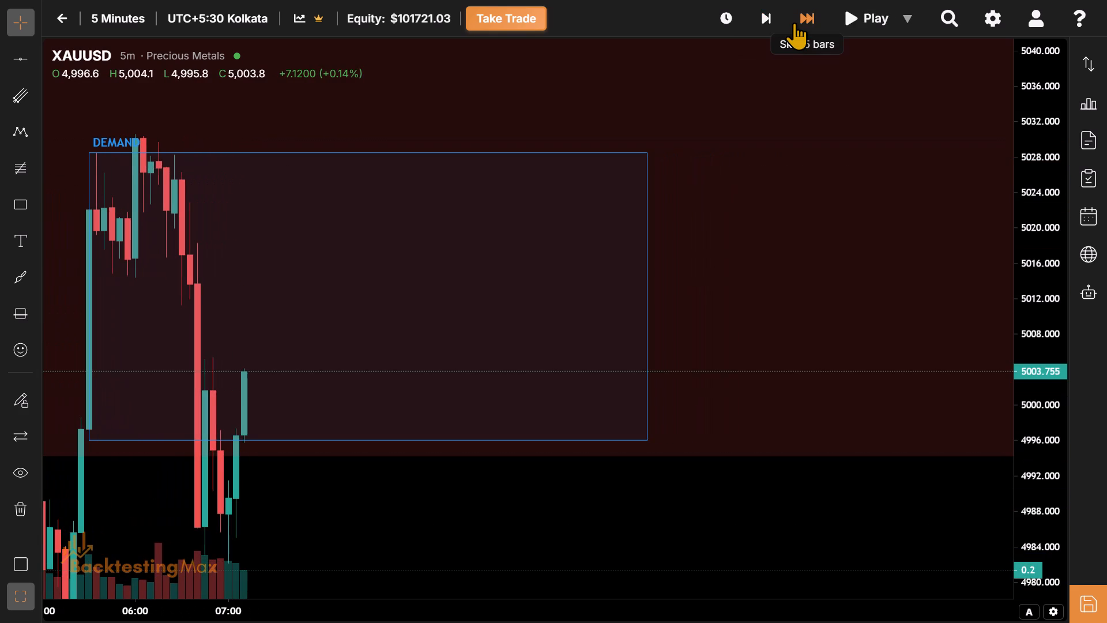
left_click(794, 22)
left_click(794, 22)
left_click(794, 22)
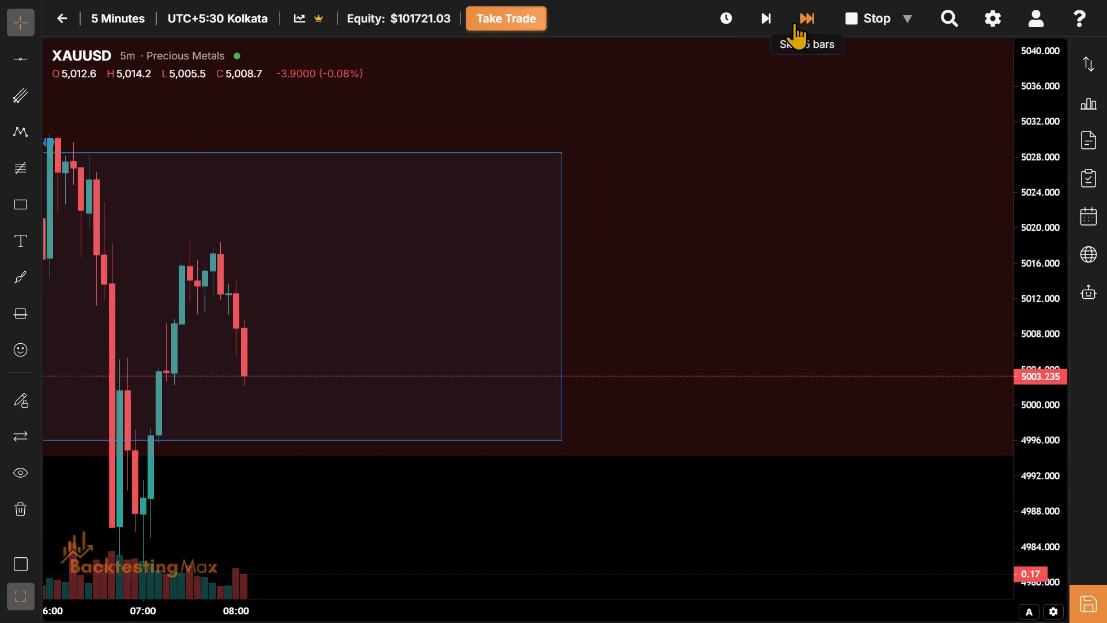
left_click(794, 22)
left_click(794, 22)
left_click(794, 22)
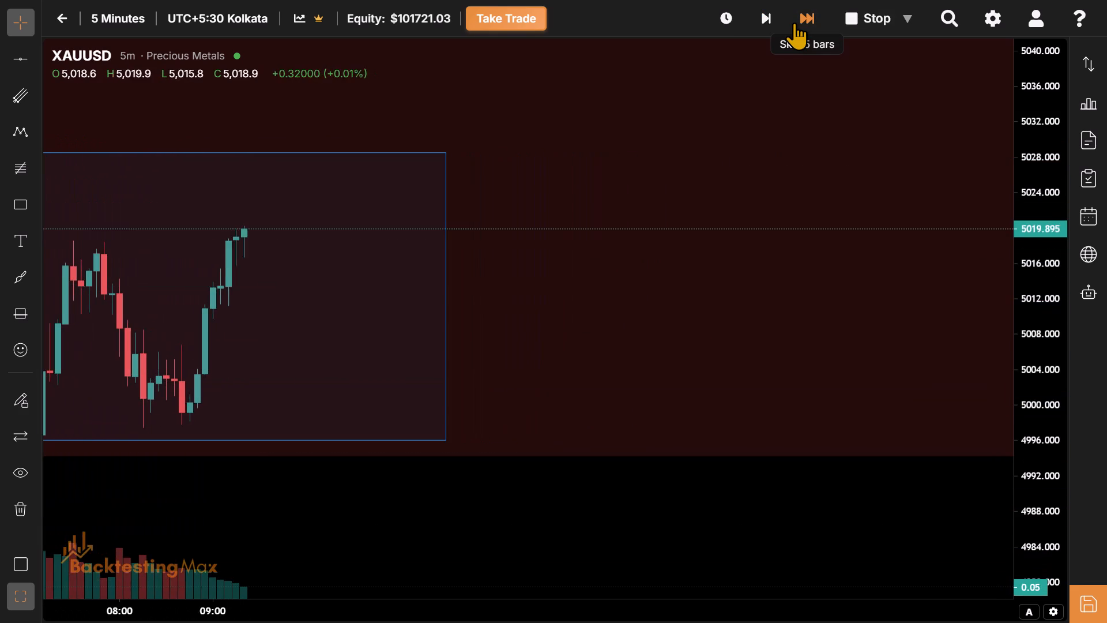
left_click(794, 22)
left_click(794, 22)
left_click(794, 22)
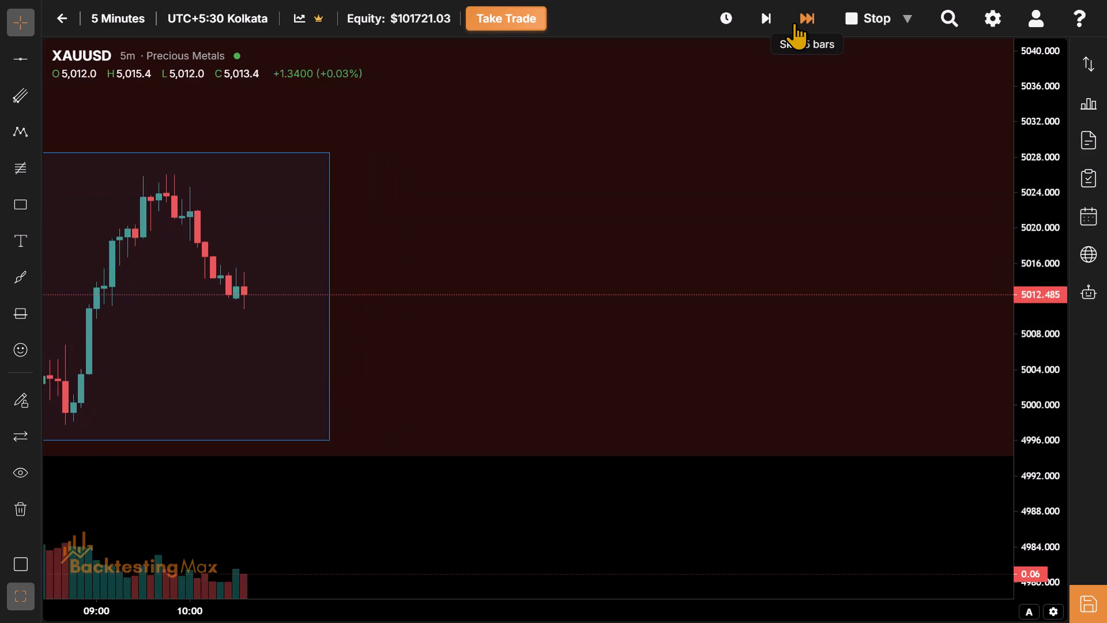
left_click(794, 22)
left_click(794, 22)
Stretch the 16 March Asian session box's lower edge to about 4981.8 and its upper edge to about 5030.2.
left_click_drag(300, 313, 760, 457)
left_click_drag(443, 401, 617, 249)
left_click_drag(485, 519, 482, 422)
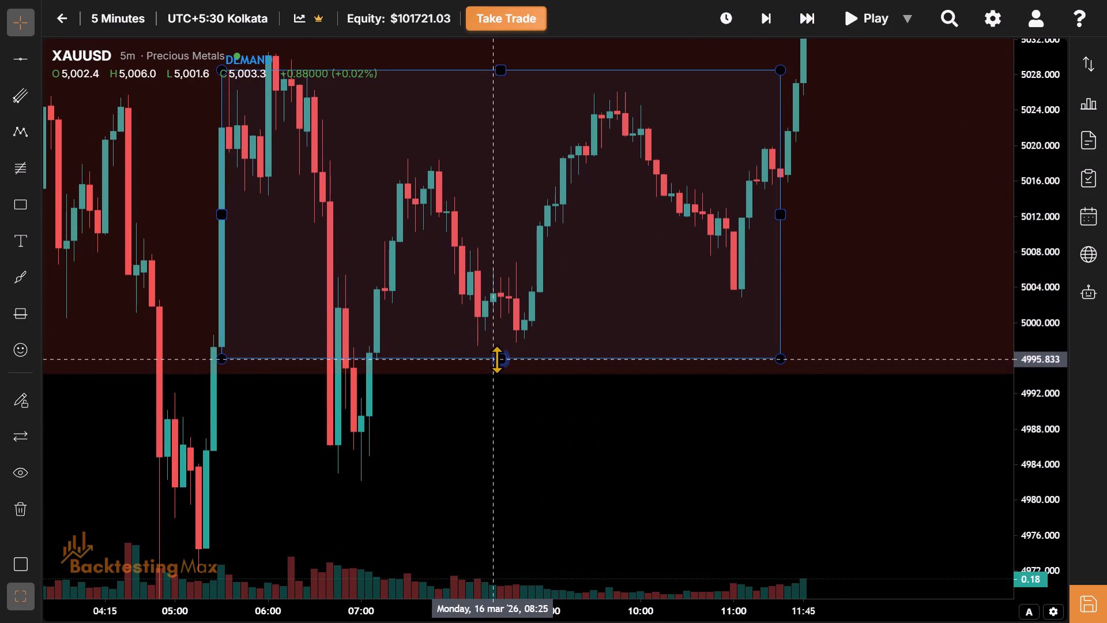
left_click_drag(496, 359, 669, 484)
left_click_drag(573, 466, 633, 596)
left_click_drag(513, 256, 490, 350)
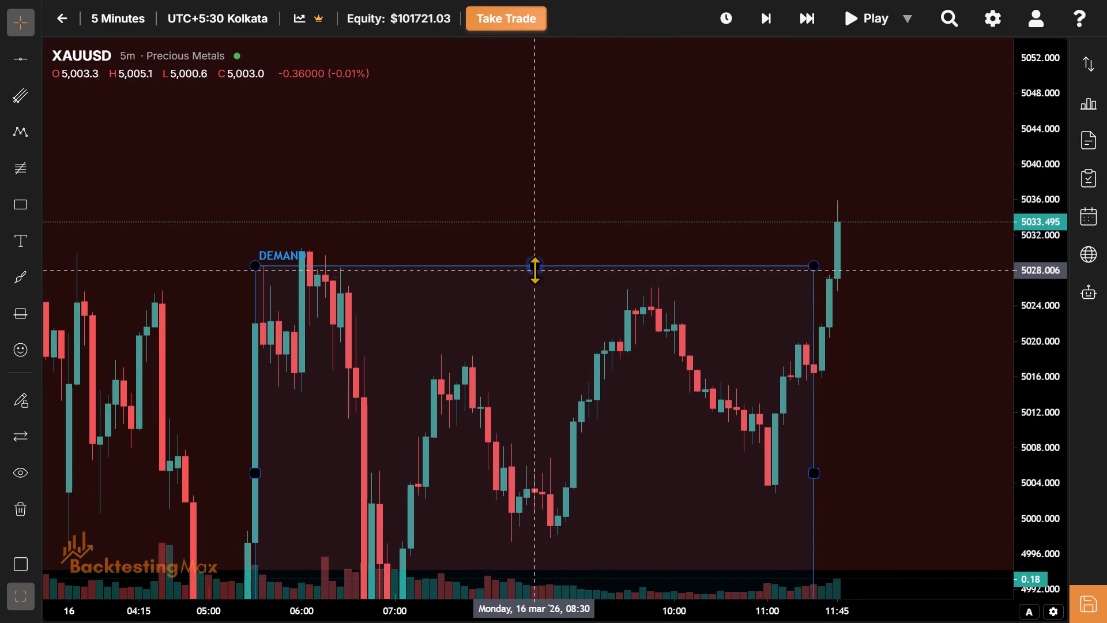
left_click_drag(534, 267, 534, 219)
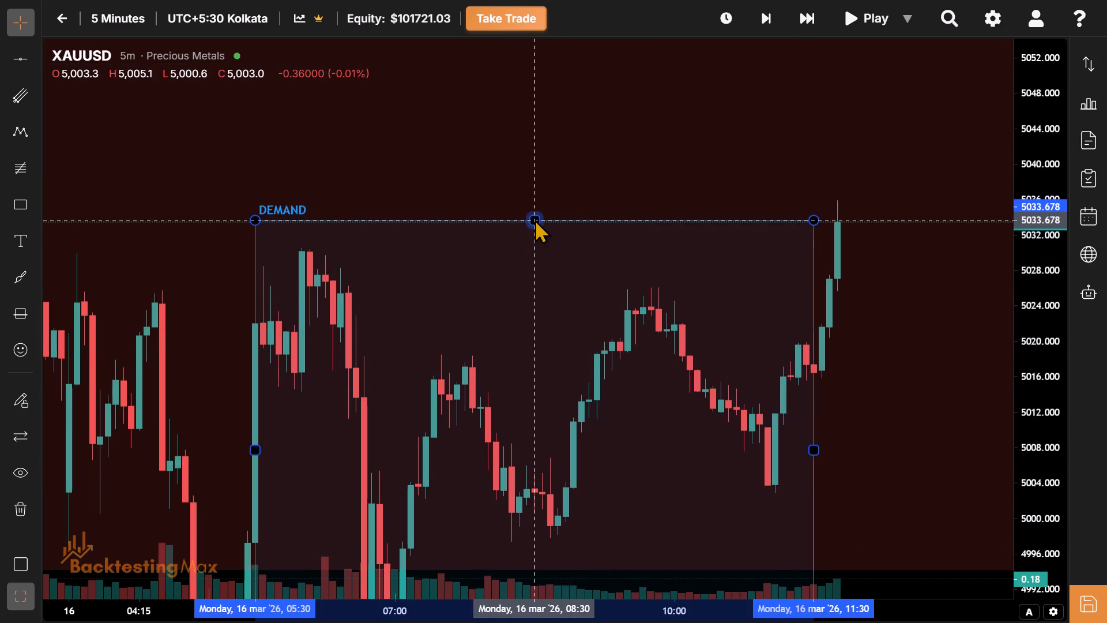
left_click_drag(534, 219, 532, 252)
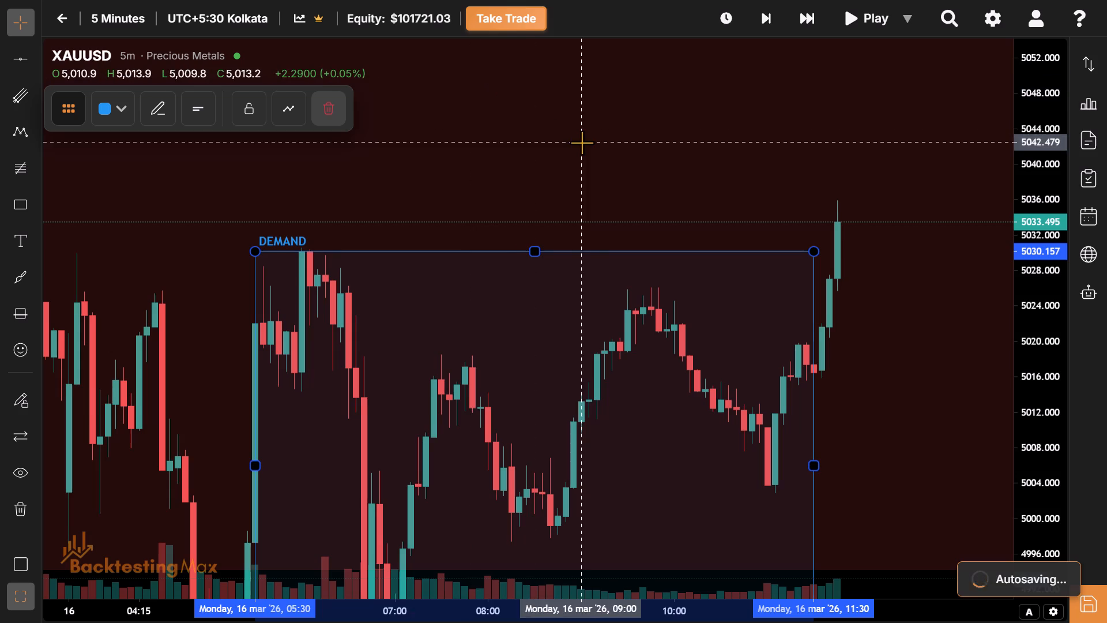
Advance the replay in five-bar jumps from 11:45 to 12:35 on 16 March.
left_click_drag(582, 142, 347, 96)
left_click_drag(631, 237, 423, 310)
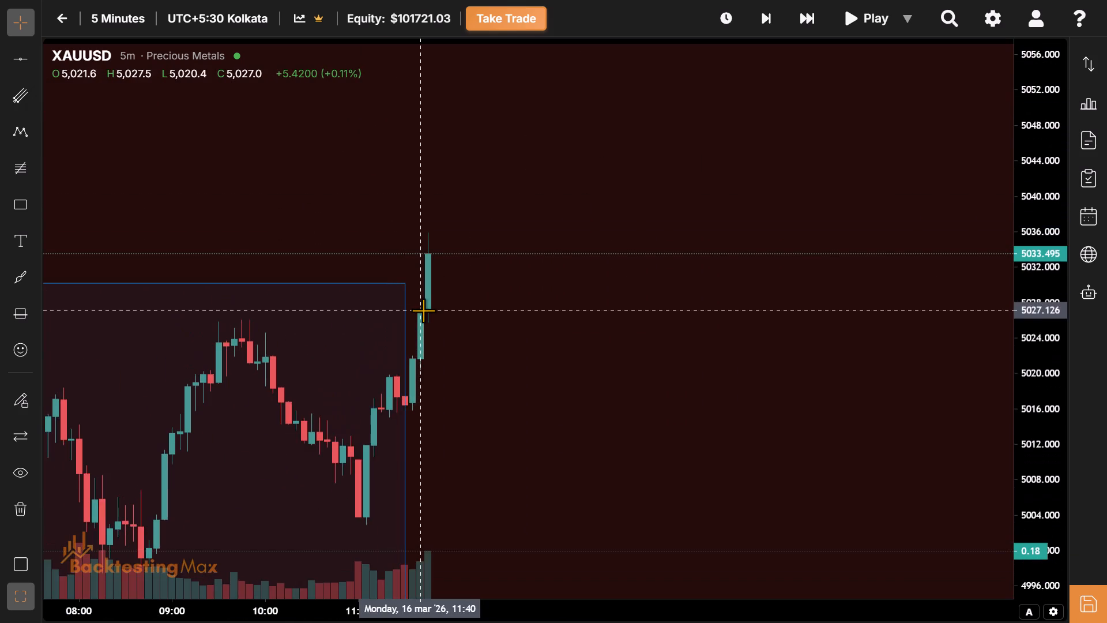
left_click_drag(423, 310, 380, 244)
left_click_drag(417, 262, 402, 264)
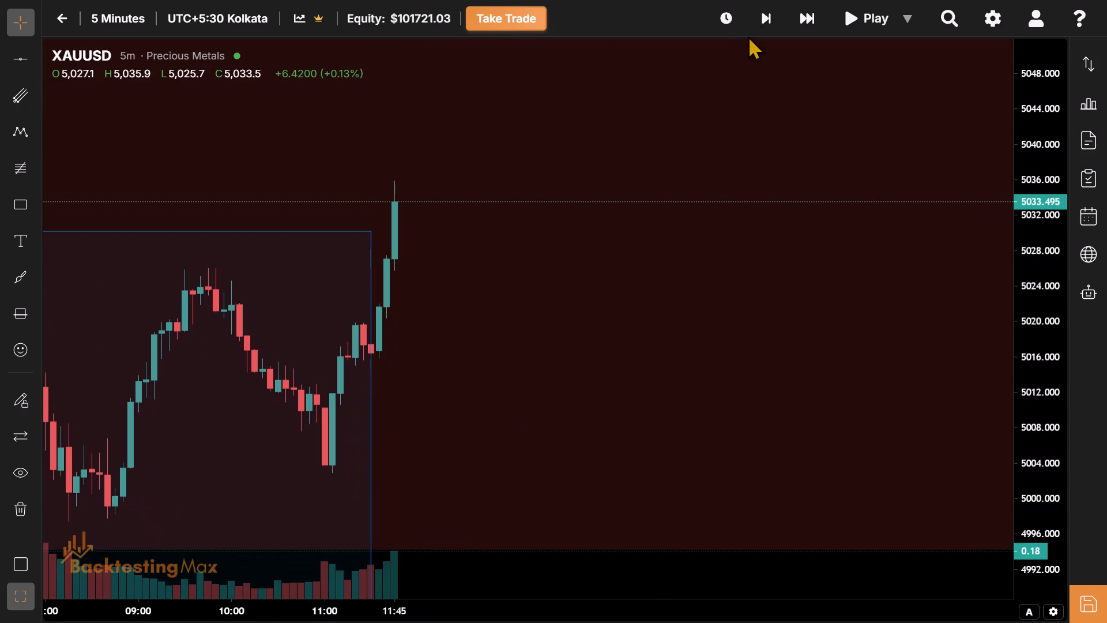
left_click(806, 15)
left_click(806, 15)
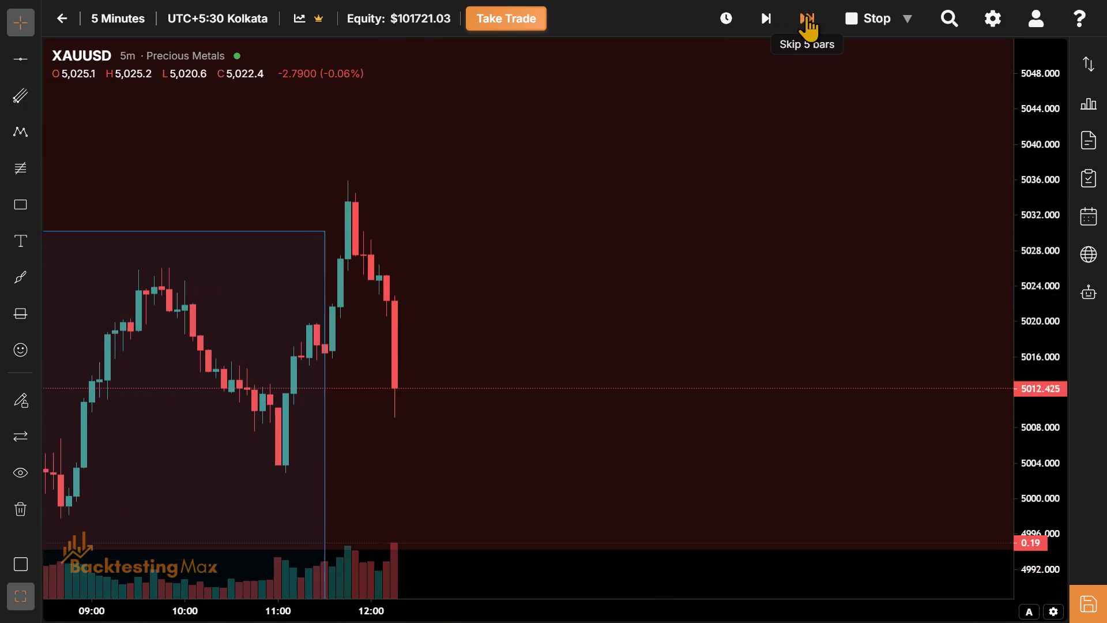
Draw a rectangle from 12:30 to 16:30 on 16 March, between about 5015.4 and 5007.4, and apply the London Session template.
left_click_drag(806, 15, 389, 482)
left_click_drag(389, 482, 237, 351)
left_click_drag(333, 349, 176, 423)
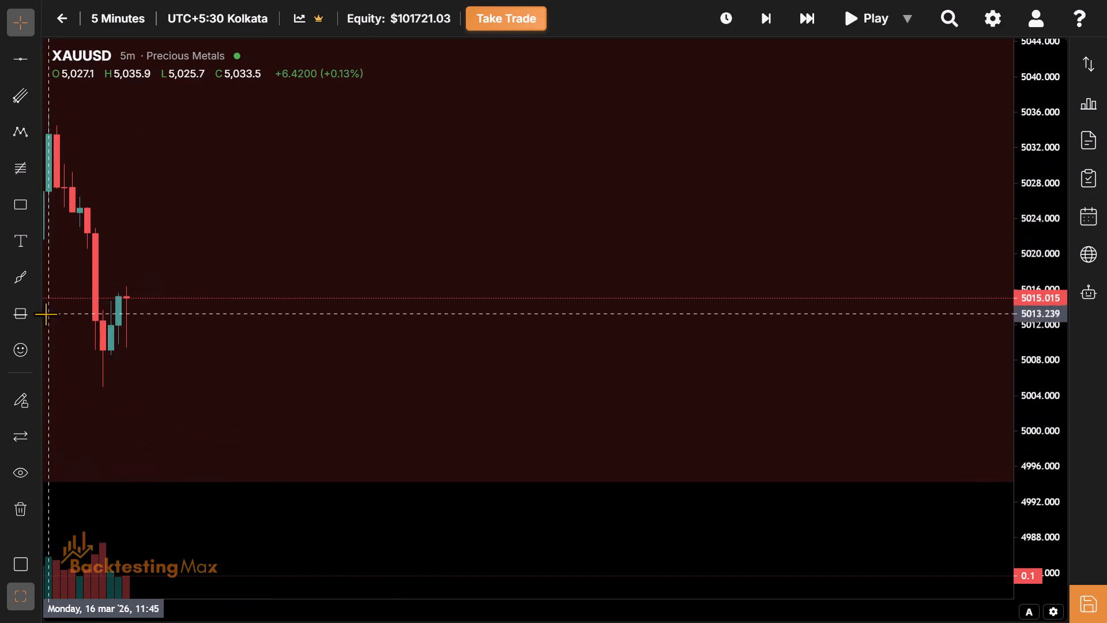
left_click(27, 203)
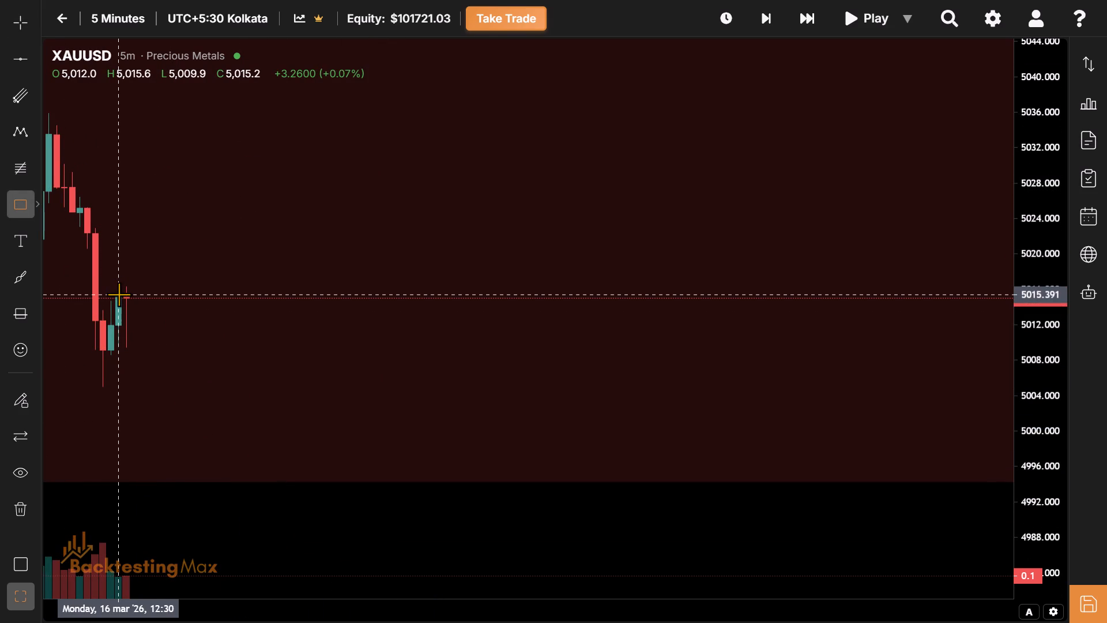
left_click(119, 294)
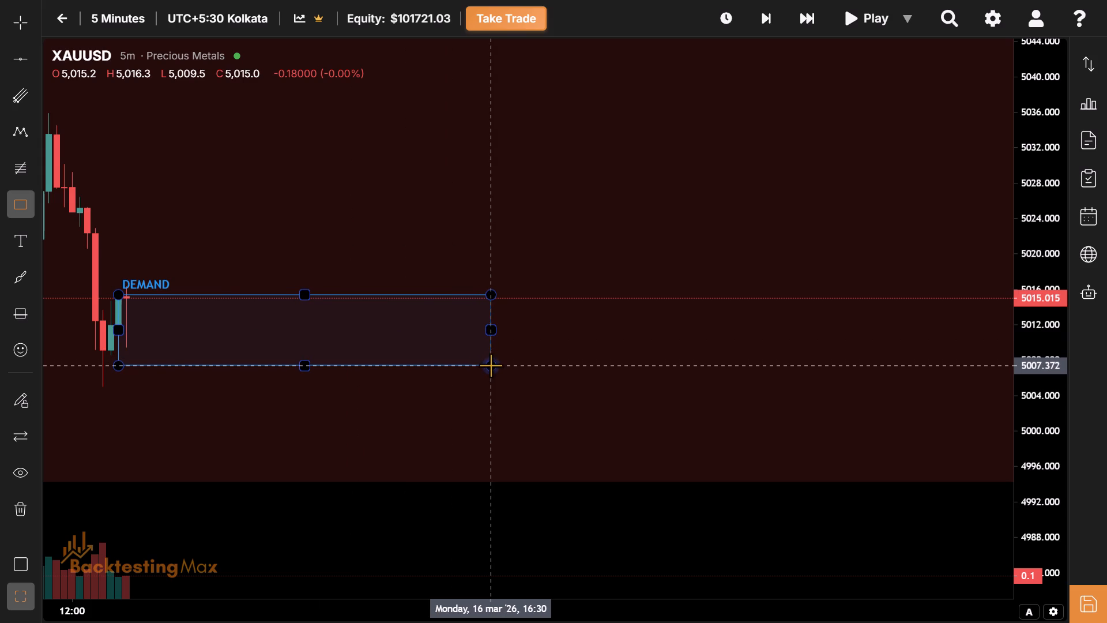
left_click(491, 365)
left_click(126, 107)
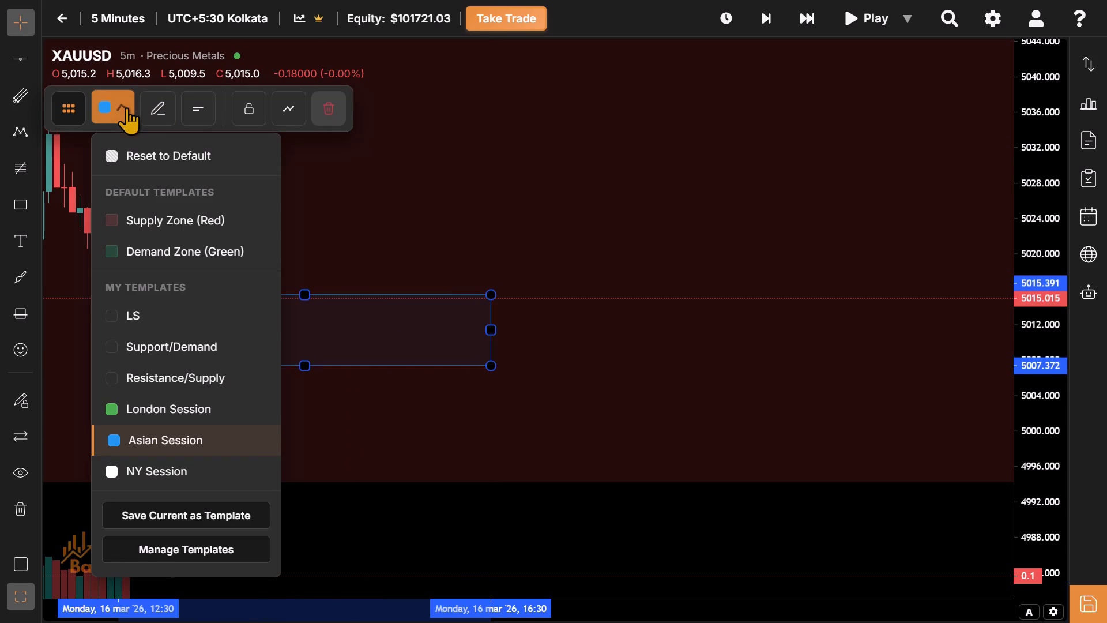
left_click(229, 402)
Advance the replay in five-bar jumps from 12:35 to 16:40 on 16 March.
left_click_drag(237, 352, 295, 355)
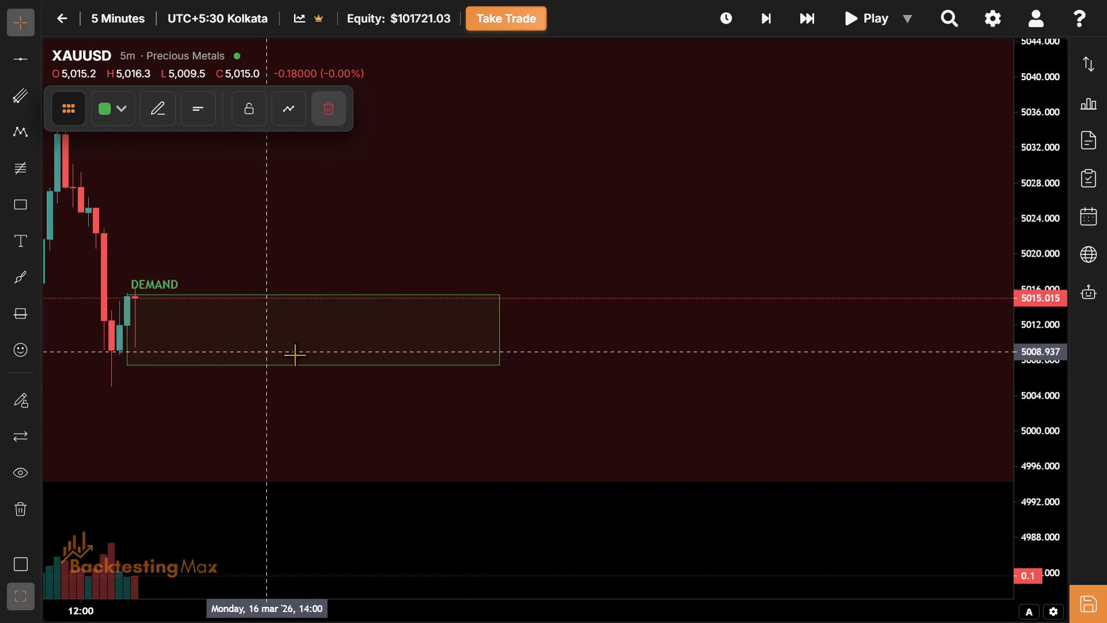
left_click_drag(295, 355, 406, 370)
left_click(406, 370)
double_click(822, 25)
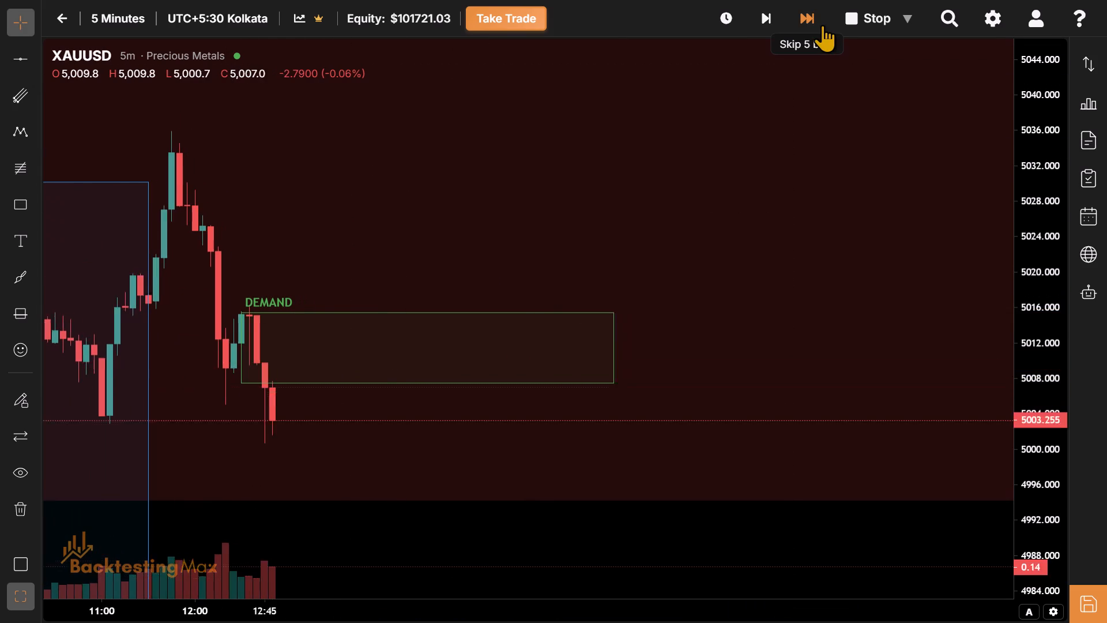
triple_click(822, 25)
triple_click(822, 25)
triple_click(822, 25)
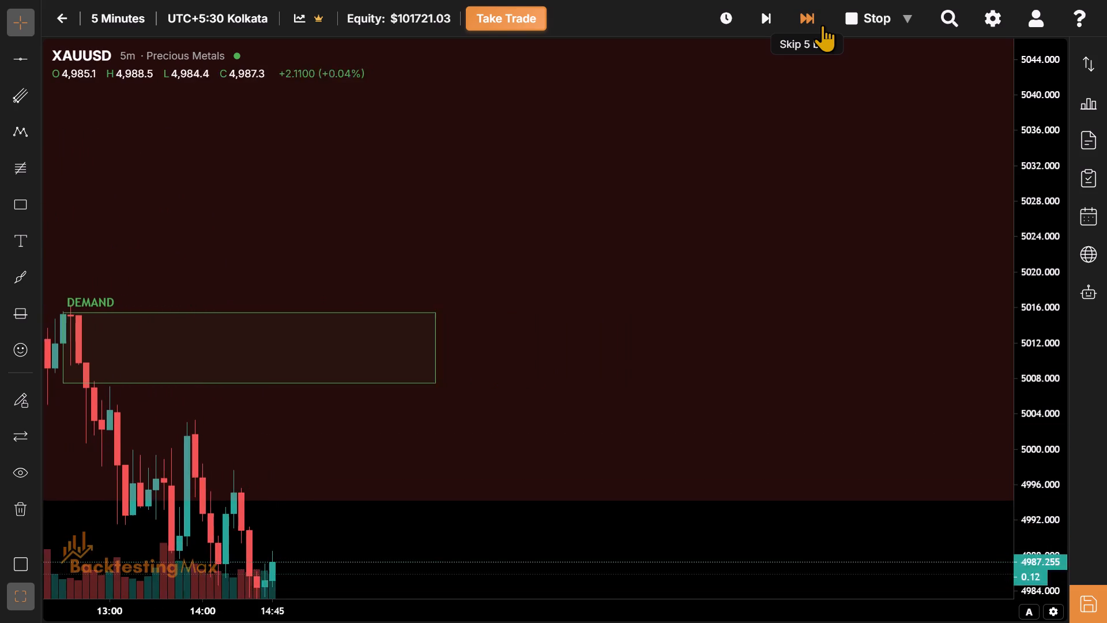
triple_click(822, 25)
triple_click(822, 25)
left_click(822, 25)
left_click_drag(822, 25, 281, 356)
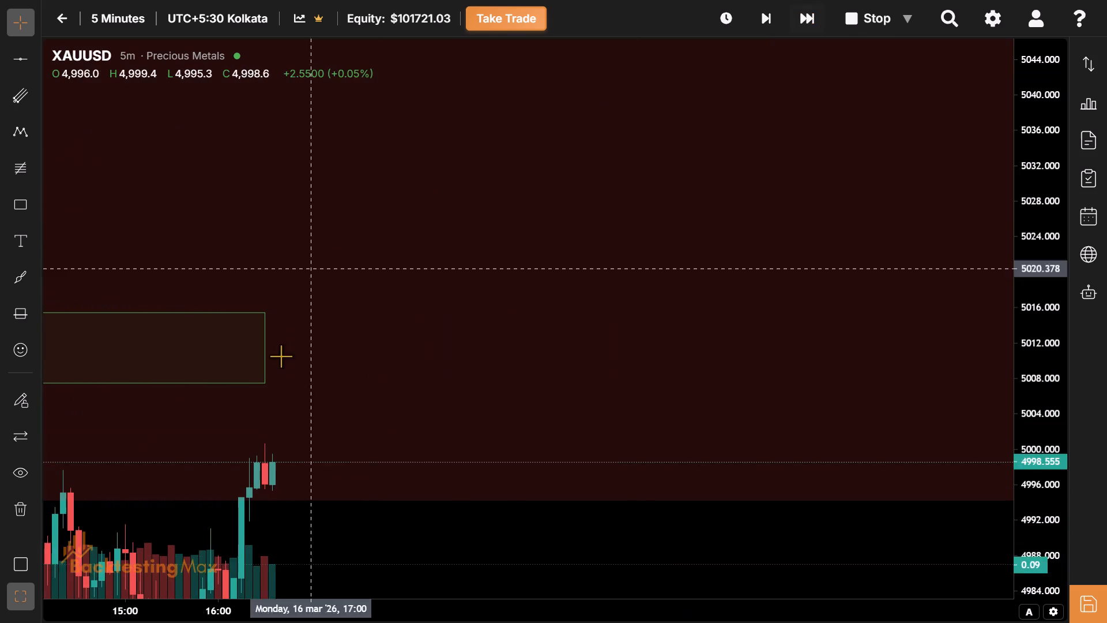
Stretch the London session box's lower edge to about 4969.8 and its upper edge to about 5016.3.
left_click_drag(281, 356, 197, 443)
left_click_drag(197, 443, 619, 303)
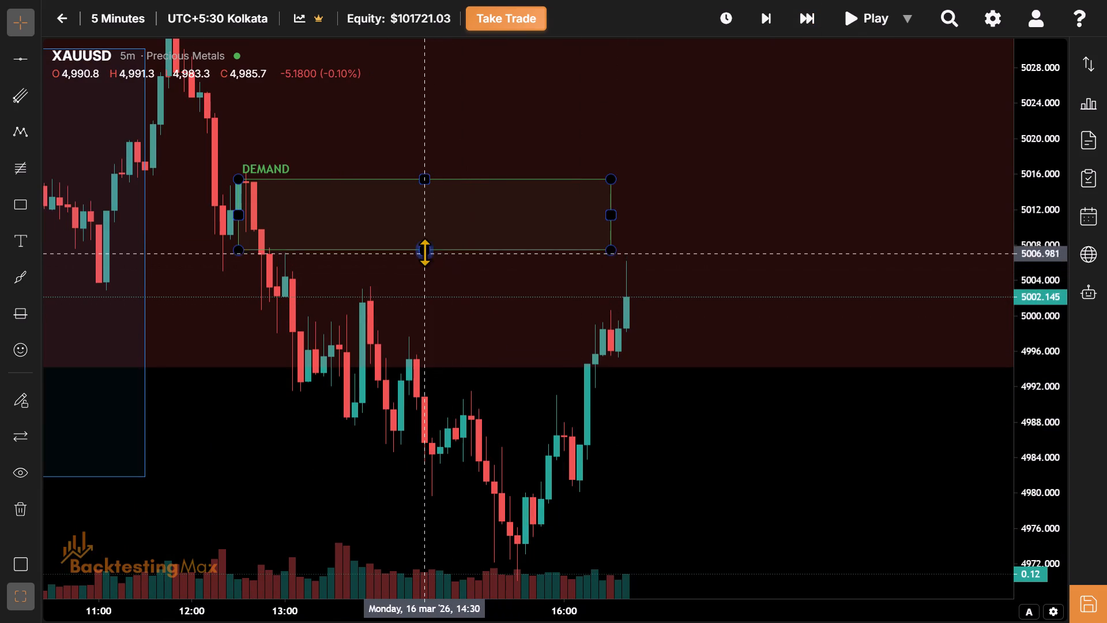
left_click_drag(421, 248, 617, 522)
left_click_drag(844, 488, 841, 475)
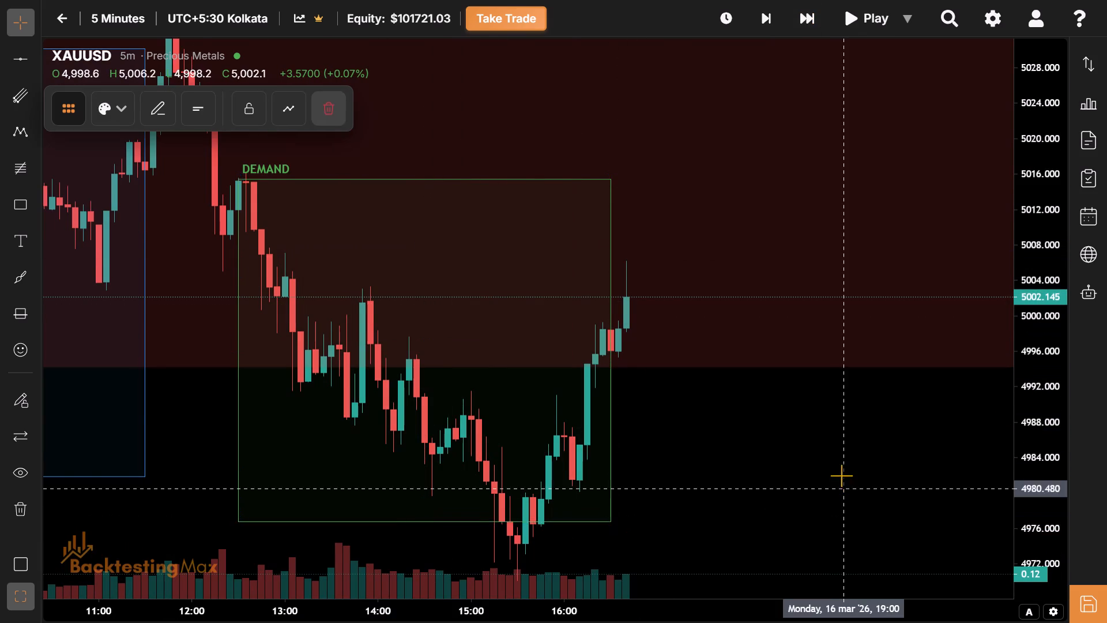
left_click_drag(841, 475, 816, 392)
left_click_drag(402, 449, 658, 511)
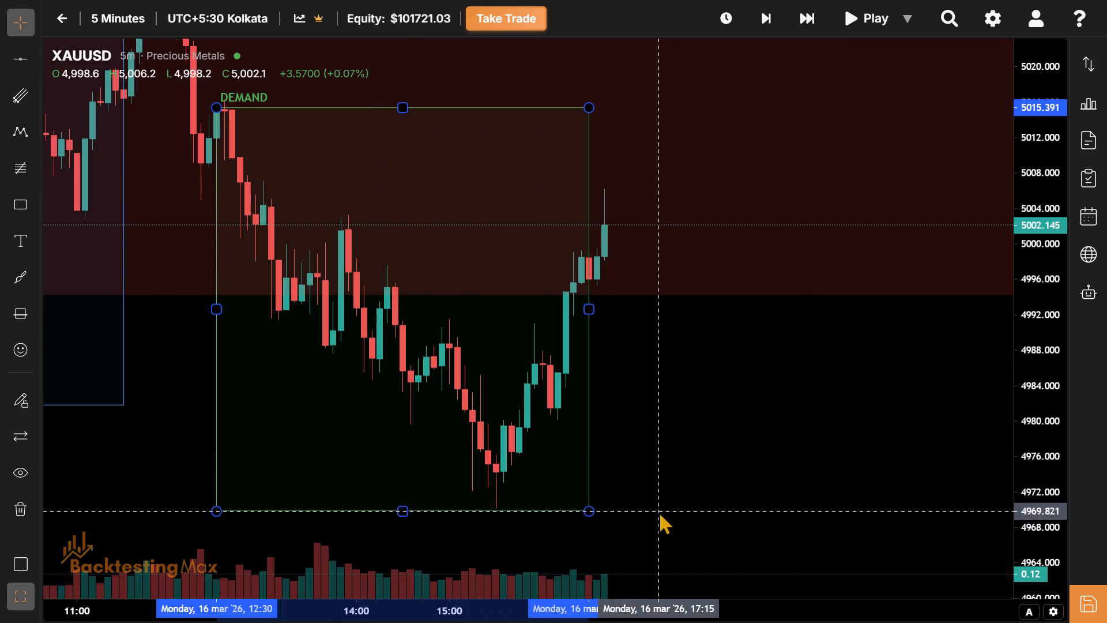
left_click_drag(658, 511, 679, 508)
left_click_drag(667, 388, 692, 530)
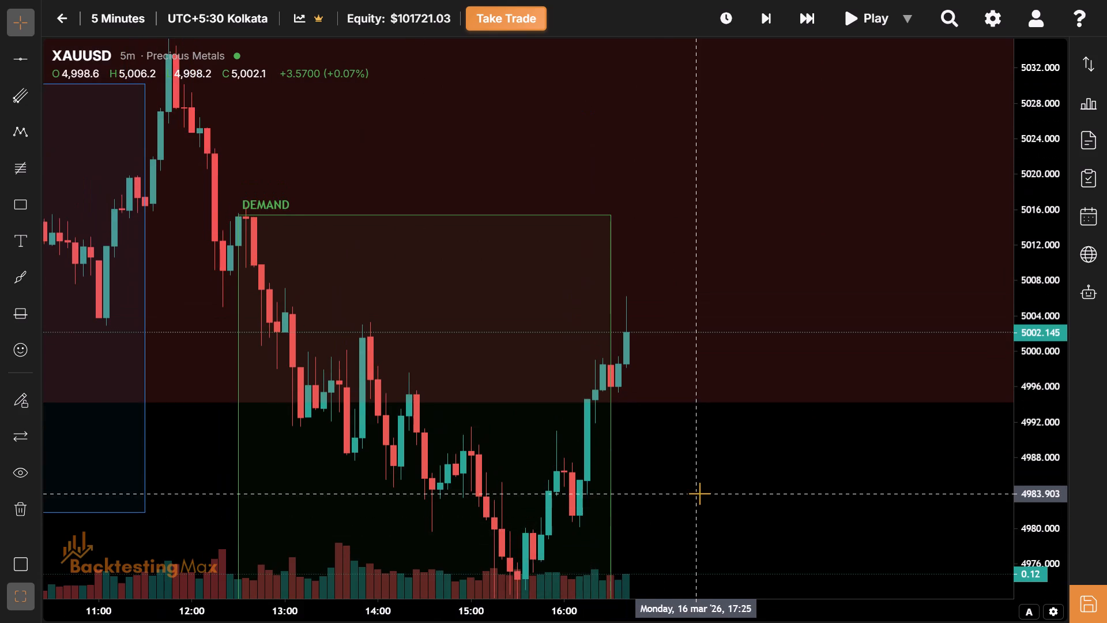
left_click_drag(699, 493, 647, 445)
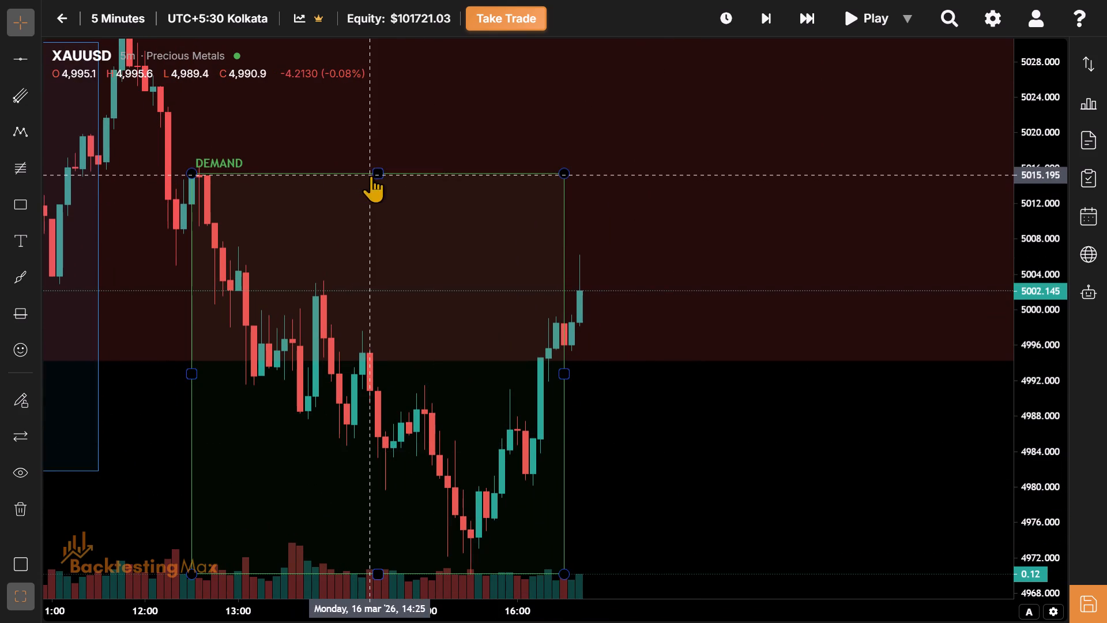
left_click_drag(379, 174, 378, 166)
Advance the replay one bar at a time from 16:40 to 17:30 on 16 March.
left_click_drag(329, 250, 720, 198)
left_click_drag(341, 498, 391, 428)
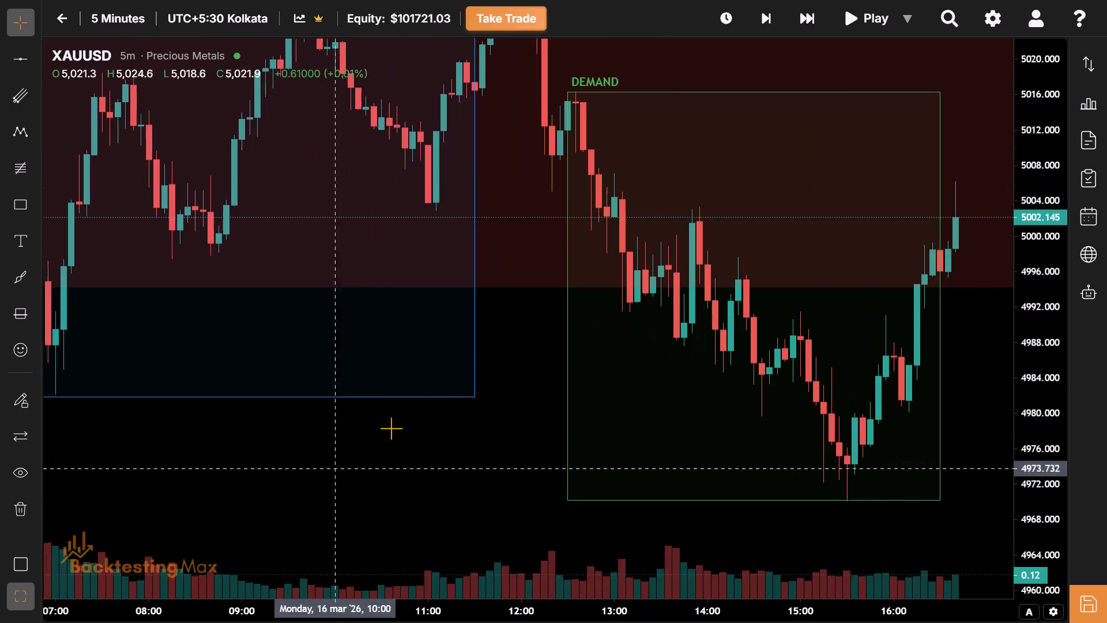
left_click_drag(391, 428, 628, 425)
left_click_drag(628, 425, 487, 393)
left_click_drag(448, 453, 21, 393)
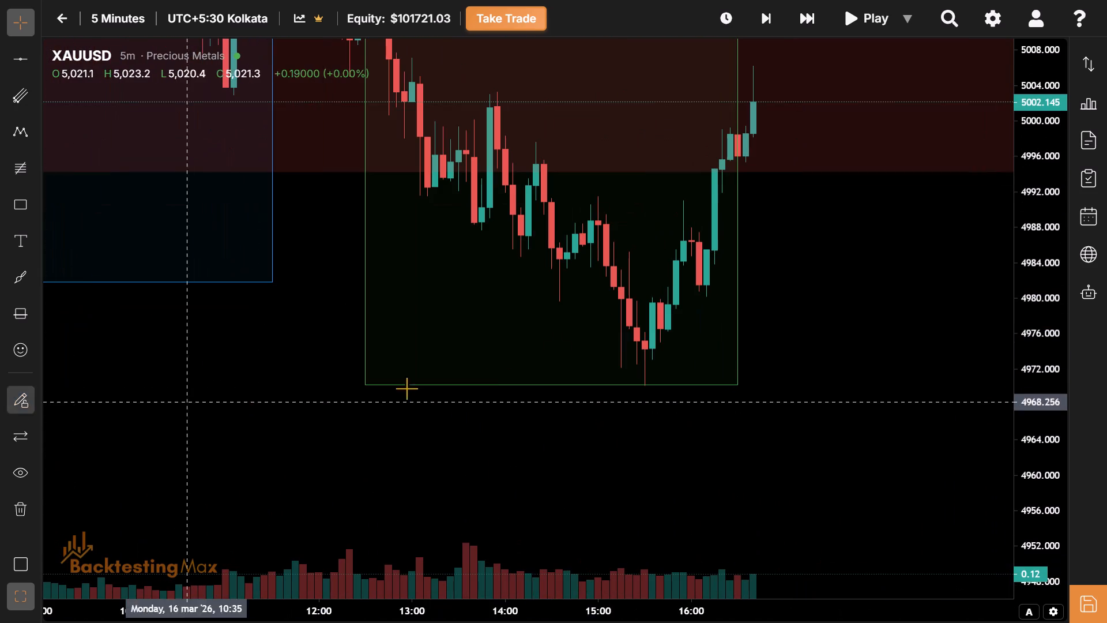
left_click_drag(937, 274, 611, 398)
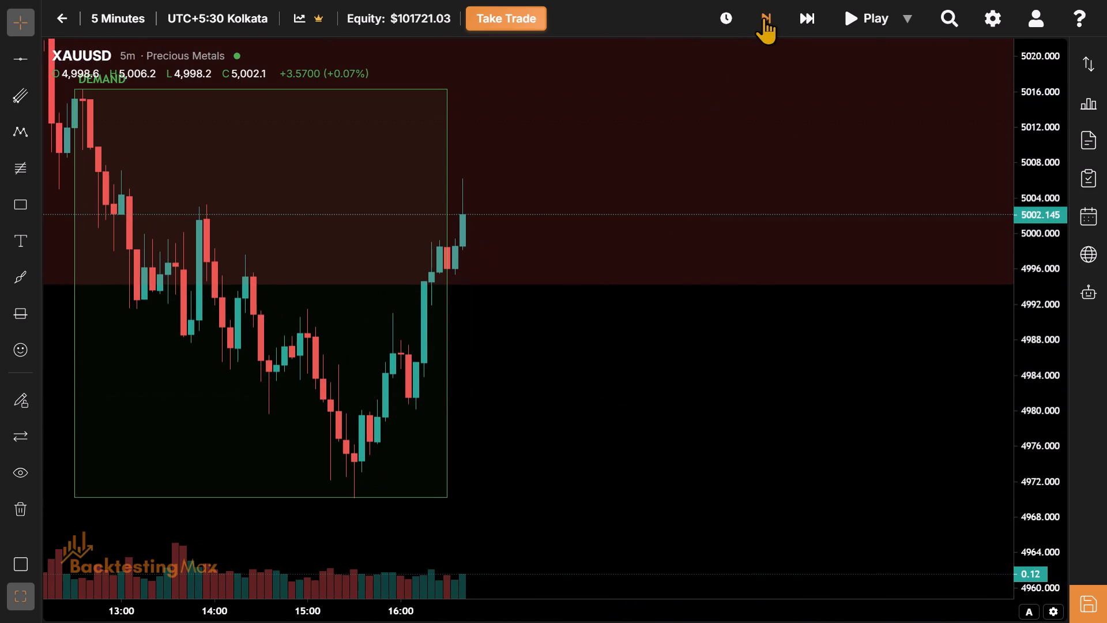
left_click(763, 17)
left_click(763, 17)
left_click_drag(572, 166, 514, 452)
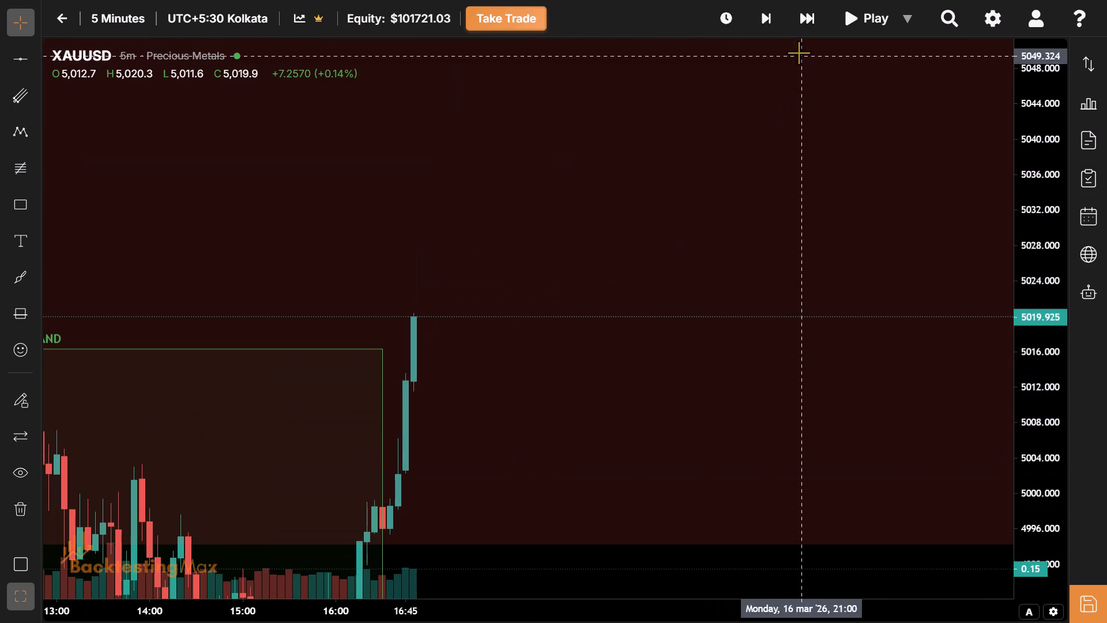
left_click(771, 29)
triple_click(771, 29)
double_click(771, 29)
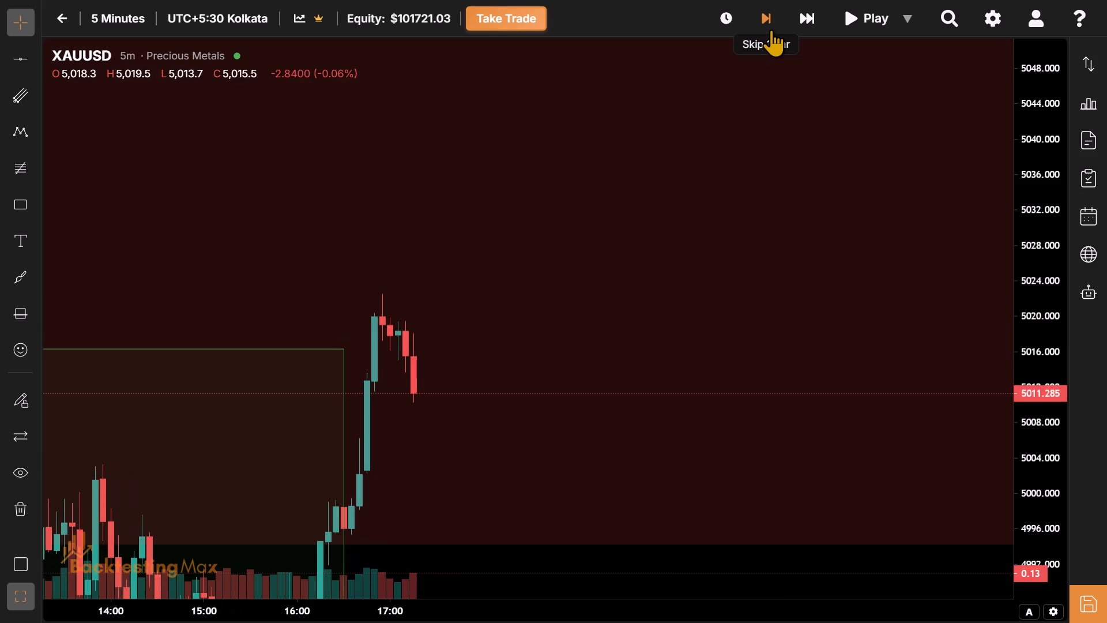
left_click_drag(771, 29, 453, 521)
left_click_drag(453, 521, 396, 329)
left_click_drag(378, 328, 200, 337)
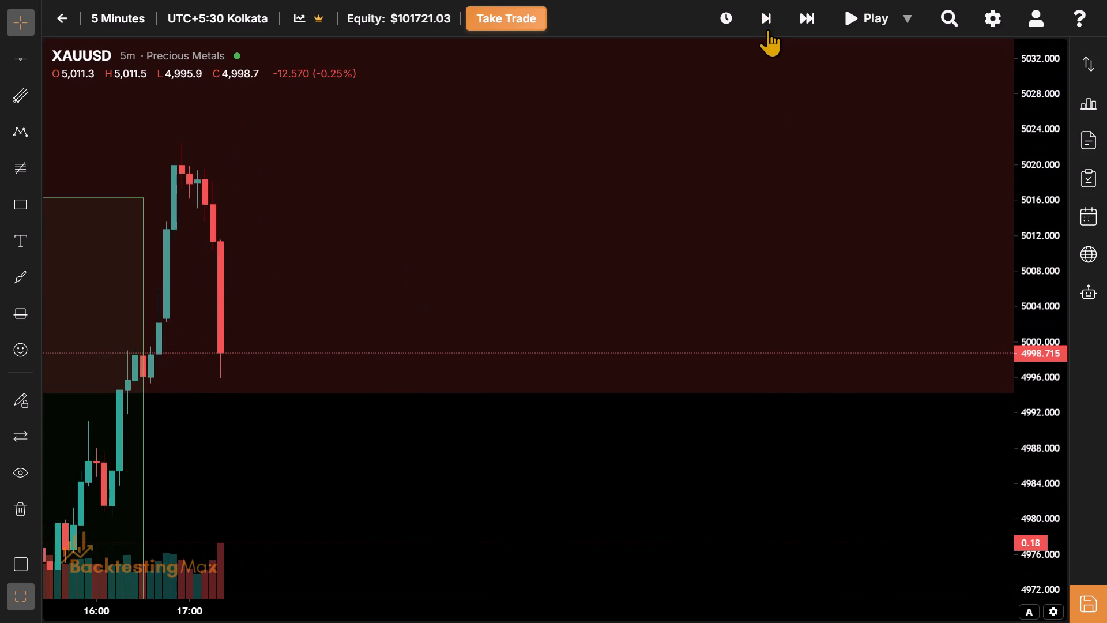
left_click(767, 29)
left_click(767, 29)
Draw a rectangle from 17:30 to 21:30 on 16 March, between about 5006.5 and 5001.1, and apply the NY Session template.
left_click_drag(345, 541, 412, 496)
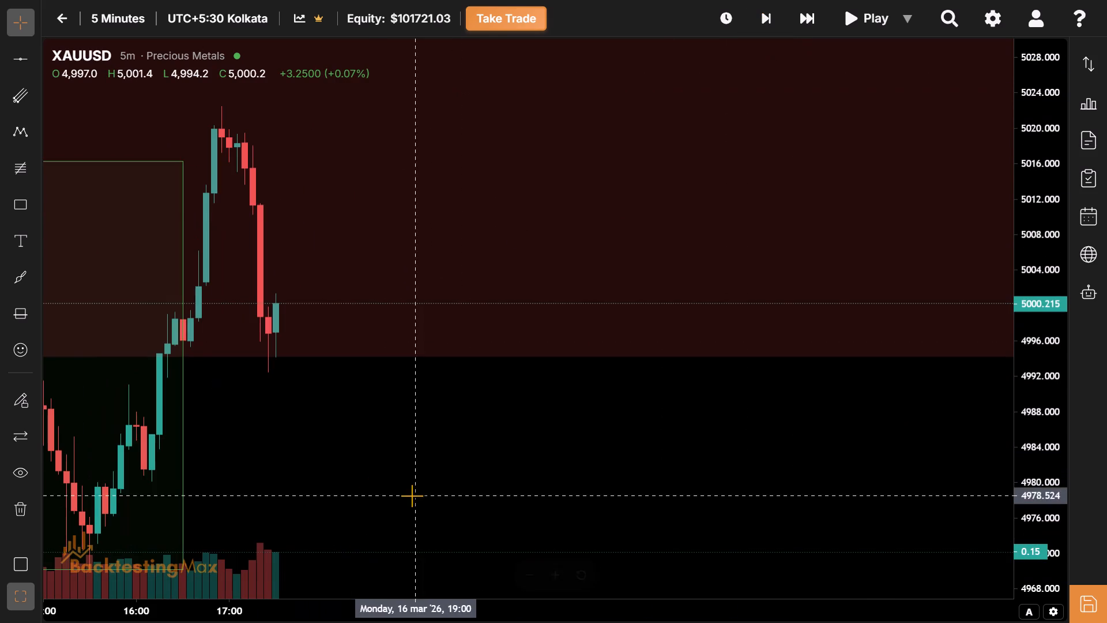
left_click(31, 216)
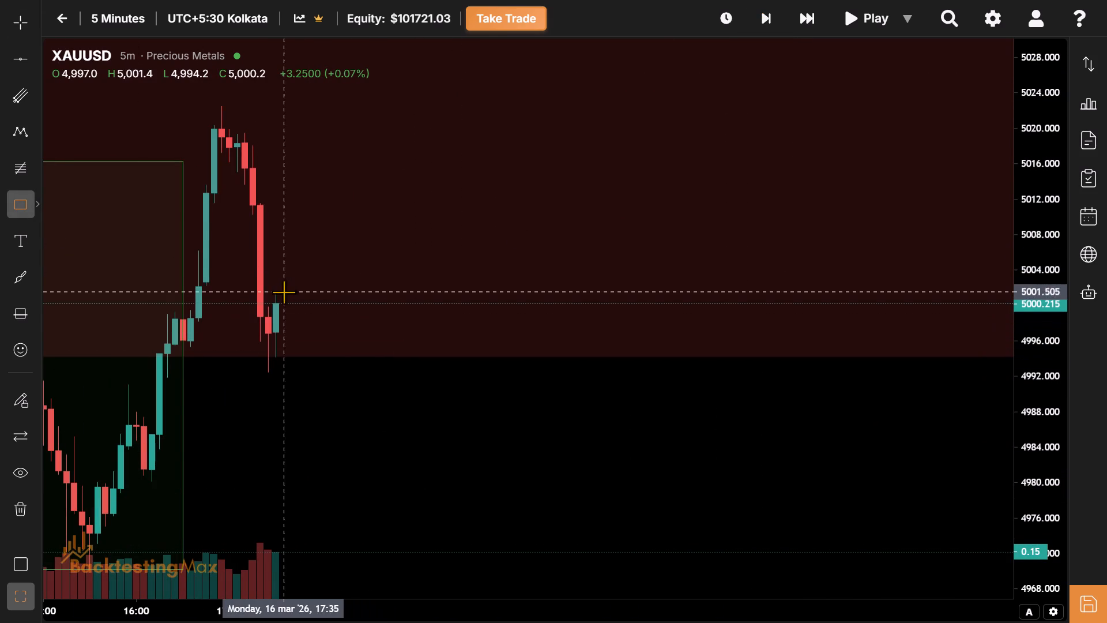
left_click(276, 295)
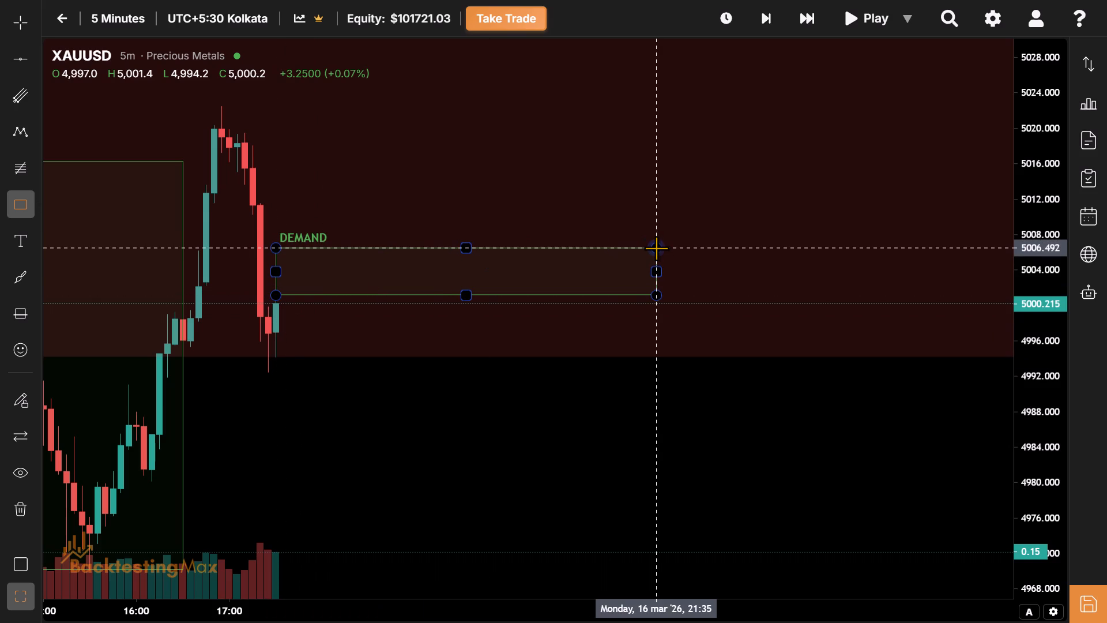
left_click(647, 248)
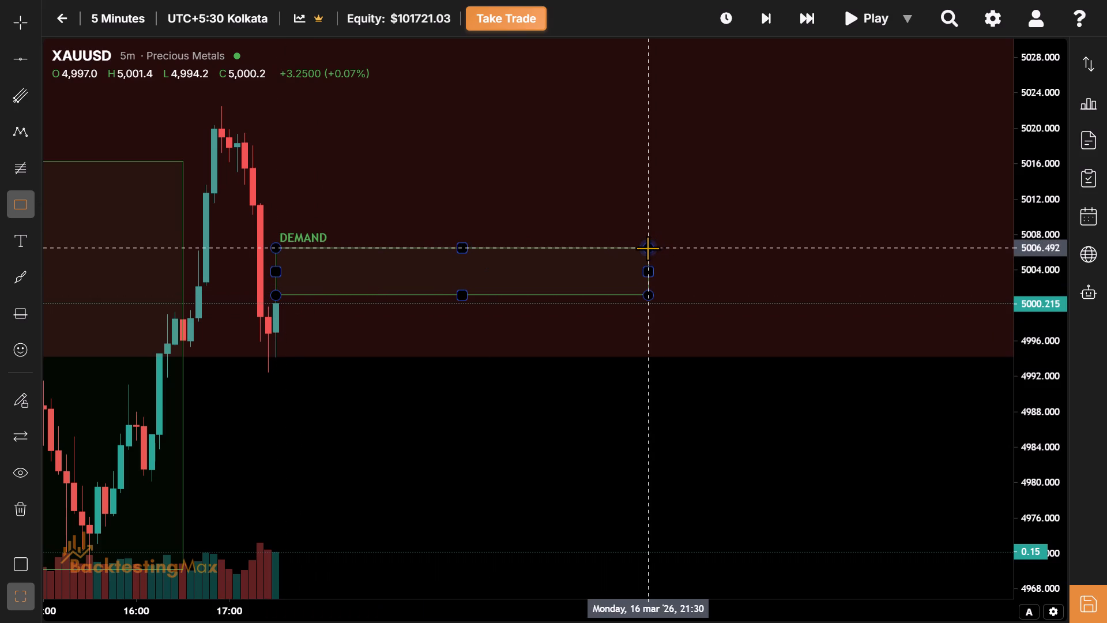
left_click(102, 102)
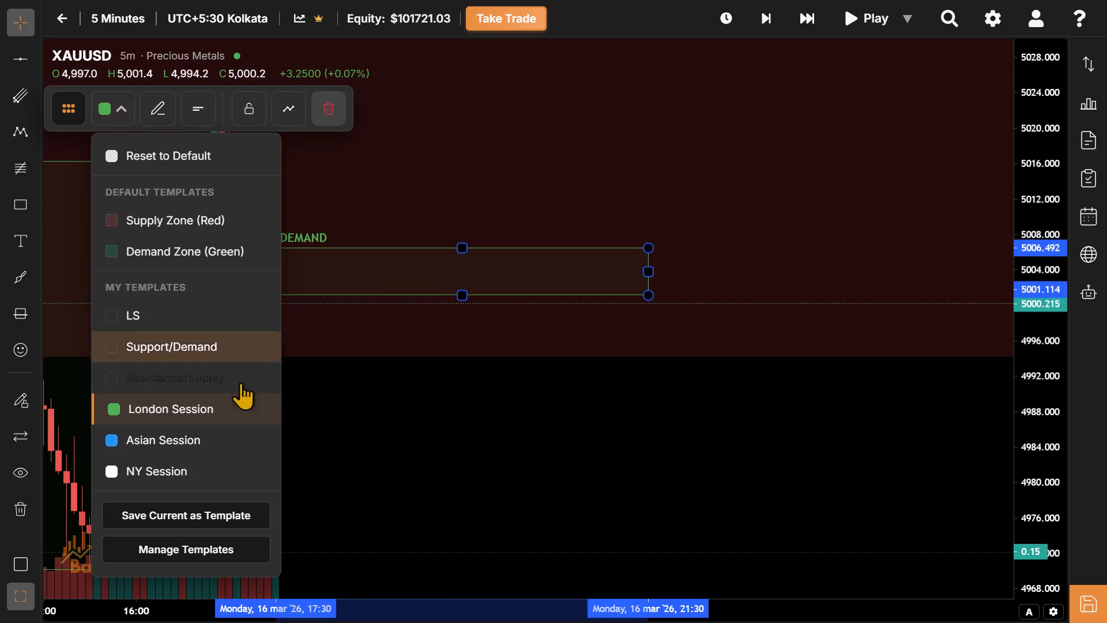
left_click(229, 460)
Stretch the NY session box's lower edge down to about 4994.2.
left_click_drag(391, 395, 413, 426)
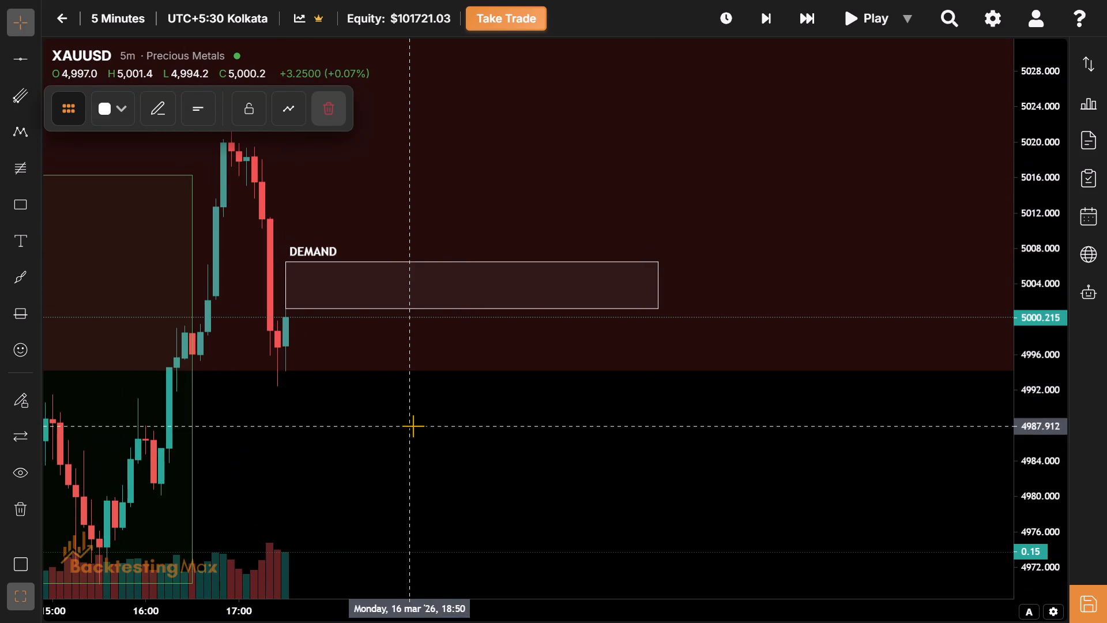
left_click_drag(473, 309, 518, 393)
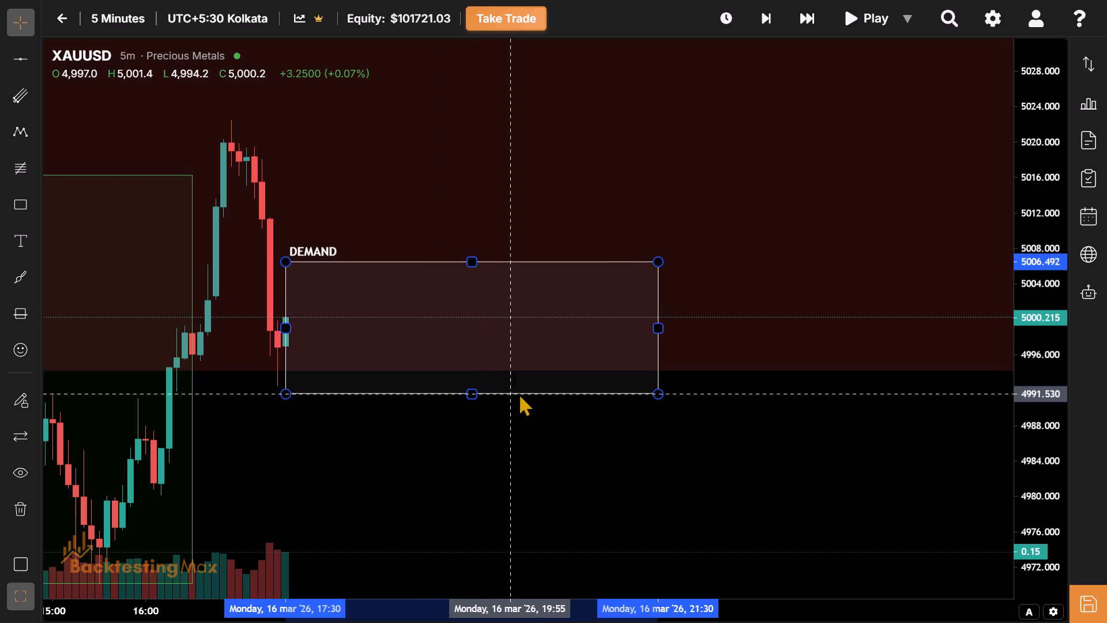
left_click_drag(518, 393, 590, 370)
Advance the replay one bar at a time from 17:30 to 17:55 on 16 March.
left_click_drag(347, 451, 422, 479)
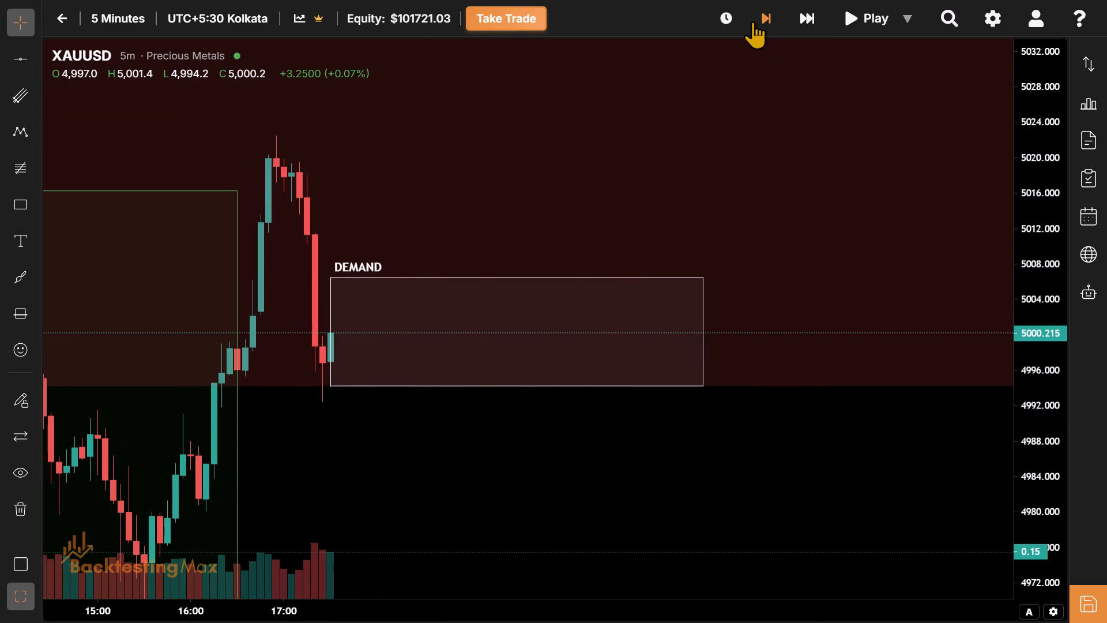
left_click(752, 21)
left_click(752, 21)
double_click(752, 21)
left_click(752, 21)
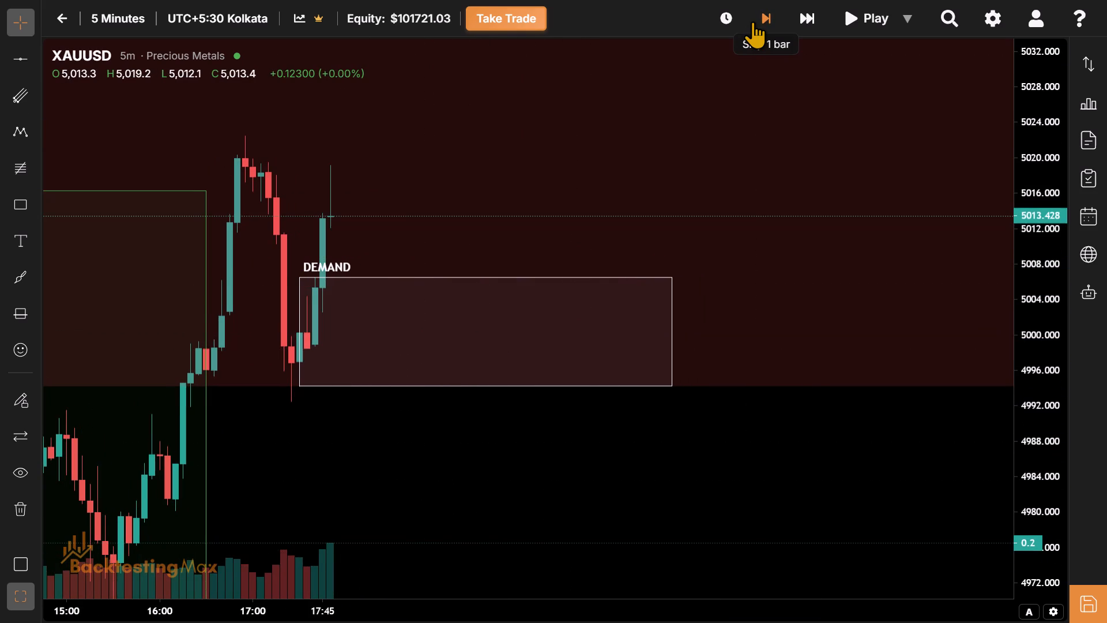
Stretch the NY session box's upper edge up to about 5024.4.
left_click(518, 233)
left_click_drag(518, 233, 486, 344)
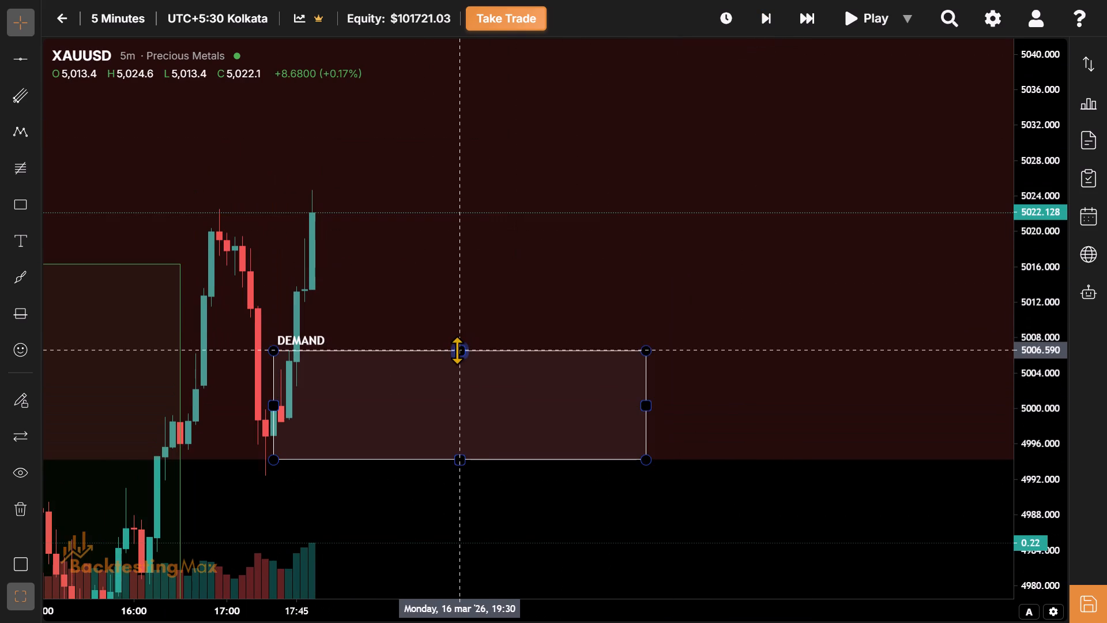
left_click_drag(457, 350, 437, 193)
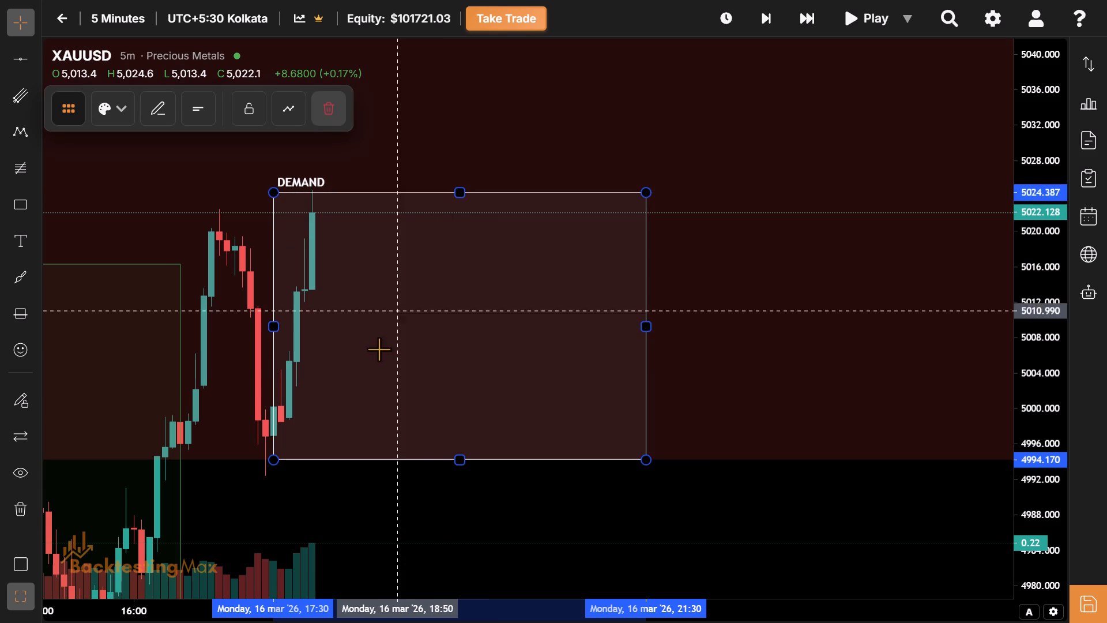
Start playback and advance the replay in five-bar jumps from 17:55 to 20:45 on 16 March.
left_click_drag(379, 349, 587, 80)
left_click_drag(458, 368, 417, 423)
left_click(417, 423)
left_click_drag(417, 423, 559, 461)
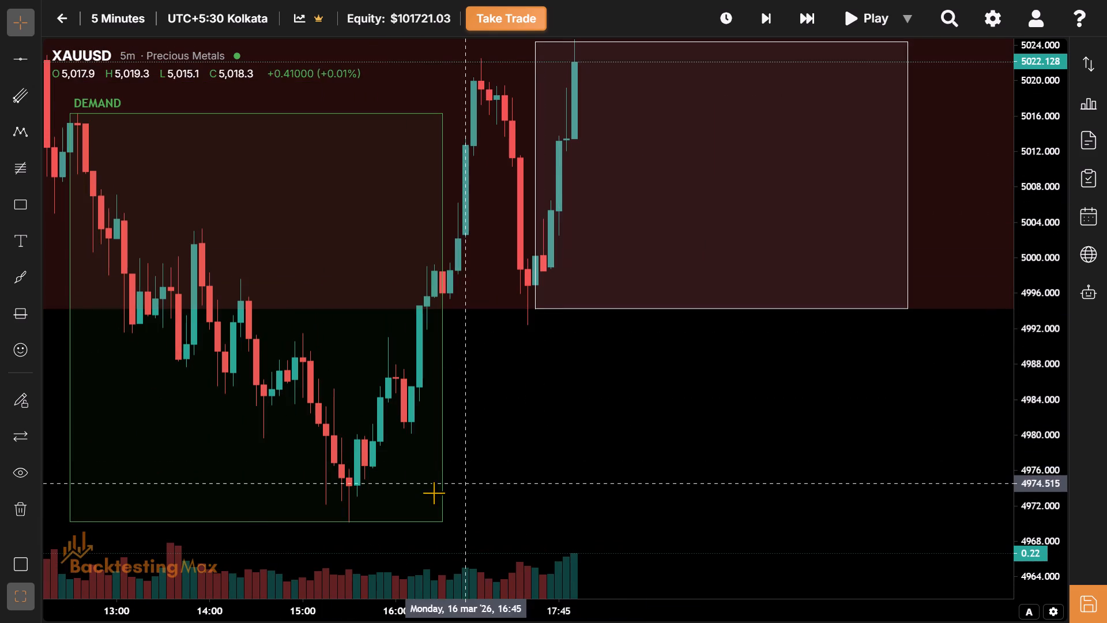
left_click_drag(604, 461, 443, 498)
left_click_drag(616, 243, 549, 358)
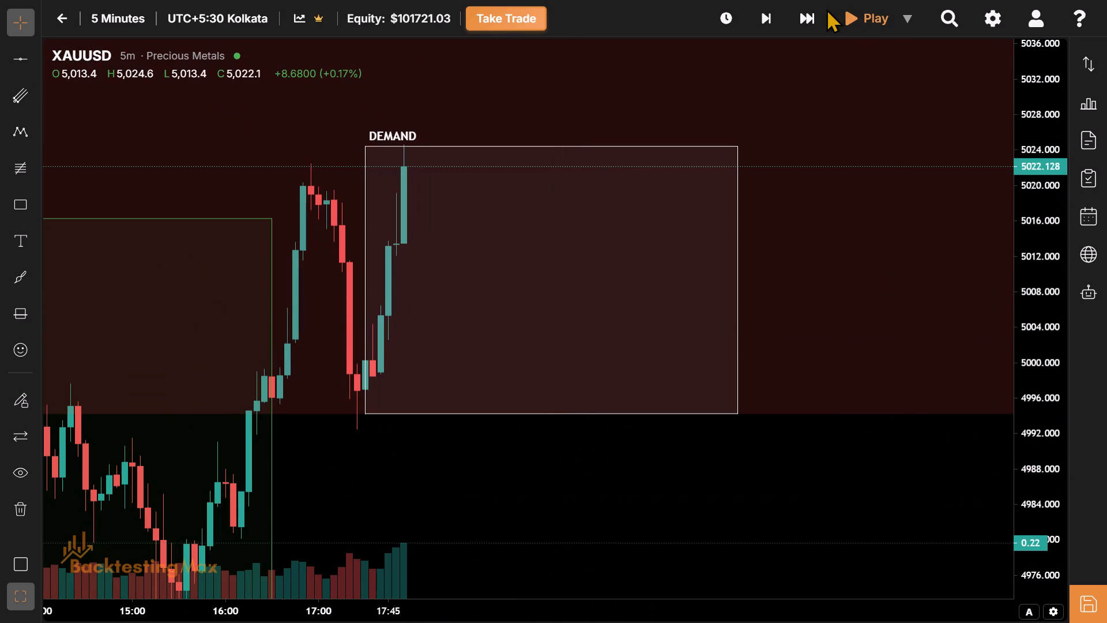
left_click(826, 9)
left_click(785, 19)
left_click(796, 19)
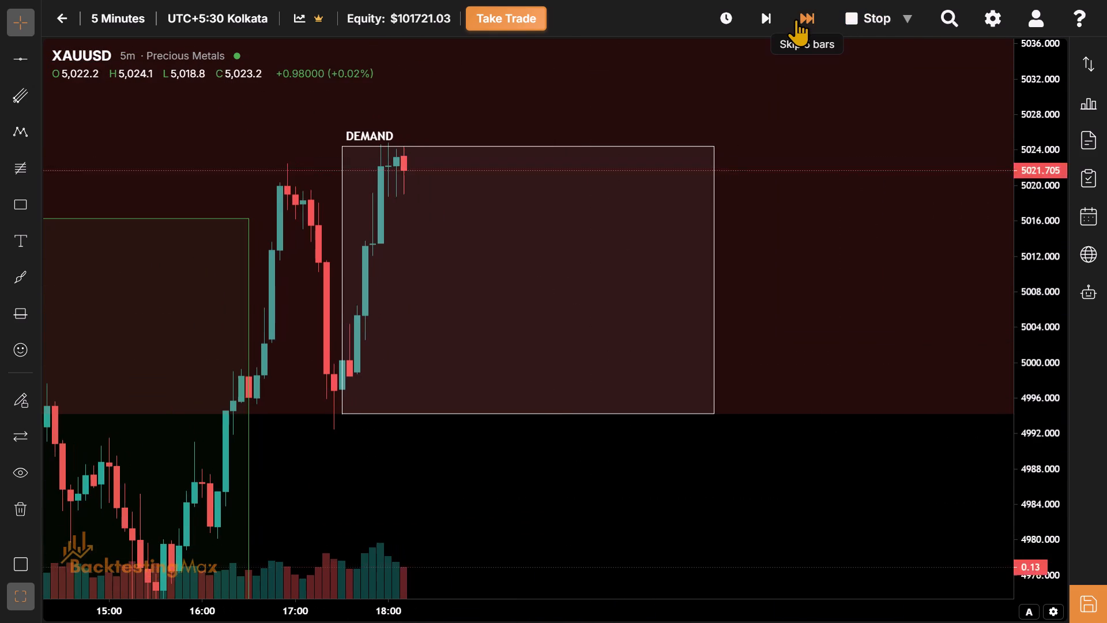
left_click(796, 19)
left_click(796, 19)
left_click(796, 19)
triple_click(796, 19)
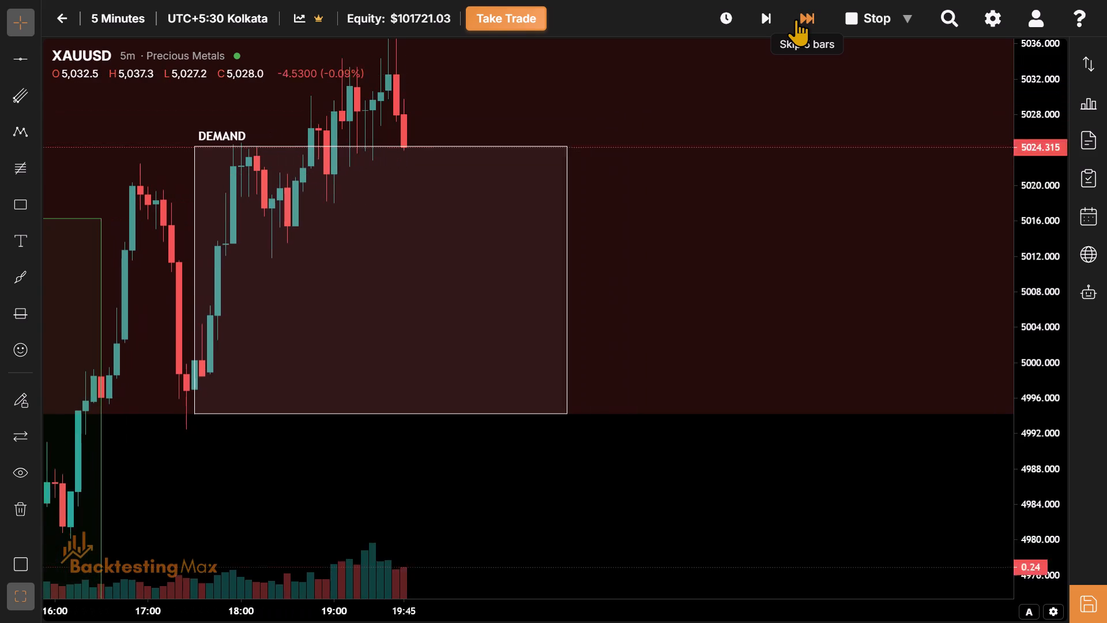
left_click(796, 19)
Stretch the NY session box's upper edge to about 5037.6 and its lower edge to about 4988.
left_click_drag(335, 283, 507, 427)
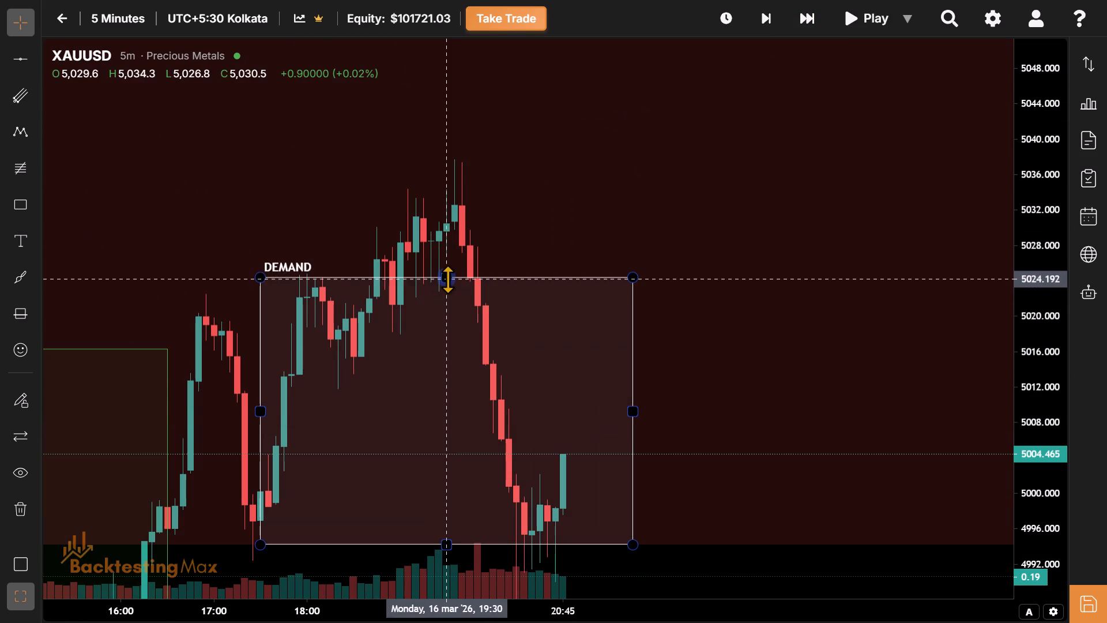
left_click_drag(447, 279, 442, 160)
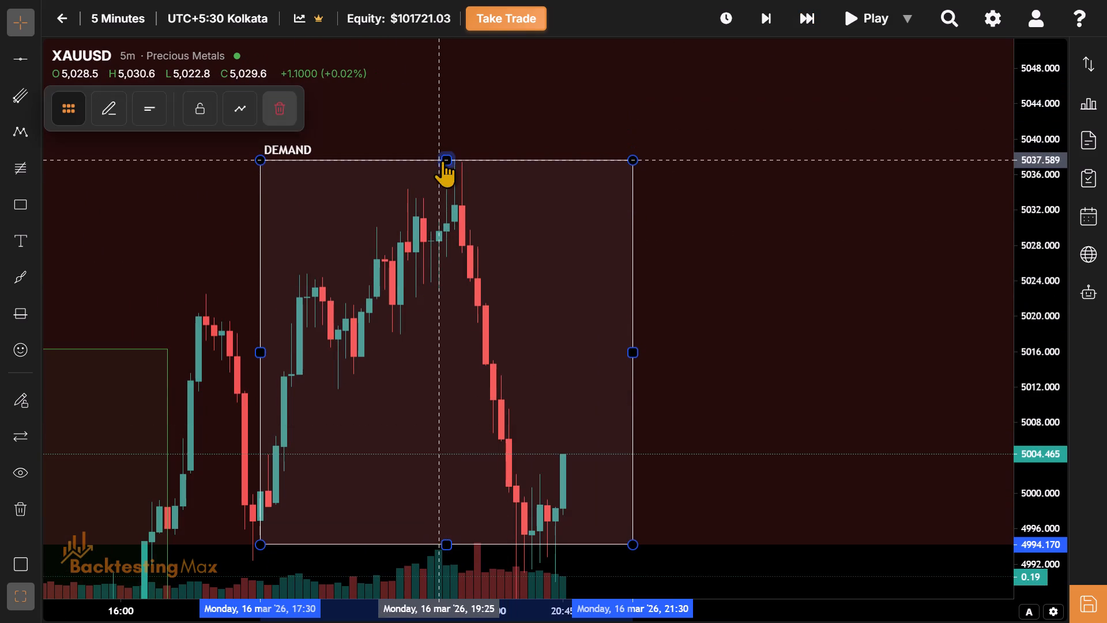
left_click(481, 393)
left_click_drag(481, 393, 467, 194)
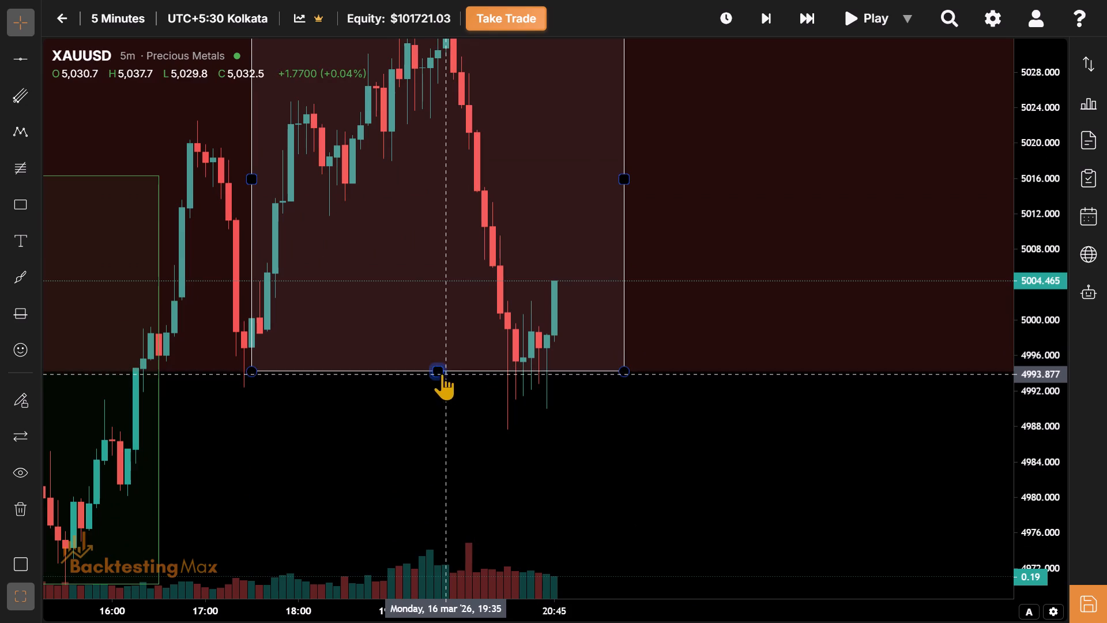
left_click_drag(438, 370, 674, 429)
Advance the replay in five-bar jumps from 20:45 to 21:35 on 16 March.
left_click_drag(433, 496, 386, 452)
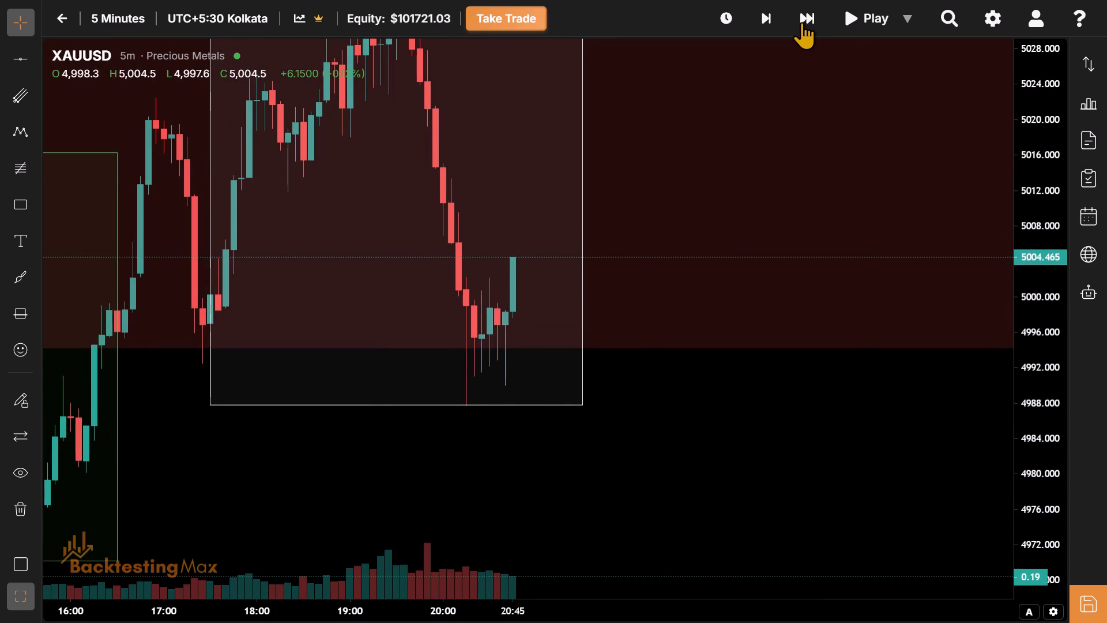
left_click(800, 21)
left_click(800, 21)
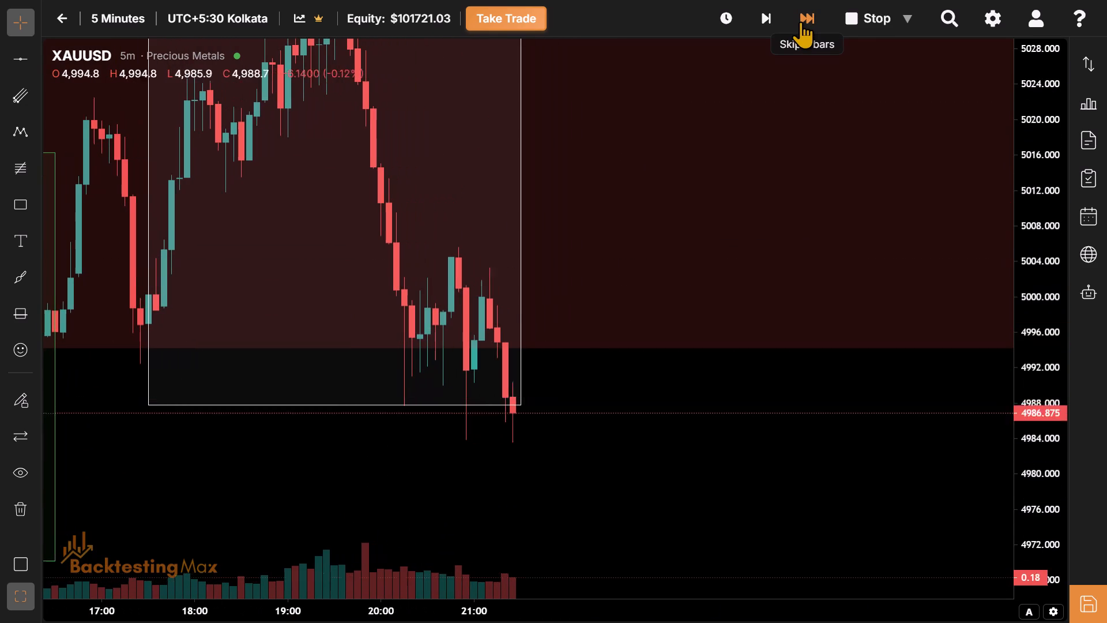
Stretch the NY session box's lower edge down to about 4984, at the session low.
left_click_drag(337, 486, 411, 346)
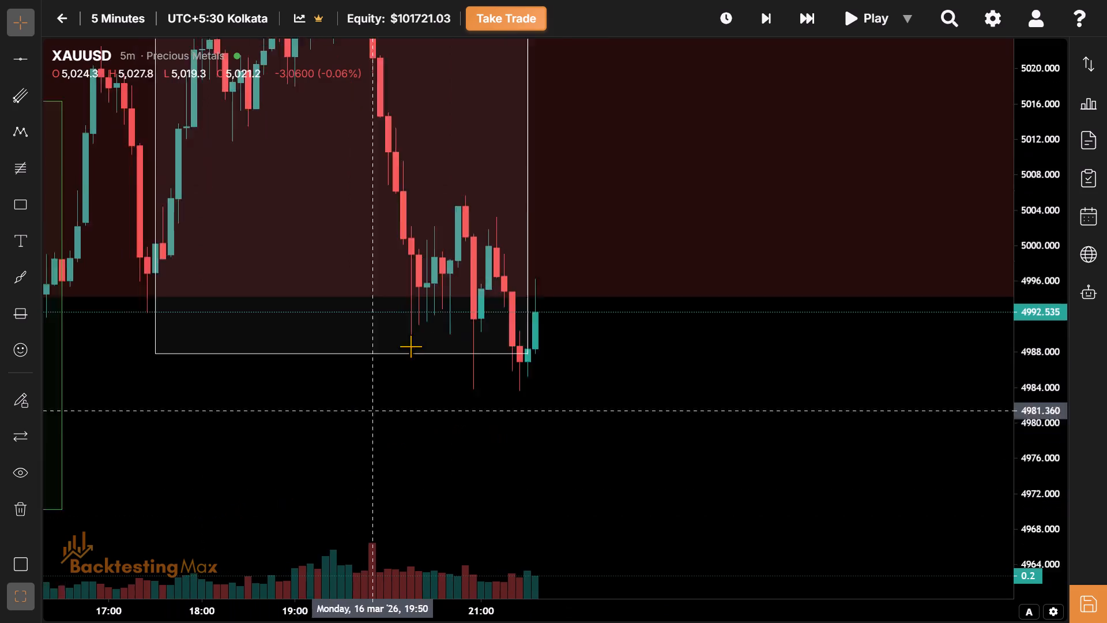
left_click_drag(411, 346, 440, 298)
left_click_drag(409, 243, 535, 327)
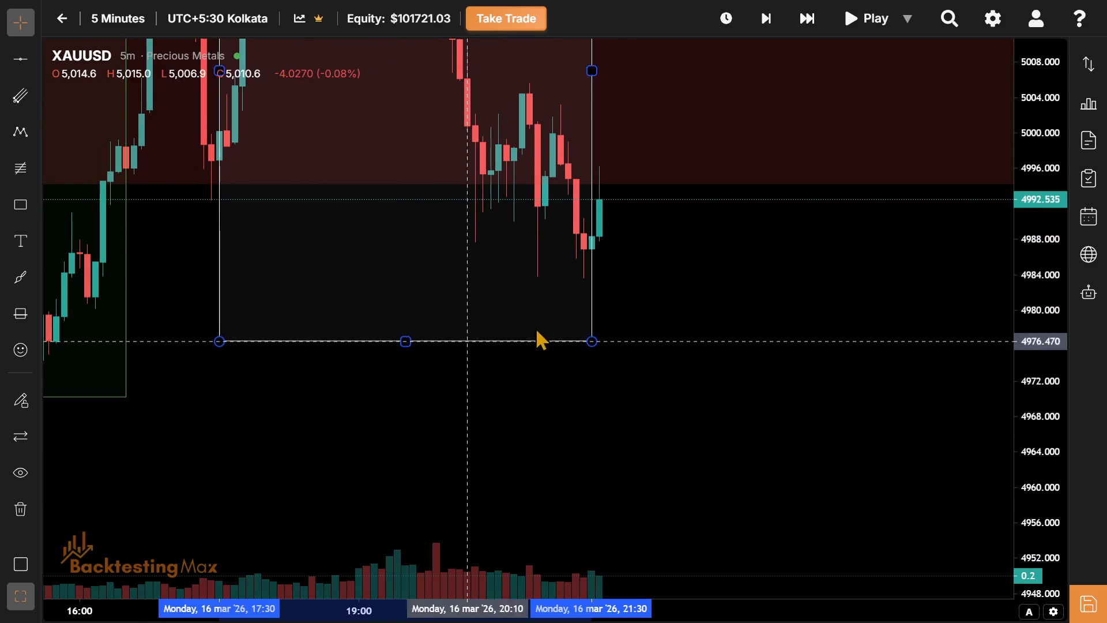
left_click_drag(535, 327, 725, 276)
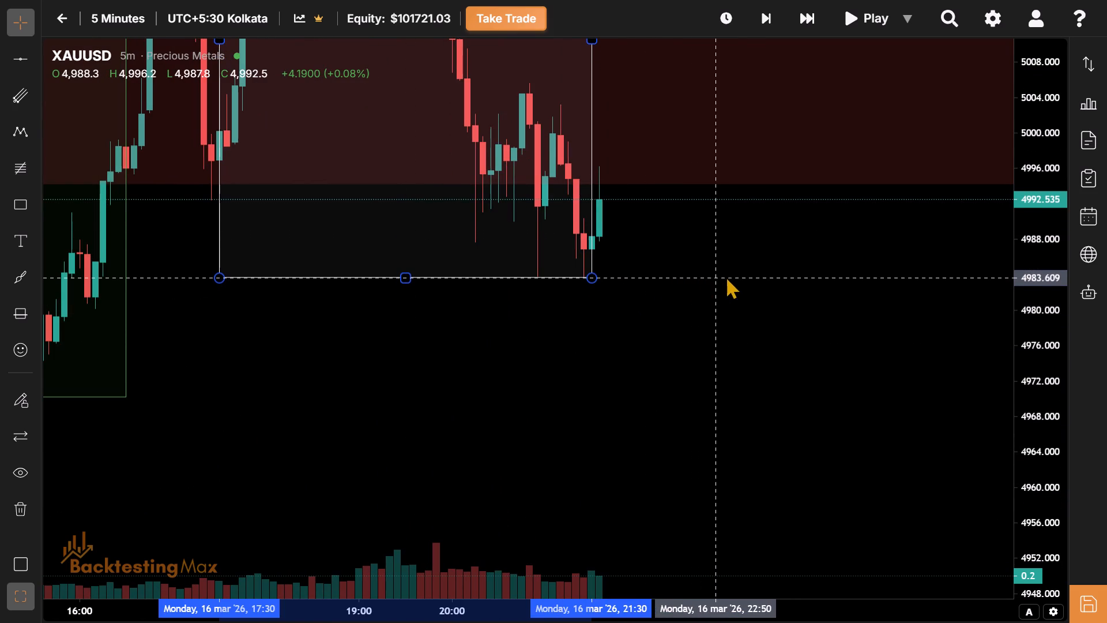
left_click_drag(725, 276, 785, 275)
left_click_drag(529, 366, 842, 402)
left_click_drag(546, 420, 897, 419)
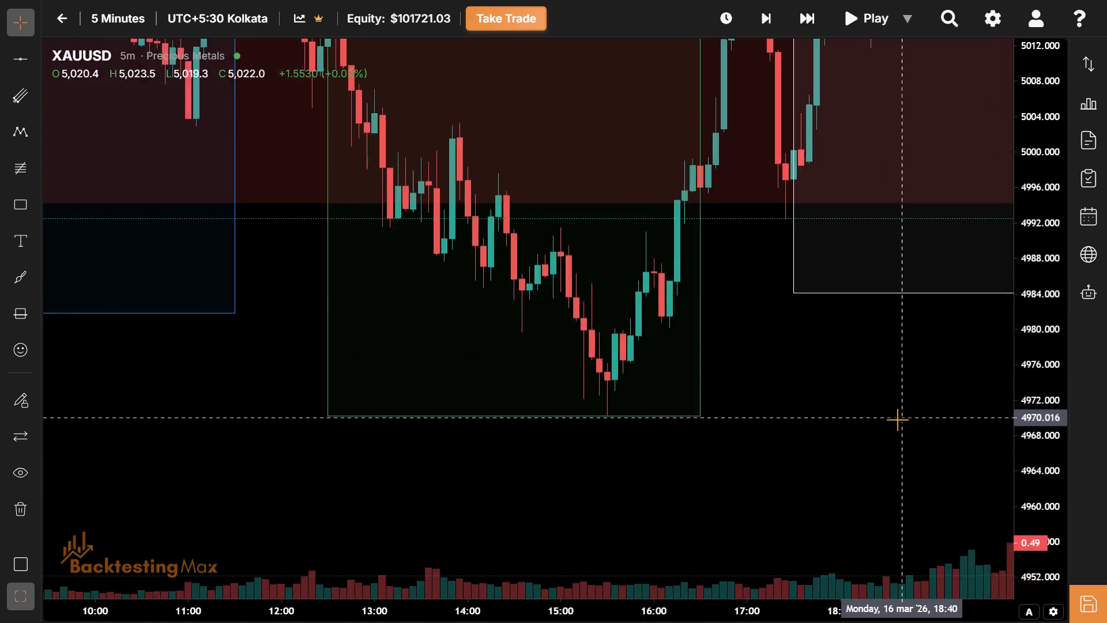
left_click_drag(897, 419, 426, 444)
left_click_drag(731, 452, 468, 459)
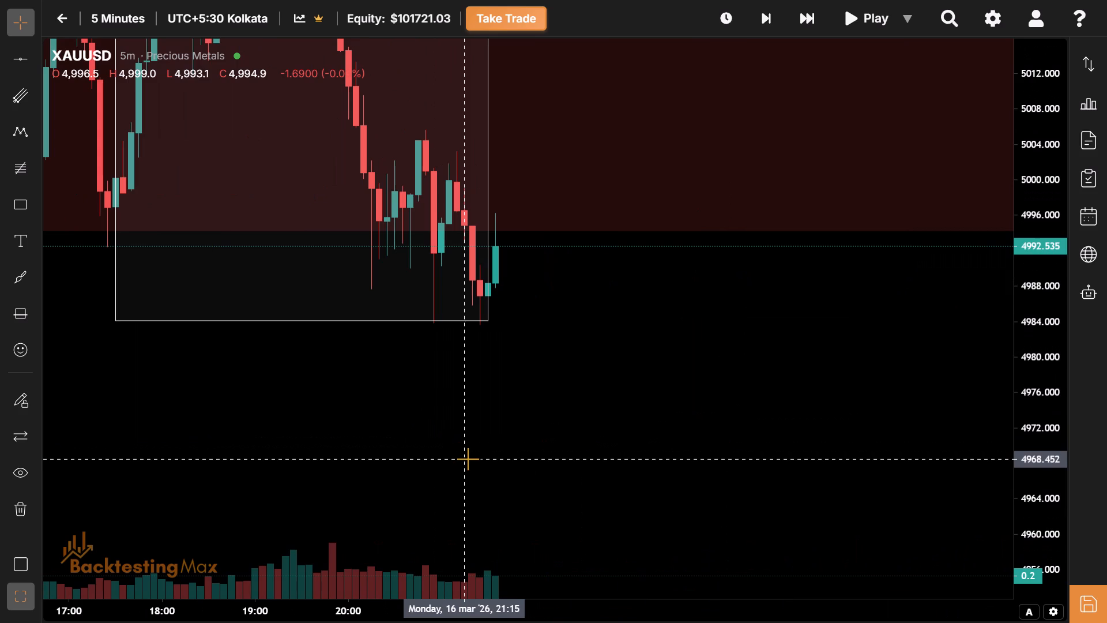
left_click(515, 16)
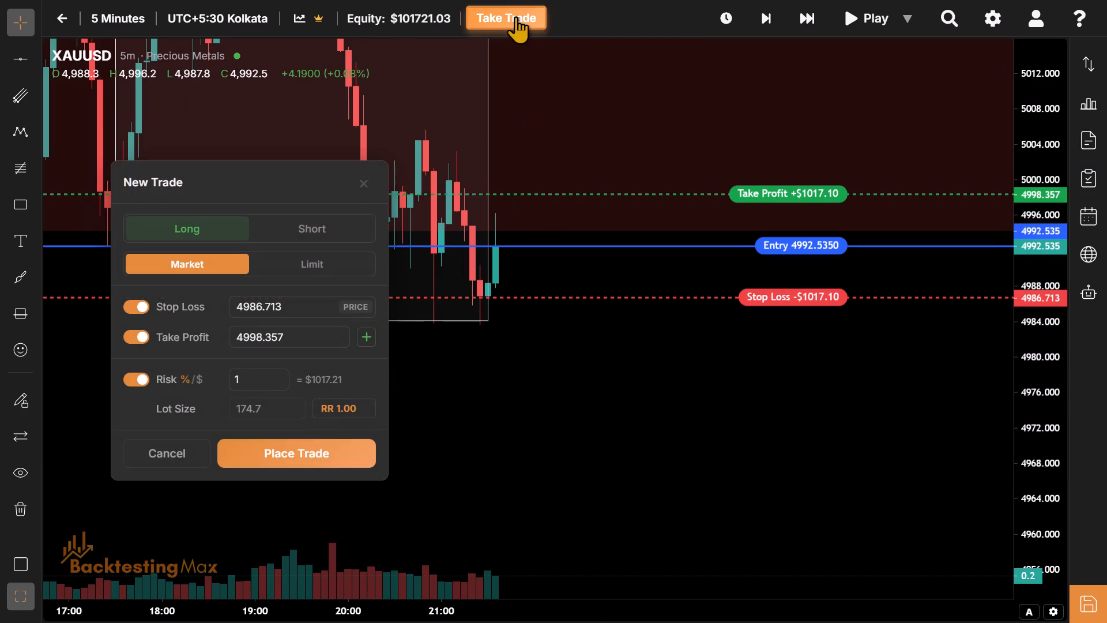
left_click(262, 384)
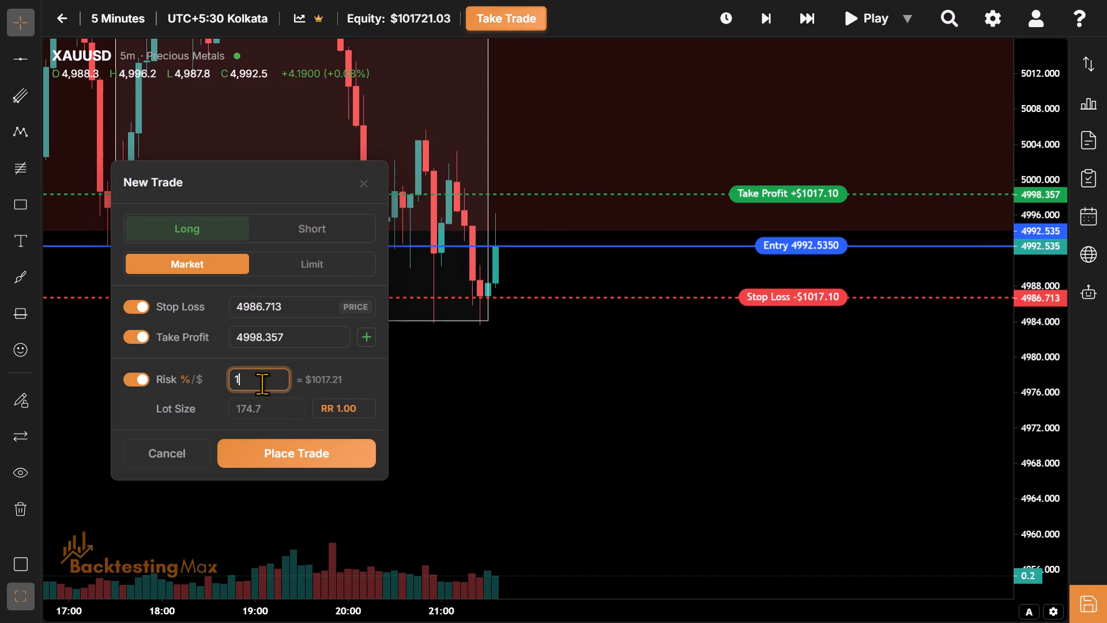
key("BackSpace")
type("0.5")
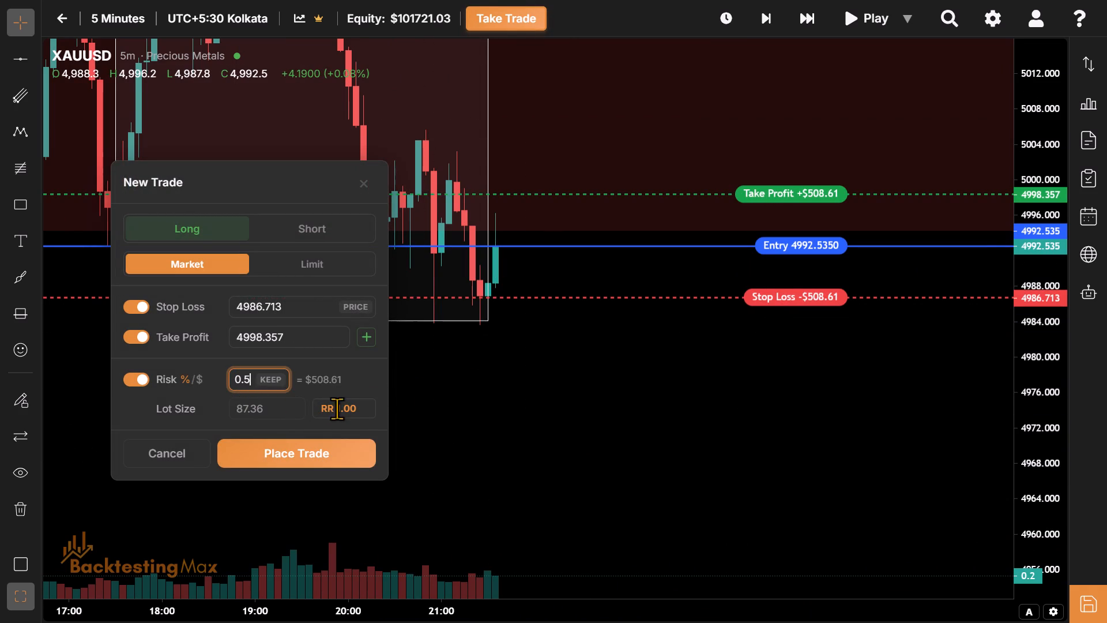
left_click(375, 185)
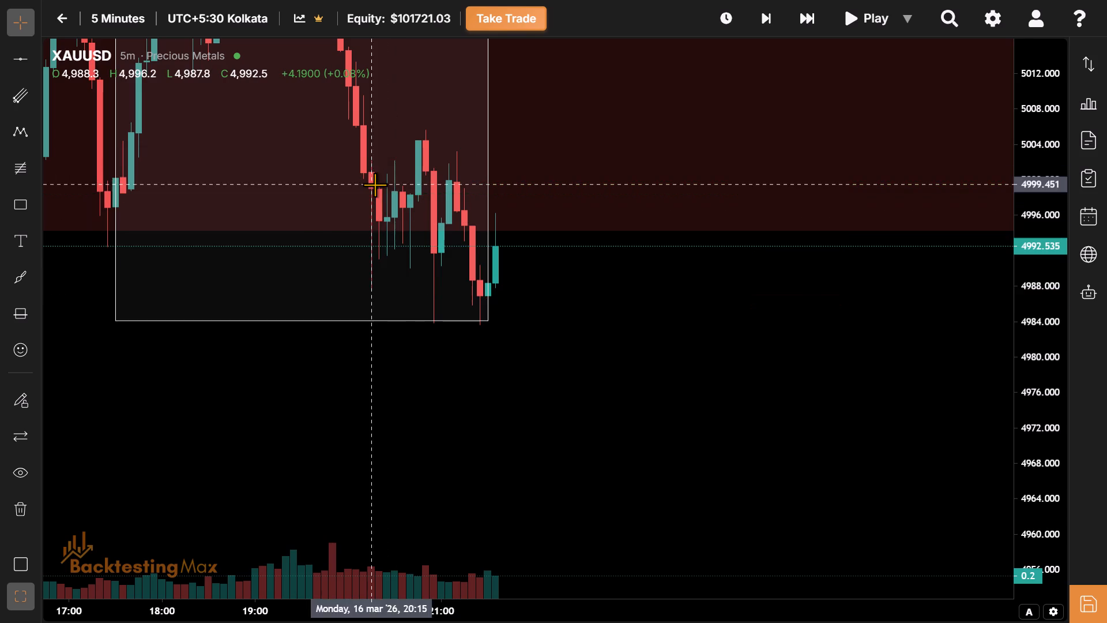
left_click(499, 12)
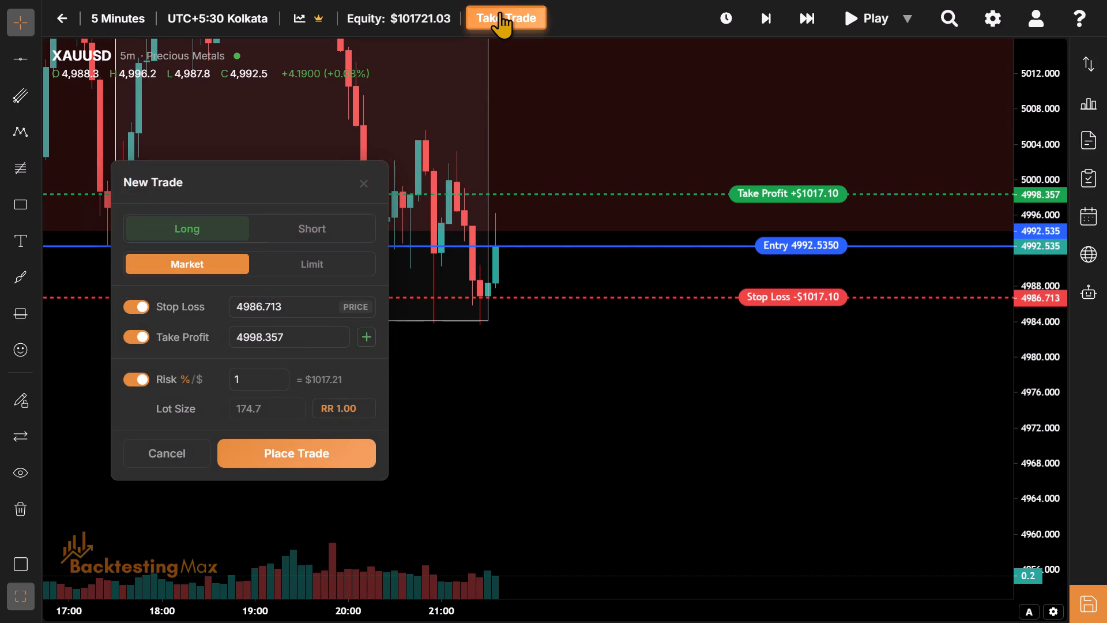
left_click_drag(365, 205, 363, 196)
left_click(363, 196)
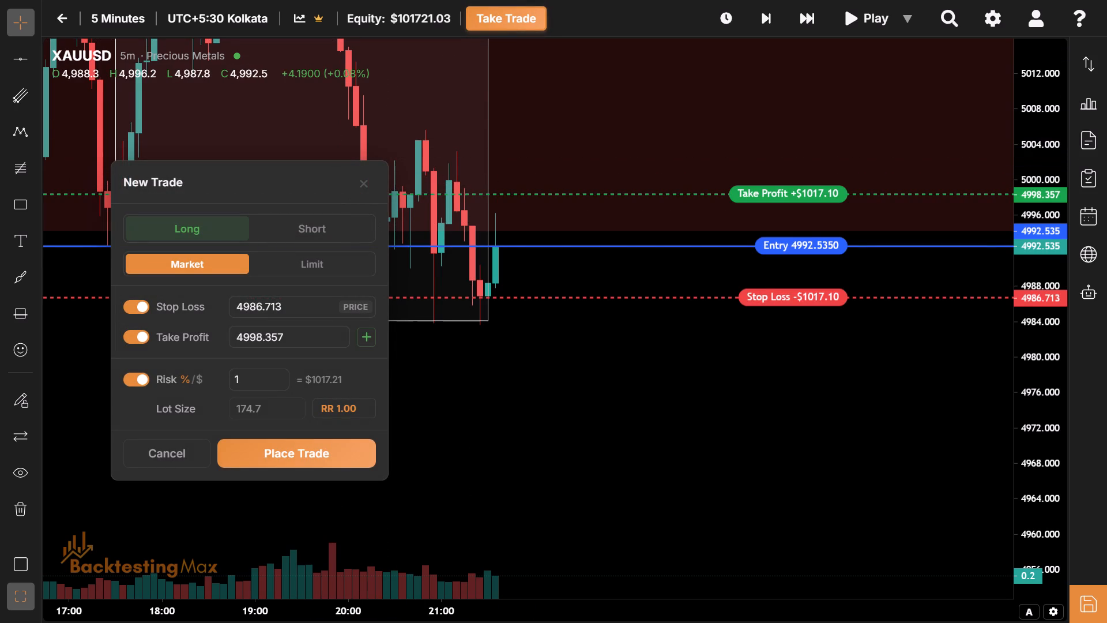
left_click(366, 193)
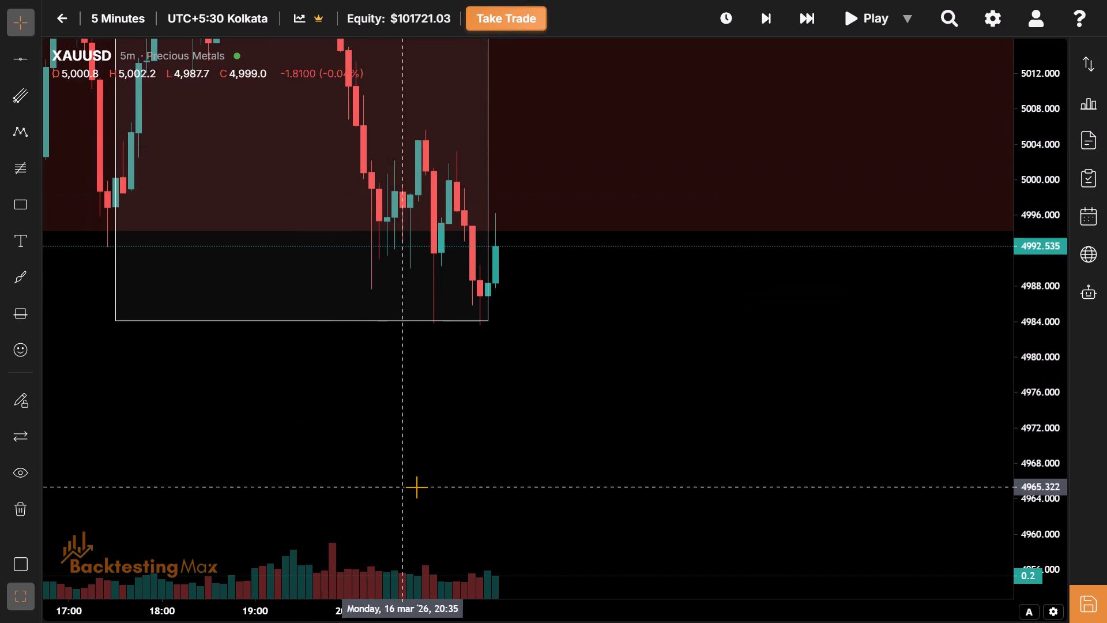
Advance the replay in five-bar jumps from 21:35 on 16 March to 00:05 on 17 March.
left_click_drag(416, 487, 359, 520)
left_click_drag(586, 403, 496, 605)
left_click_drag(624, 307, 550, 276)
triple_click(823, 9)
triple_click(823, 9)
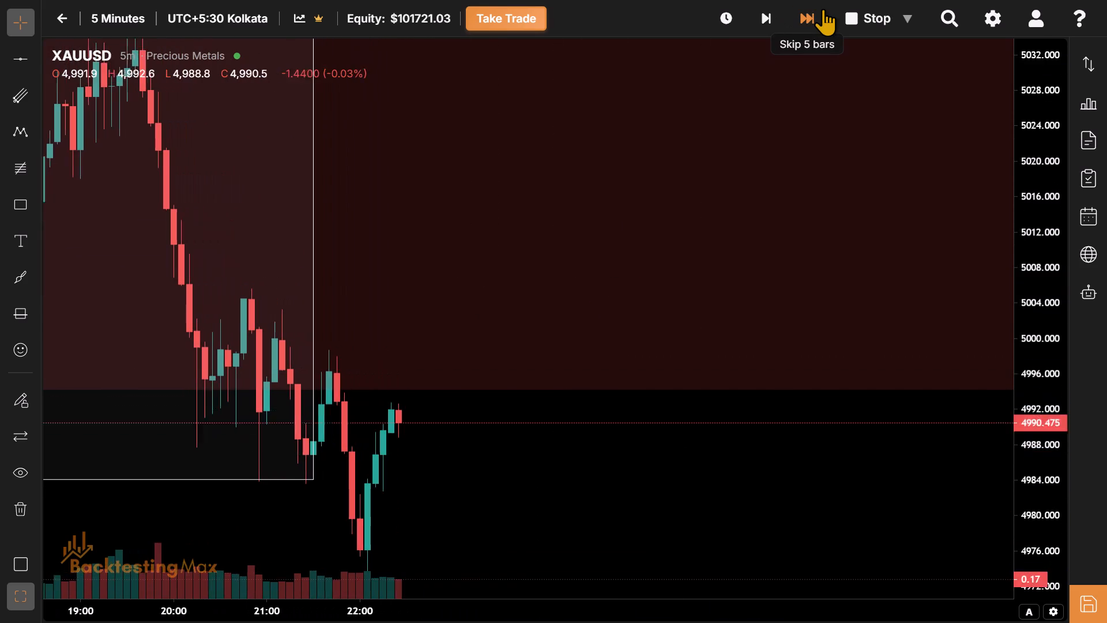
triple_click(823, 9)
triple_click(823, 9)
left_click(823, 9)
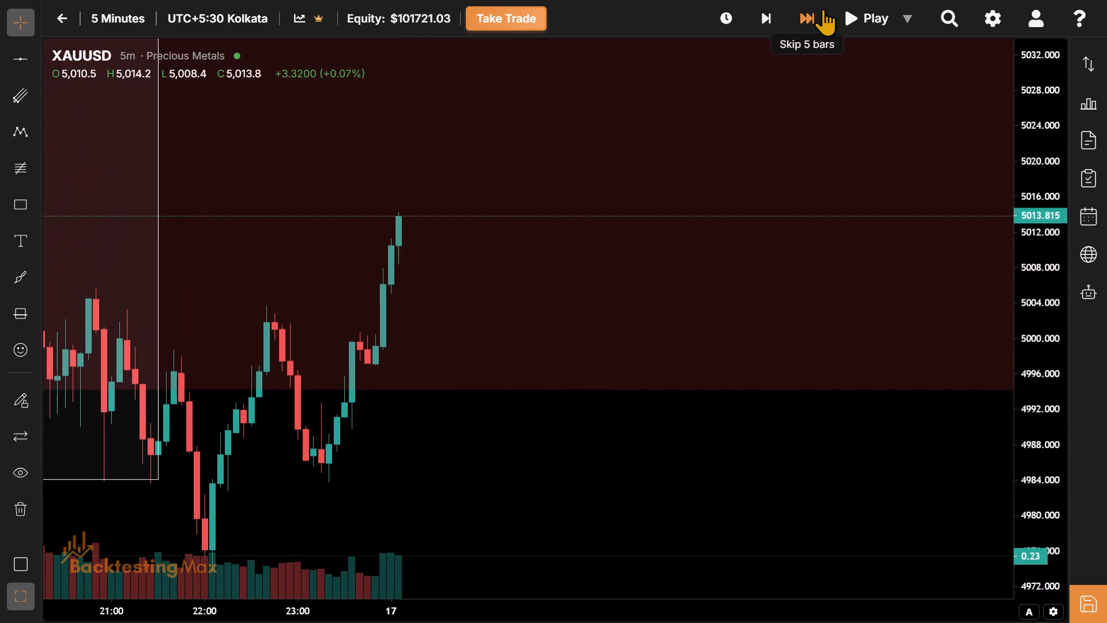
Save the backtesting session and leave full-screen mode.
key("ctrl+s")
left_click(424, 433)
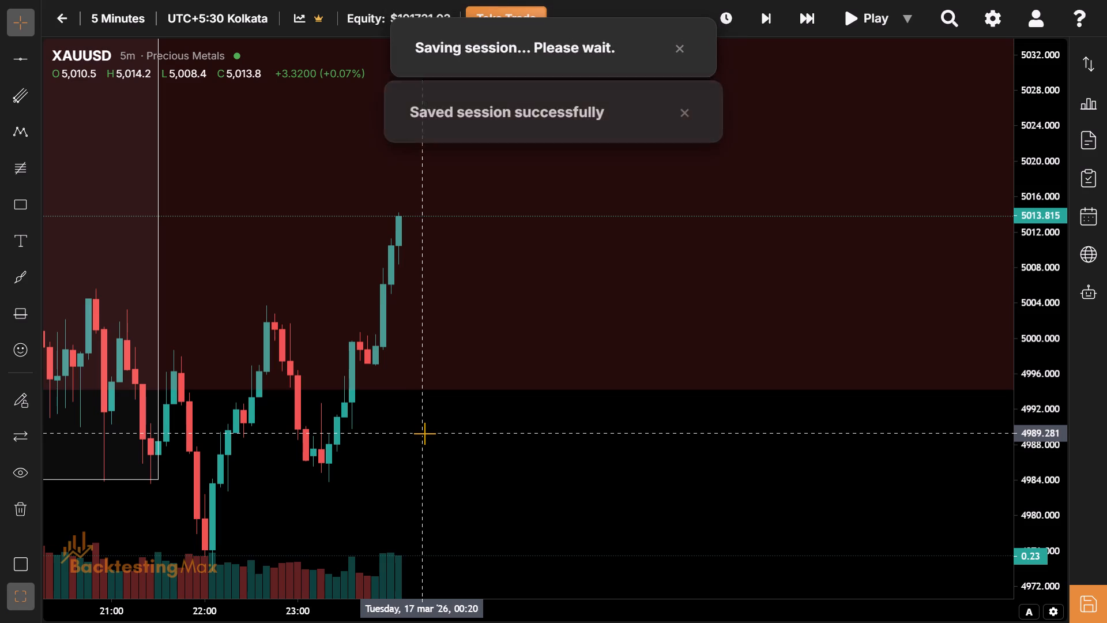
key("Escape")
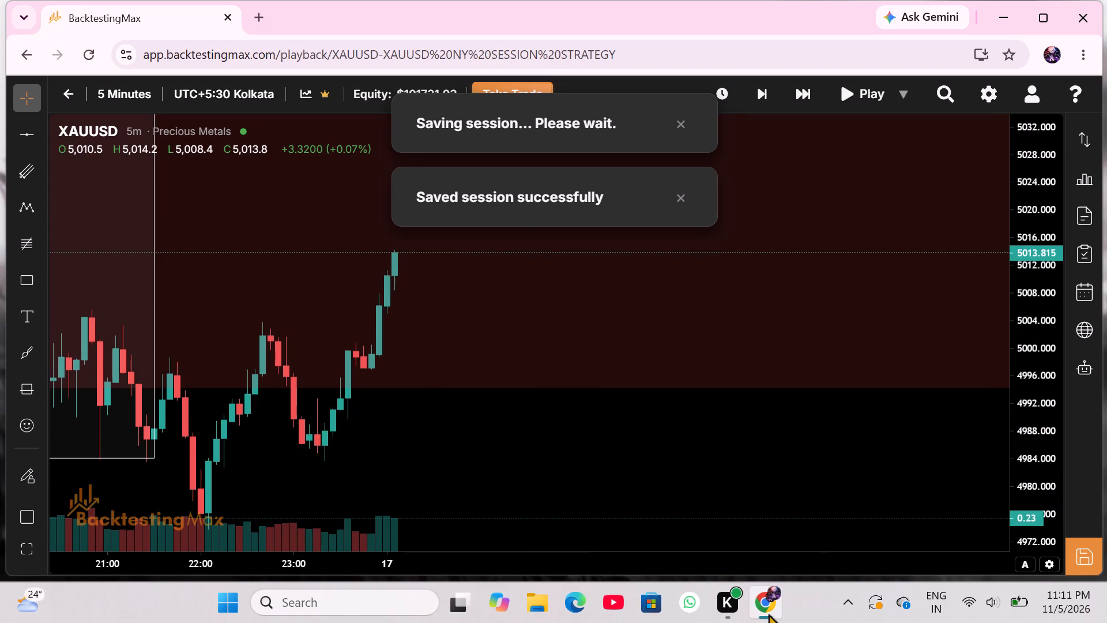
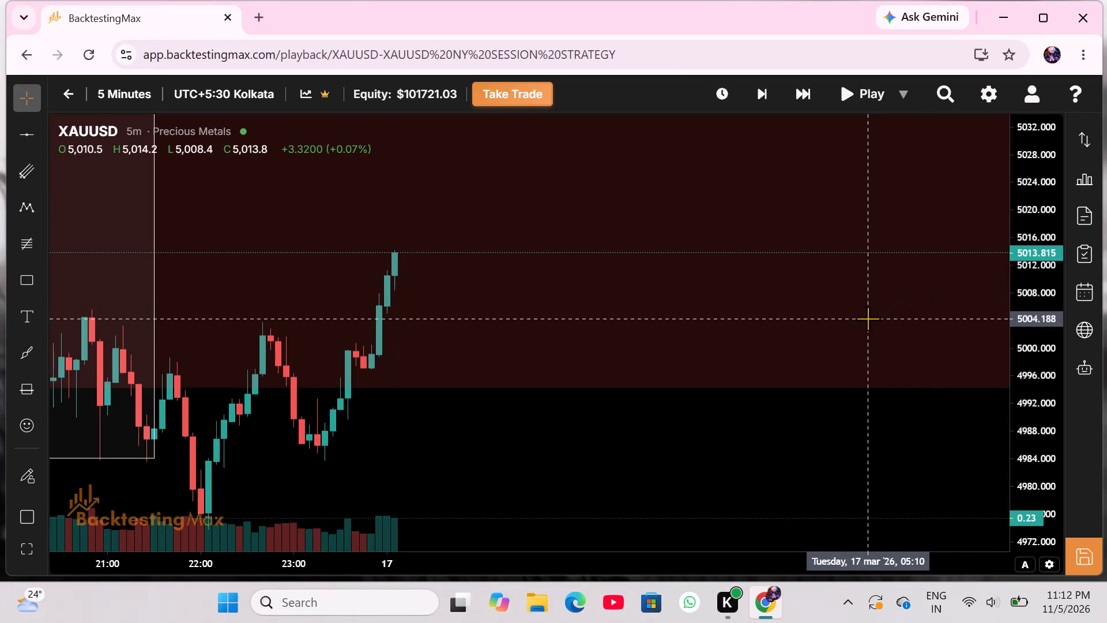
Switch the XAUUSD chart to full-screen mode.
left_click_drag(507, 339, 751, 271)
left_click_drag(488, 404, 431, 394)
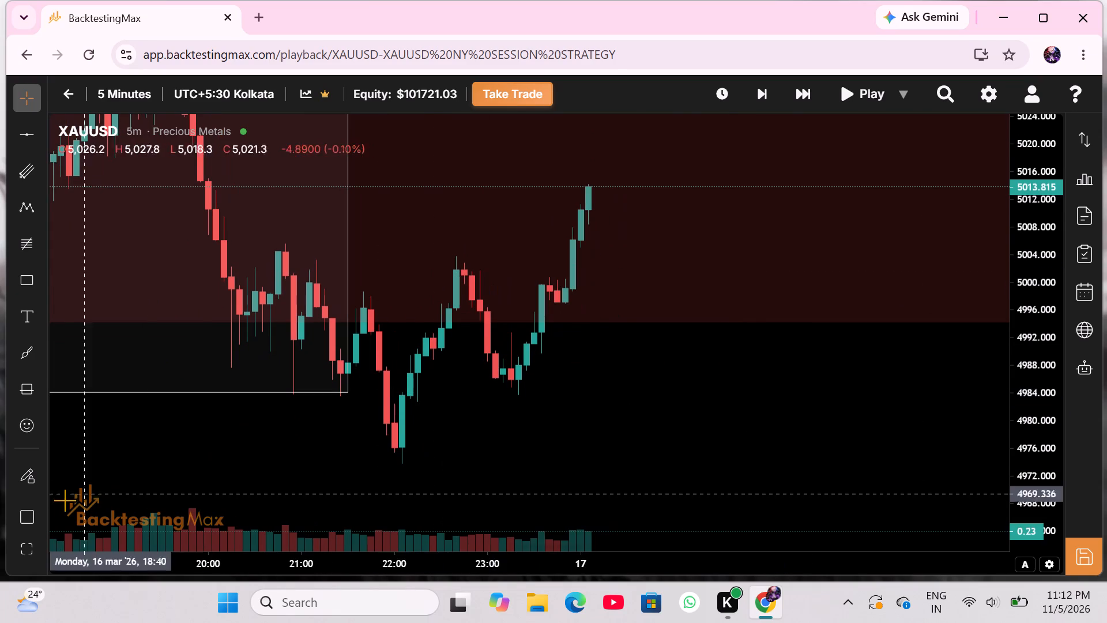
left_click(29, 550)
left_click_drag(611, 480, 436, 565)
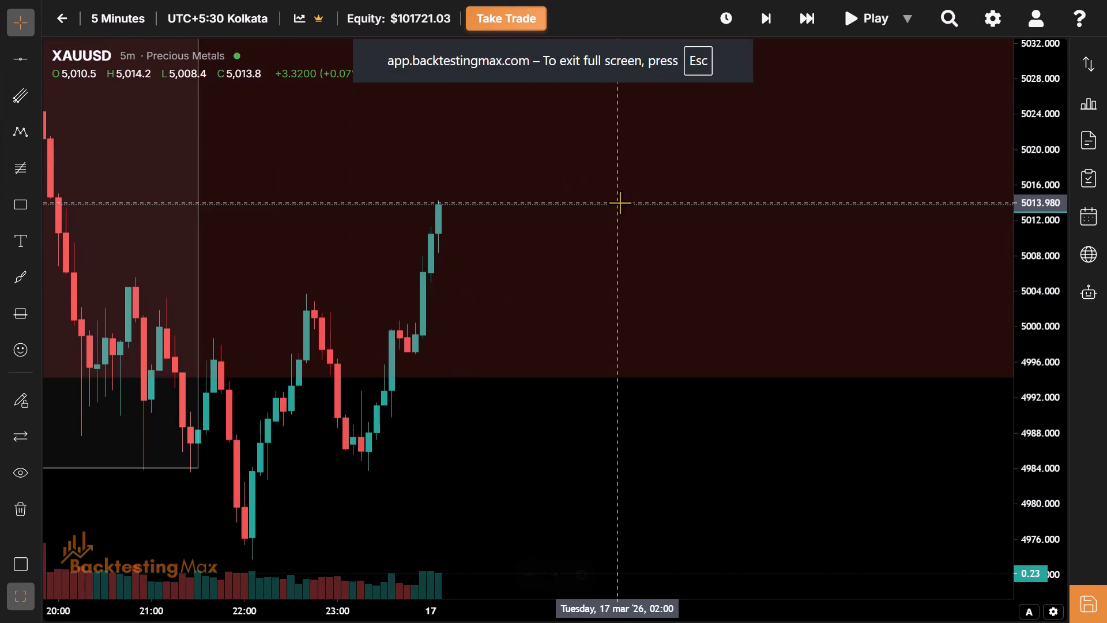
Advance the replay in five-bar jumps from 00:05 to 05:35 on 17 March.
left_click_drag(620, 202, 545, 251)
left_click_drag(826, 8, 807, 11)
left_click(807, 11)
left_click_drag(807, 11, 804, 31)
left_click(804, 31)
left_click(805, 41)
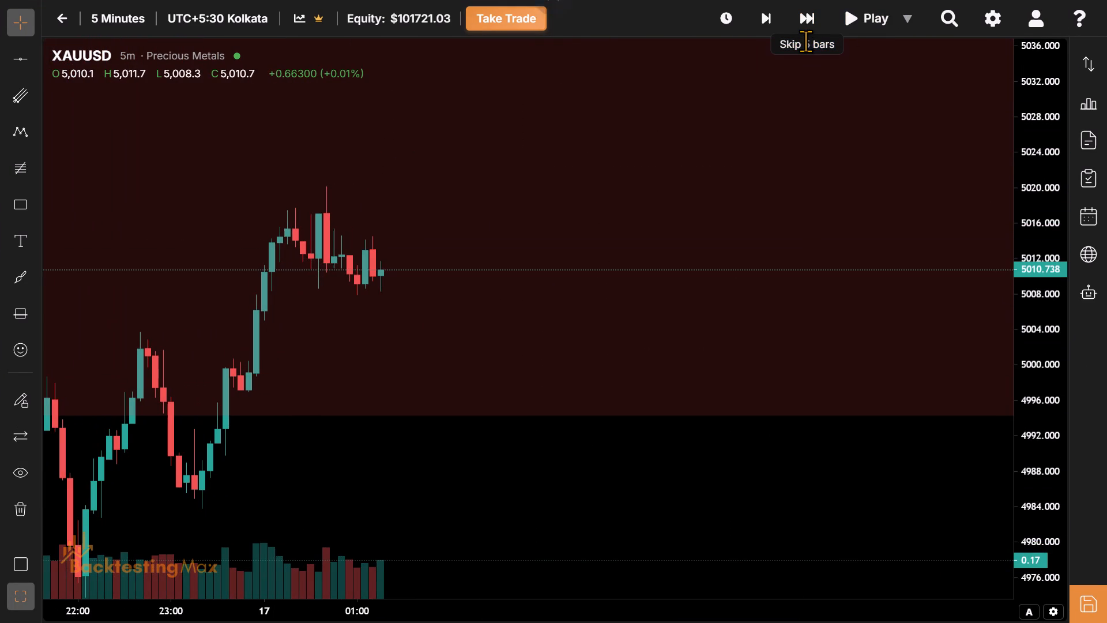
triple_click(808, 22)
triple_click(808, 22)
triple_click(808, 22)
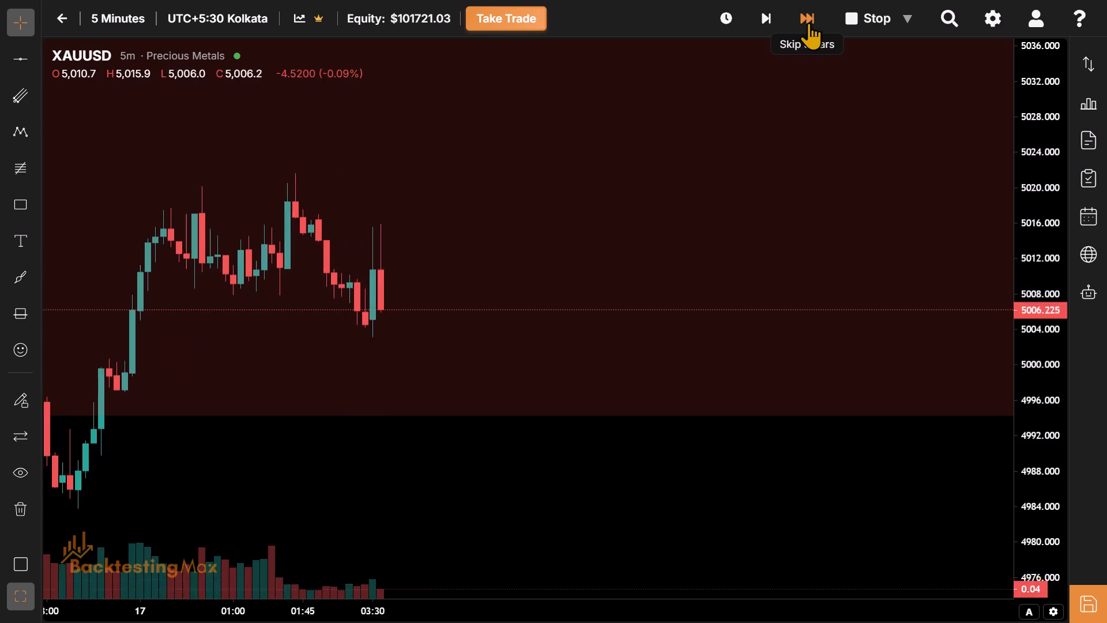
triple_click(808, 22)
triple_click(808, 22)
left_click(808, 22)
left_click_drag(808, 22, 638, 232)
left_click_drag(638, 232, 620, 245)
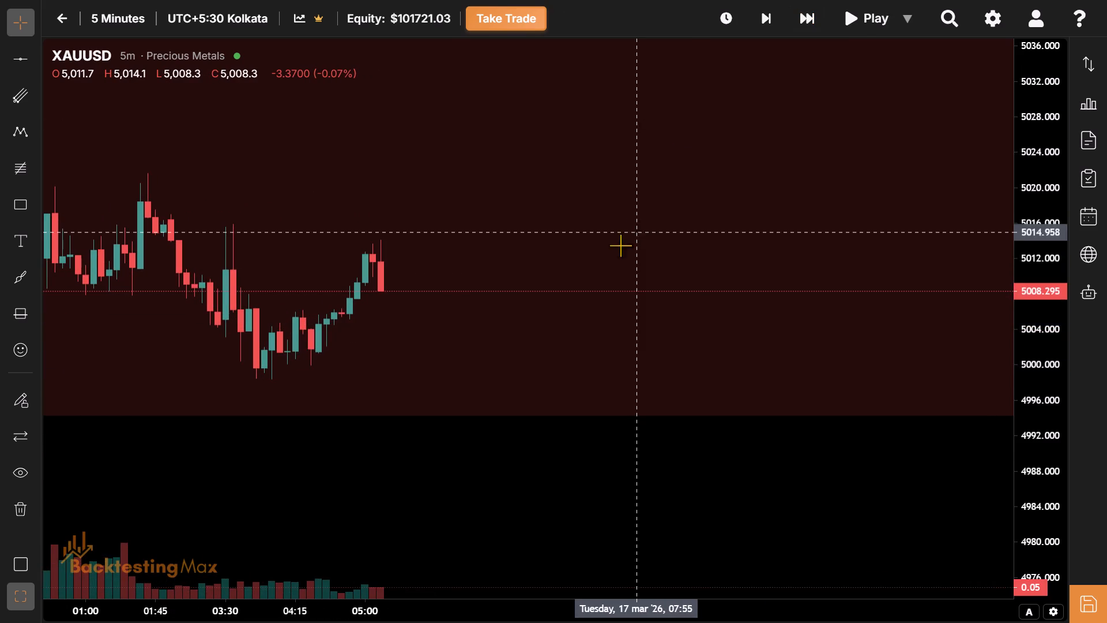
left_click_drag(620, 245, 453, 339)
left_click_drag(819, 0, 816, 8)
left_click_drag(816, 8, 808, 50)
left_click(808, 50)
left_click(807, 11)
left_click_drag(807, 11, 344, 351)
left_click_drag(360, 414, 313, 325)
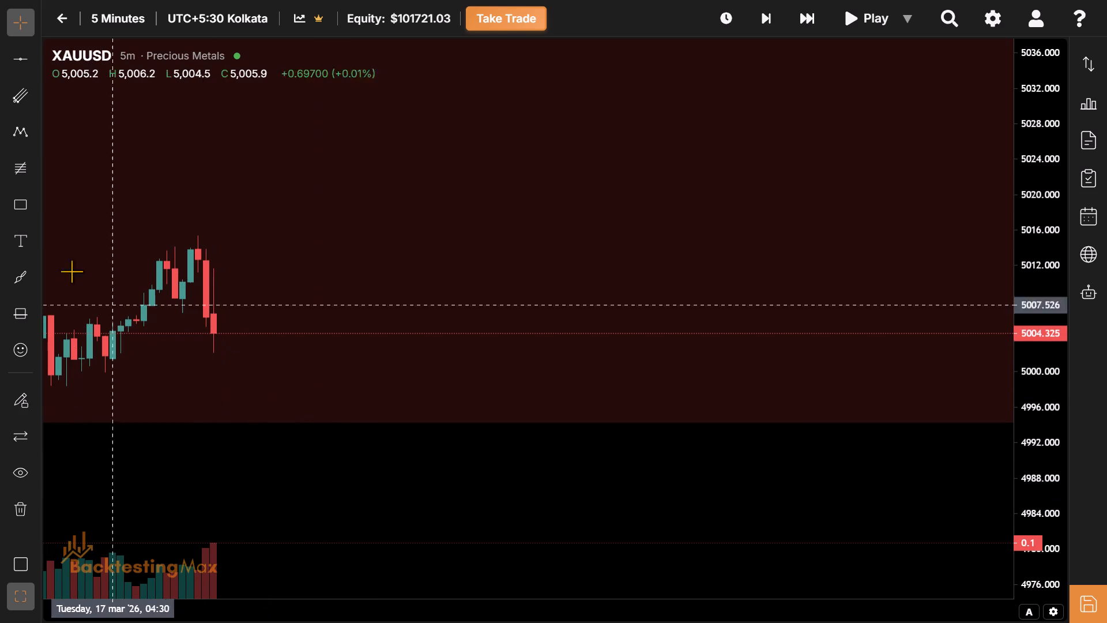
Draw a rectangle from 05:30 to 11:30 on 17 March, between about 5015 and 4996, and apply the Asian Session template.
left_click(16, 207)
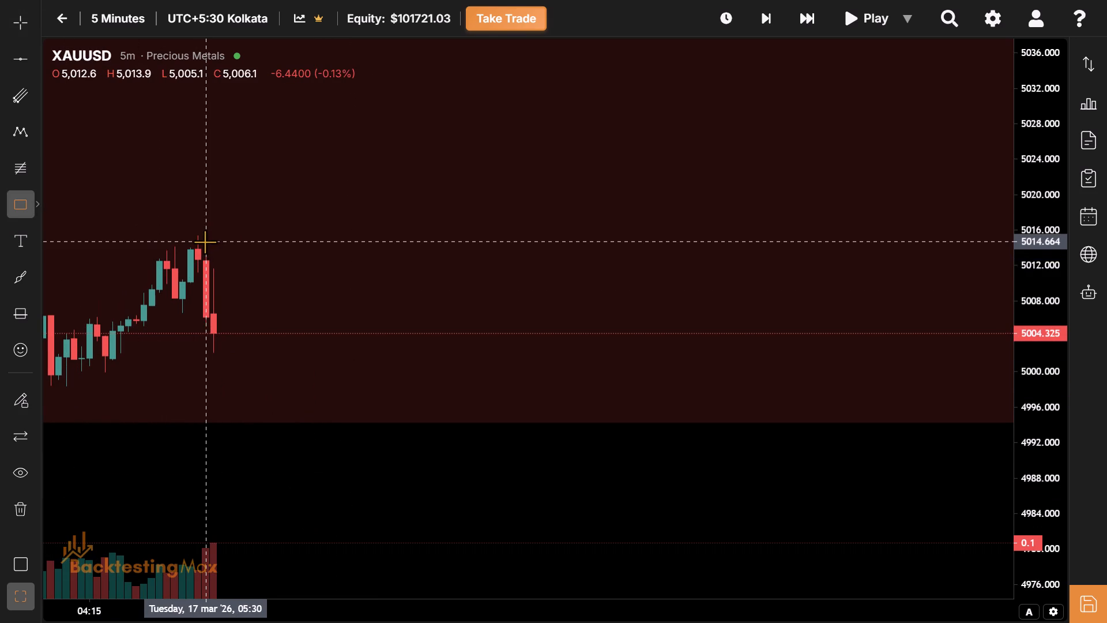
left_click(205, 242)
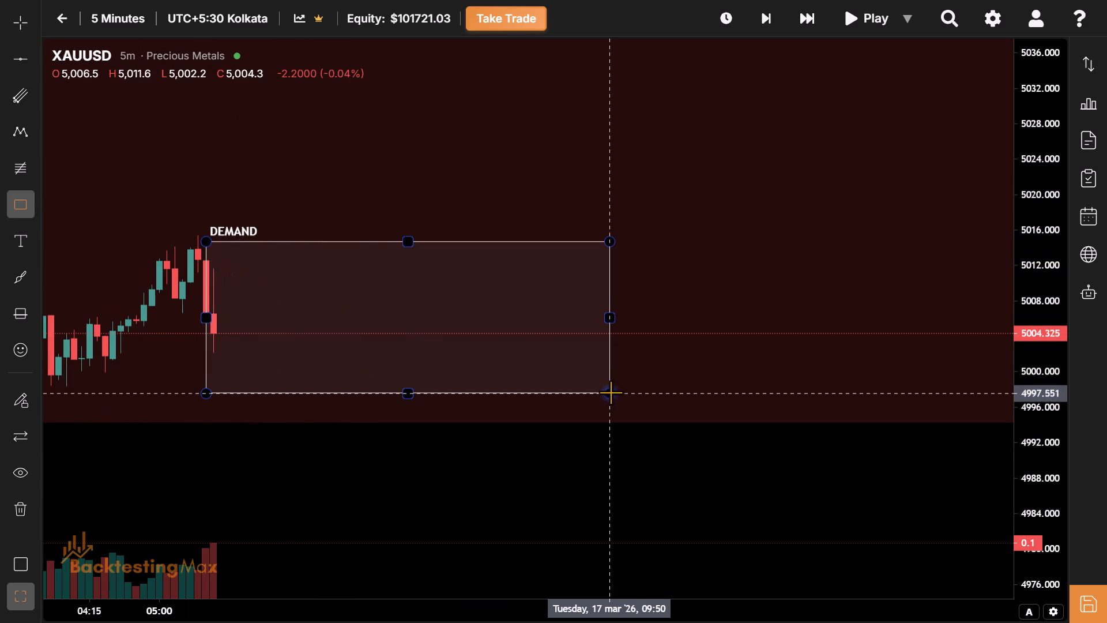
left_click(763, 405)
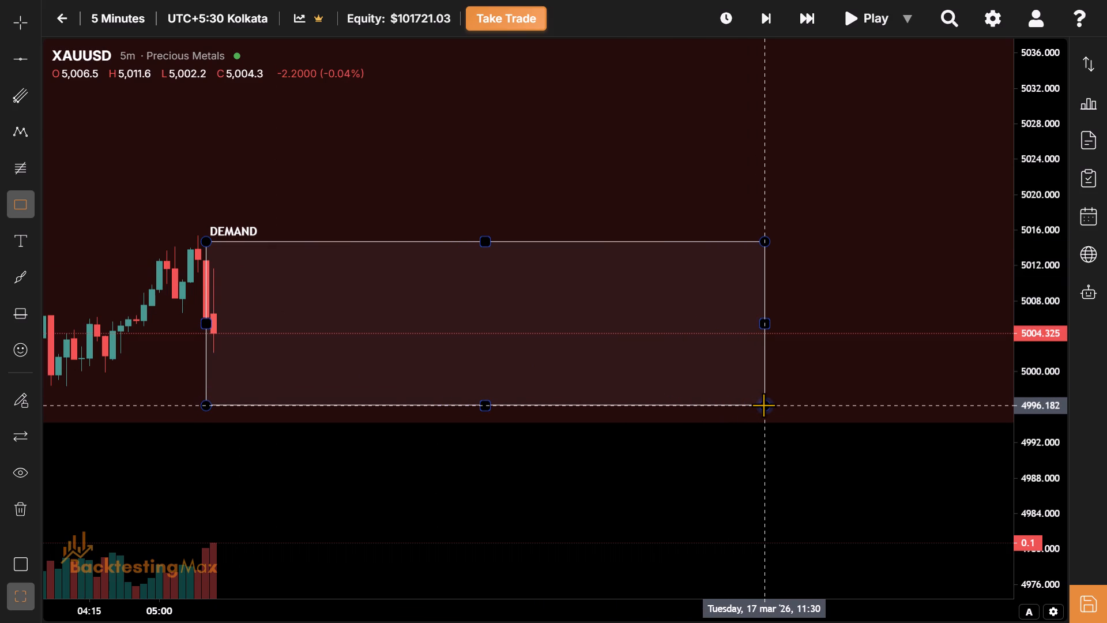
left_click(125, 115)
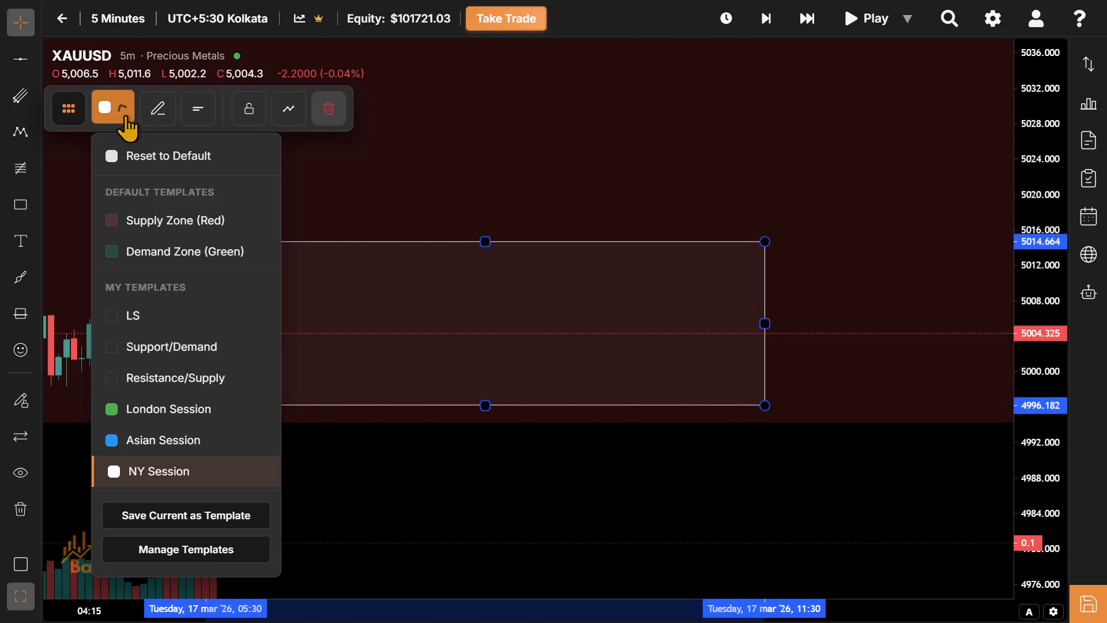
left_click(225, 447)
Advance the replay in five-bar jumps from 05:35 to 11:30 on 17 March, the end of the Asian session box.
left_click_drag(343, 379, 378, 344)
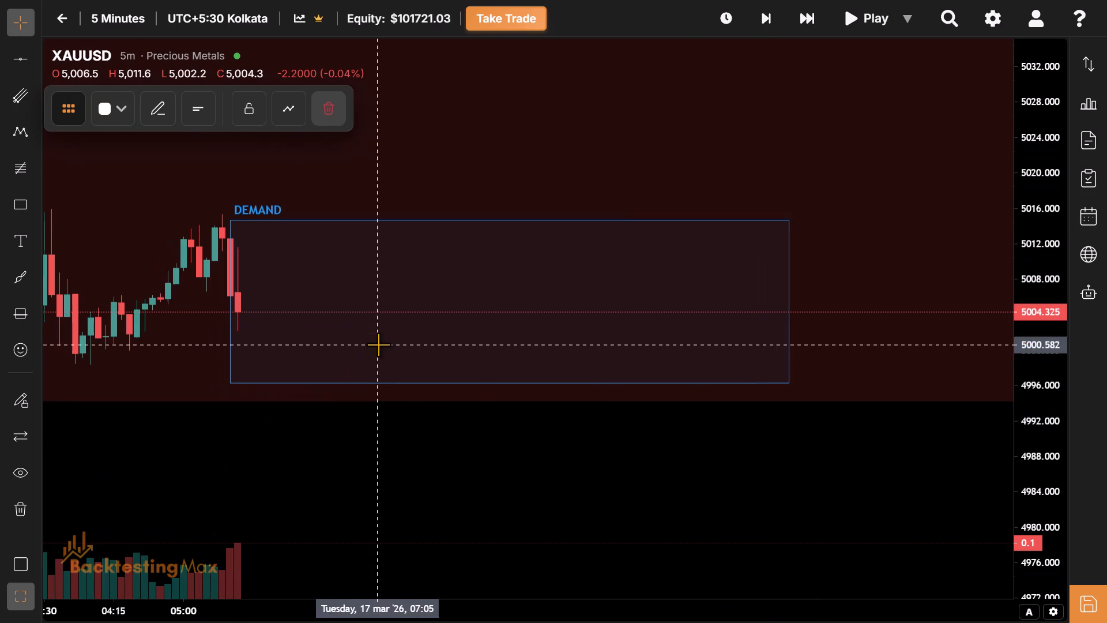
left_click(823, 20)
left_click(823, 20)
triple_click(823, 20)
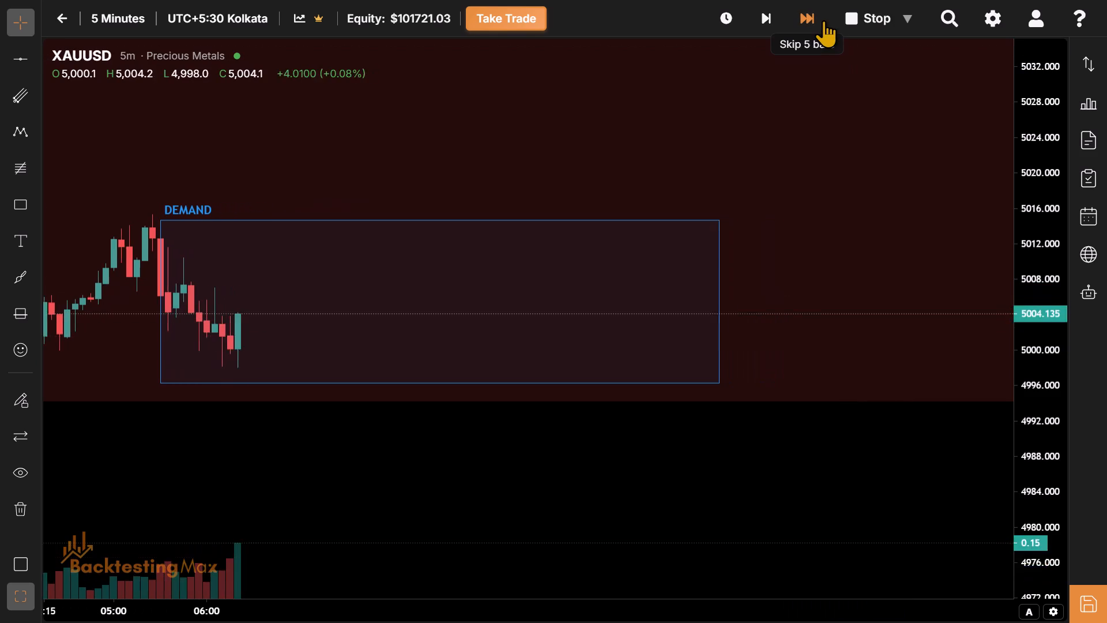
triple_click(823, 20)
triple_click(823, 20)
triple_click(823, 20)
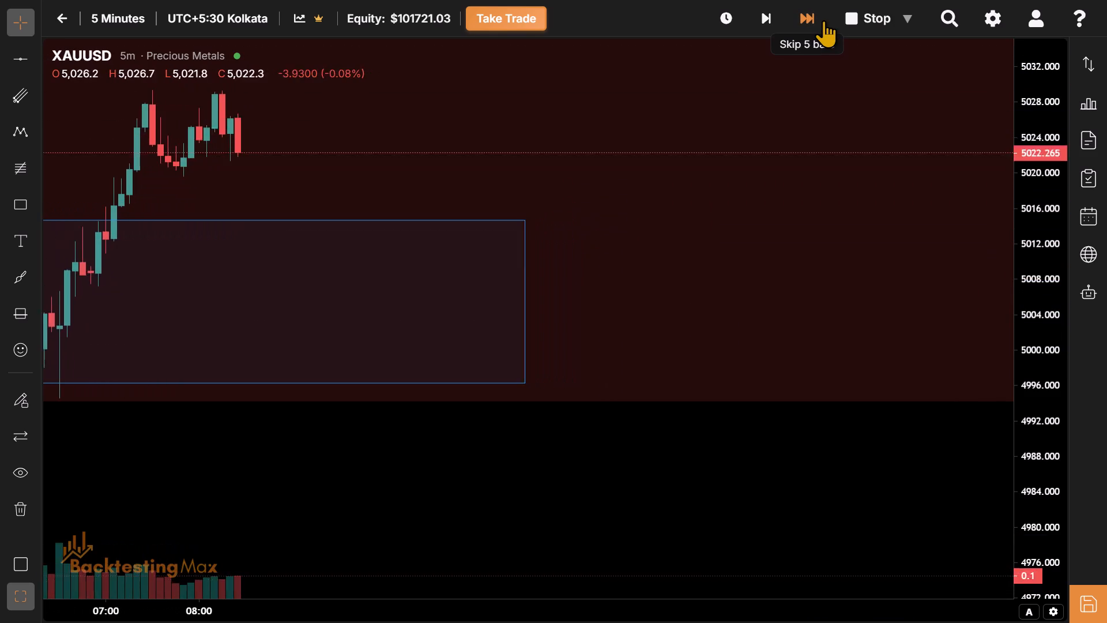
triple_click(823, 20)
triple_click(823, 20)
triple_click(823, 20)
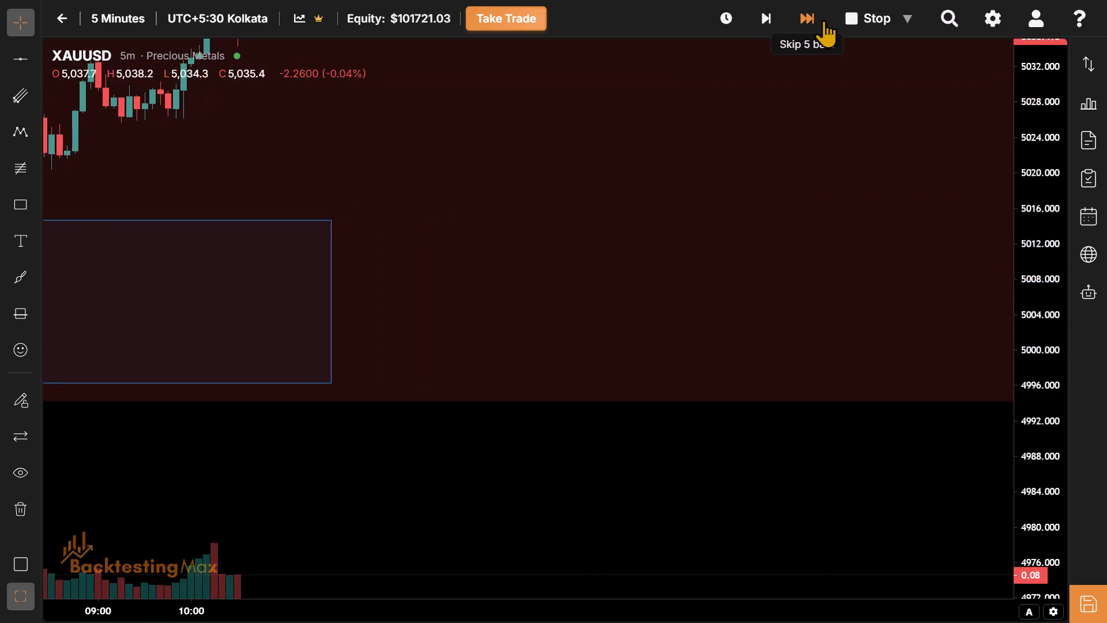
double_click(823, 20)
Stretch the Asian session box to its high and low, with edges at about 5044 and 4995.
left_click_drag(424, 206, 927, 362)
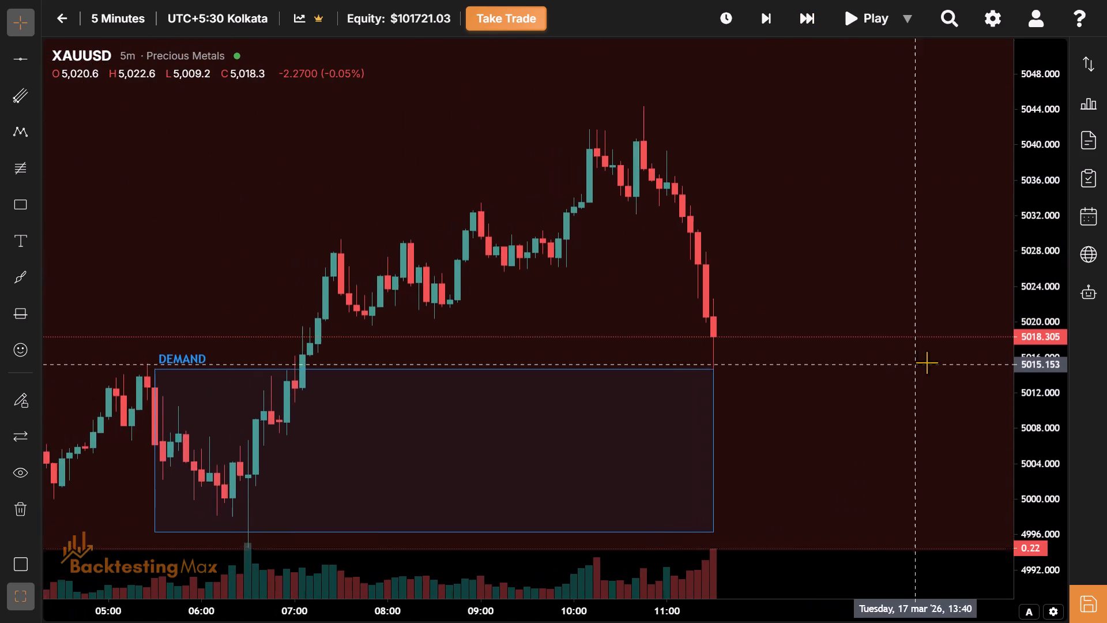
left_click_drag(444, 366, 408, 103)
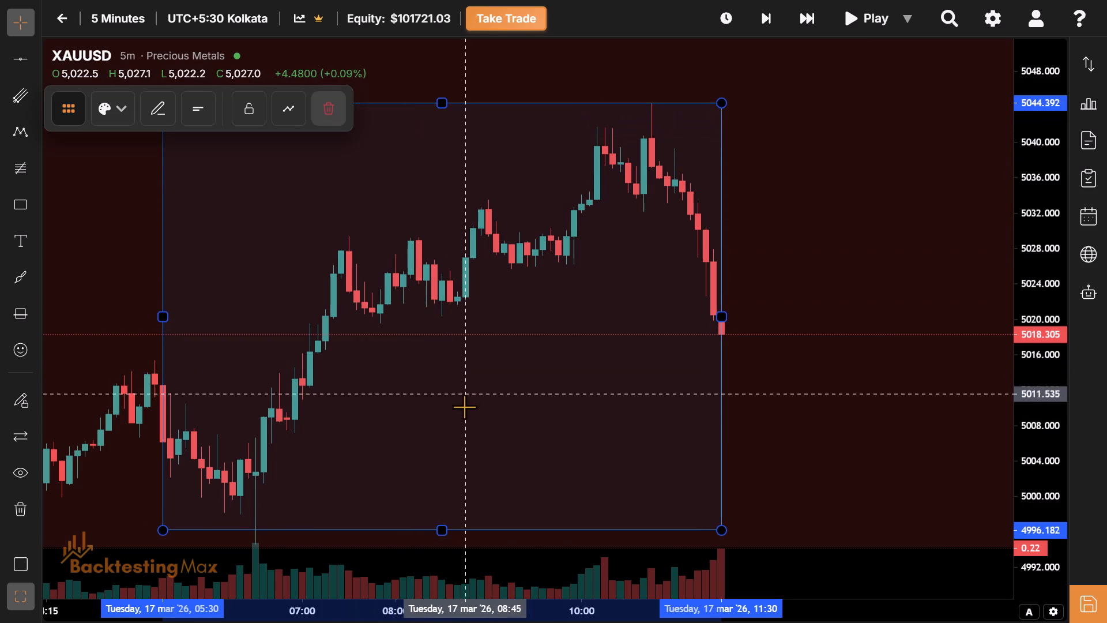
left_click_drag(464, 407, 501, 185)
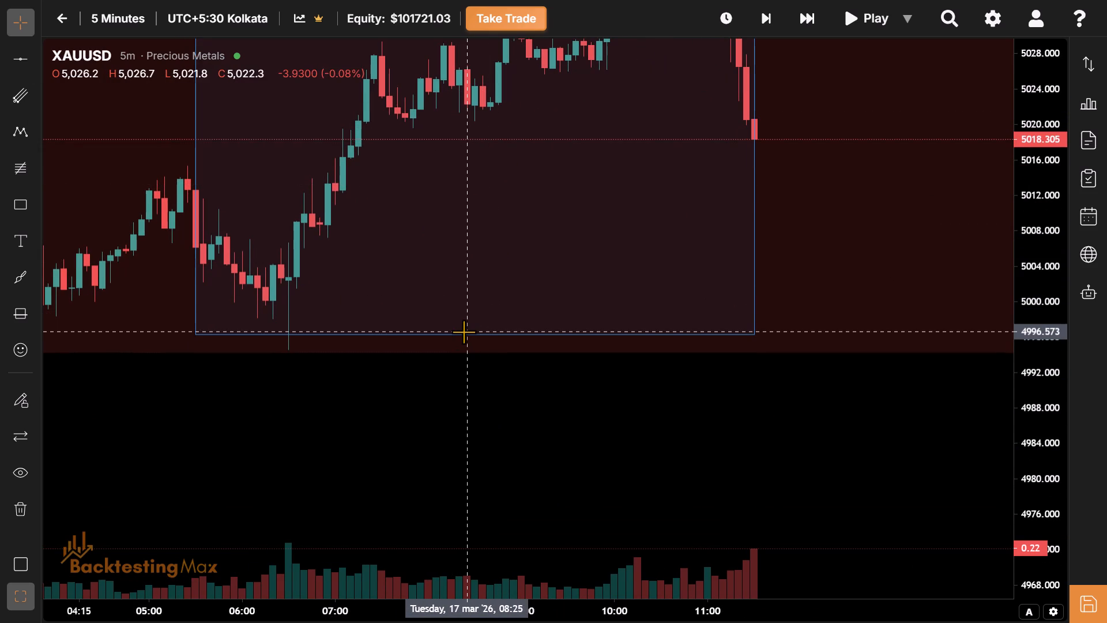
left_click_drag(476, 332, 599, 360)
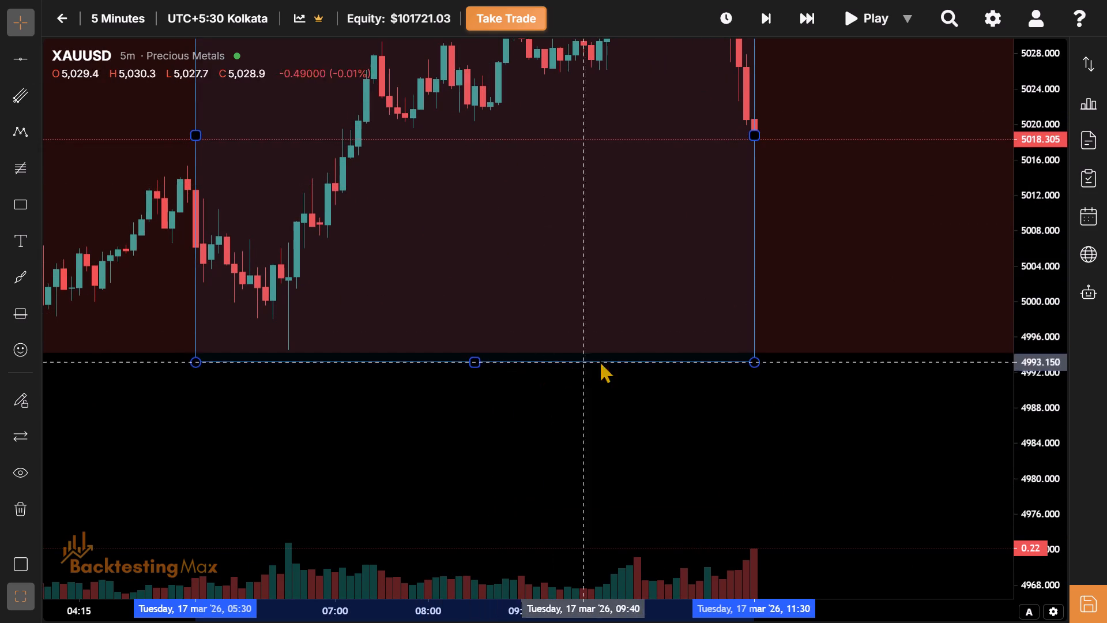
left_click_drag(599, 360, 675, 348)
Advance the replay in five-bar jumps from 11:30 to 13:10 on 17 March.
left_click_drag(435, 447, 921, 482)
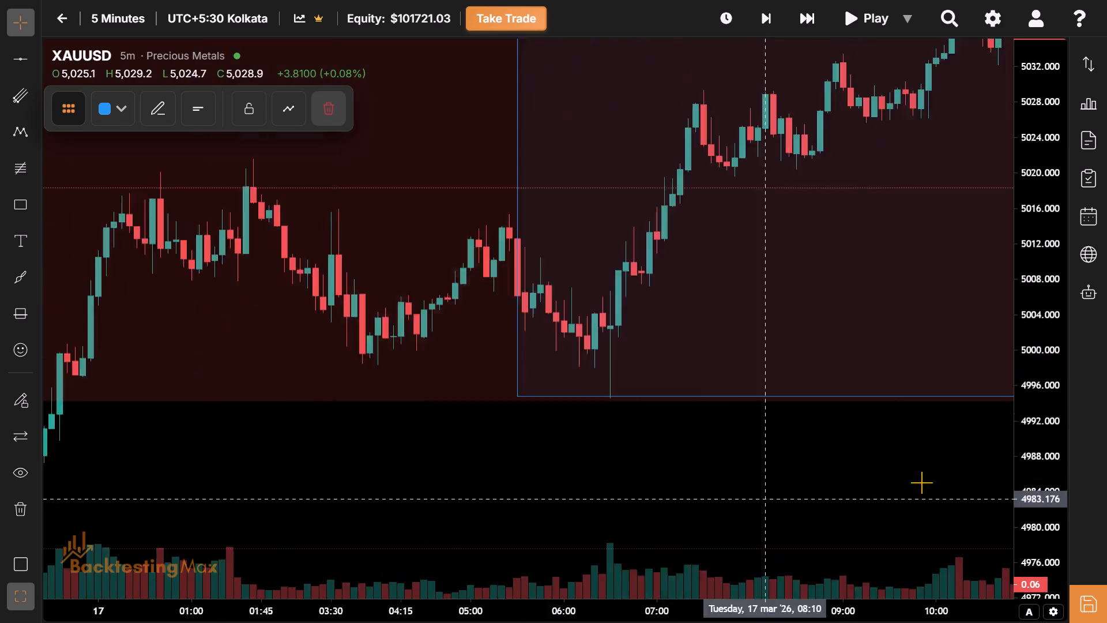
left_click_drag(921, 482, 956, 470)
left_click_drag(589, 480, 453, 552)
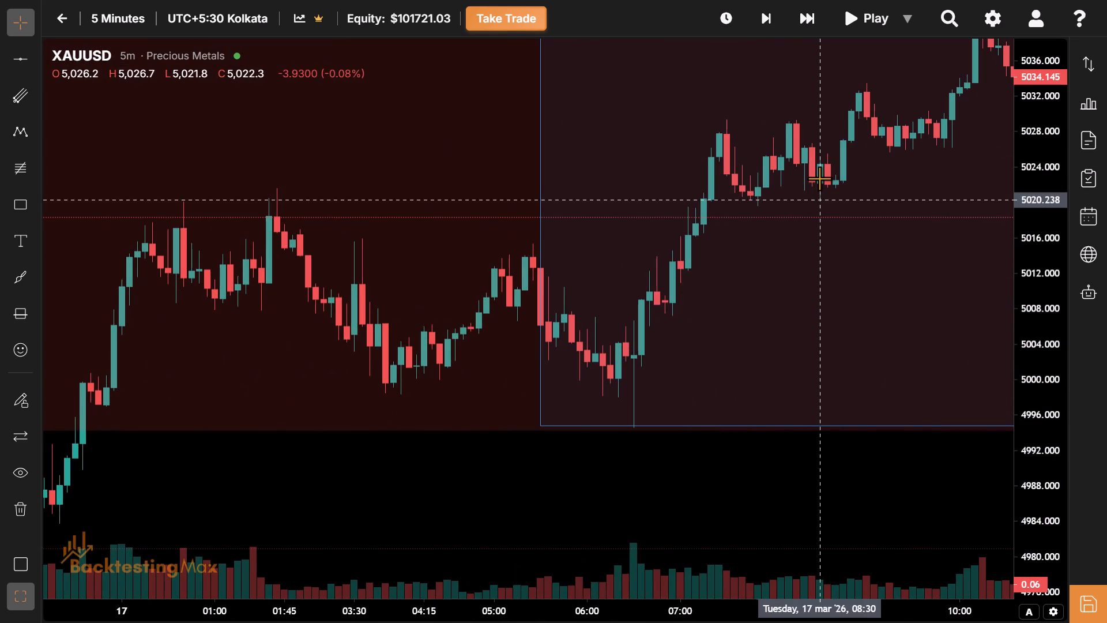
left_click_drag(819, 178, 438, 493)
left_click_drag(827, 389, 387, 177)
left_click_drag(463, 313, 435, 286)
left_click_drag(398, 288, 526, 305)
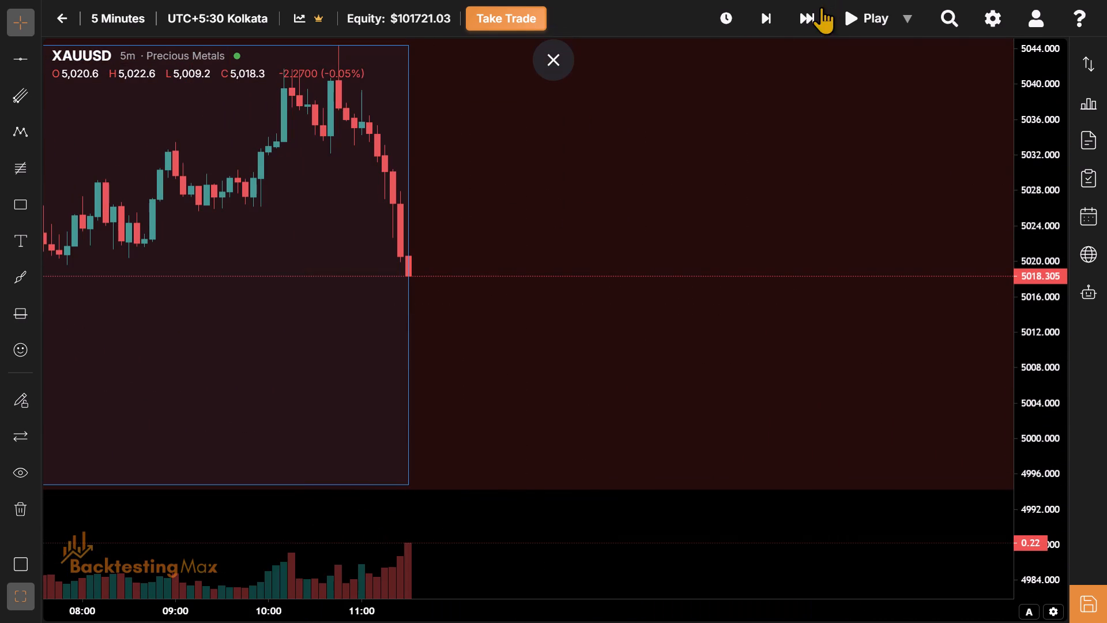
left_click(811, 17)
left_click(811, 17)
left_click(811, 17)
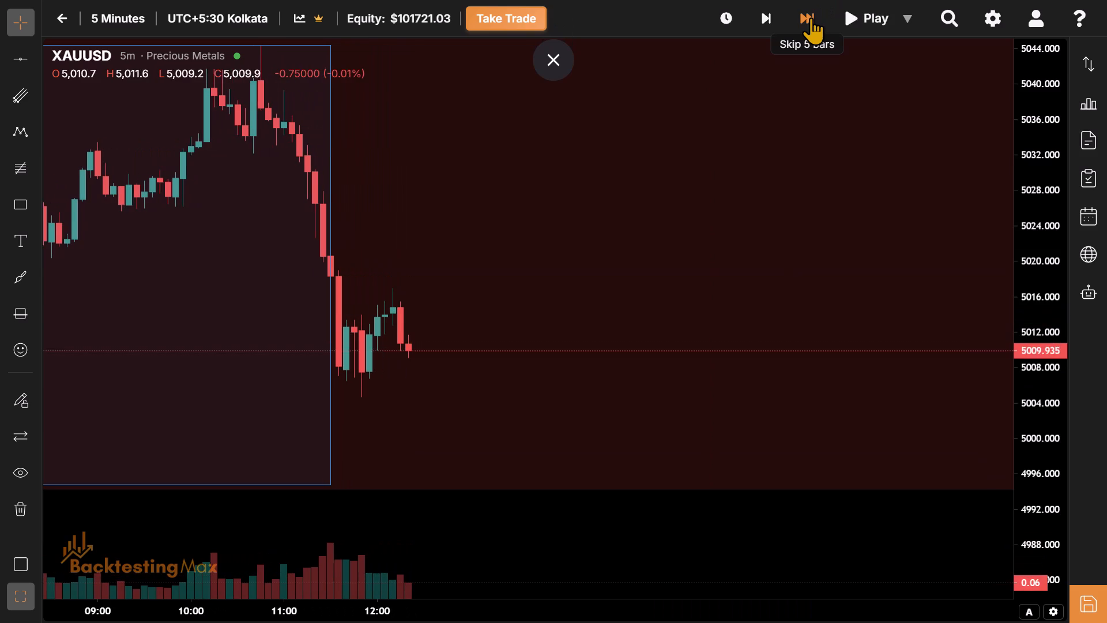
left_click(811, 17)
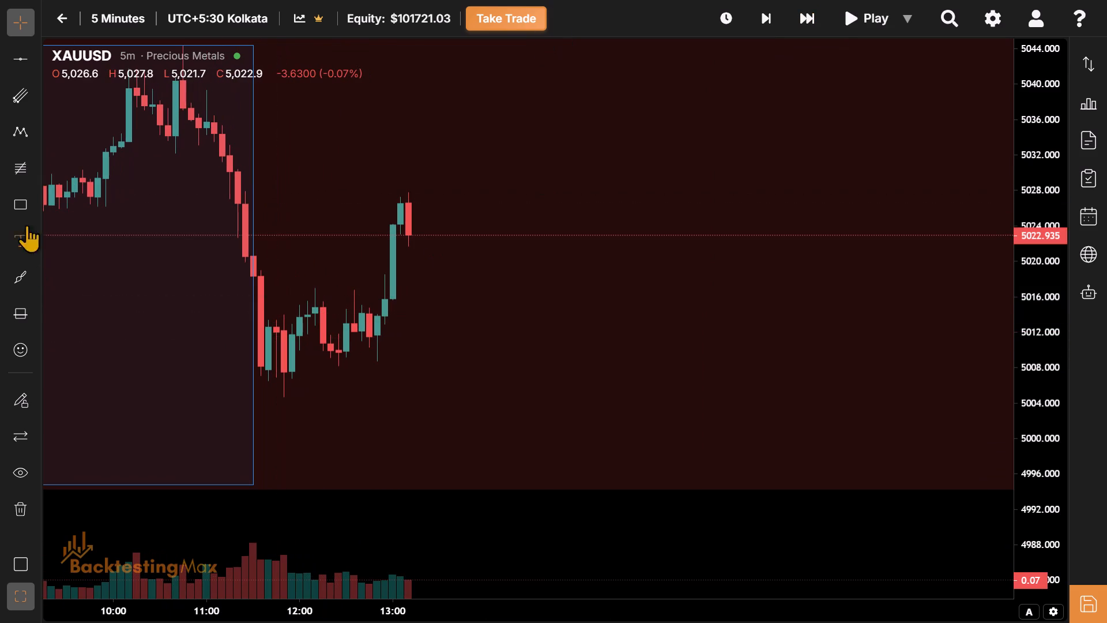
Draw a rectangle for the London session from 12:30 to 16:30 on 17 March, between about 5015 and 5031.
left_click(18, 200)
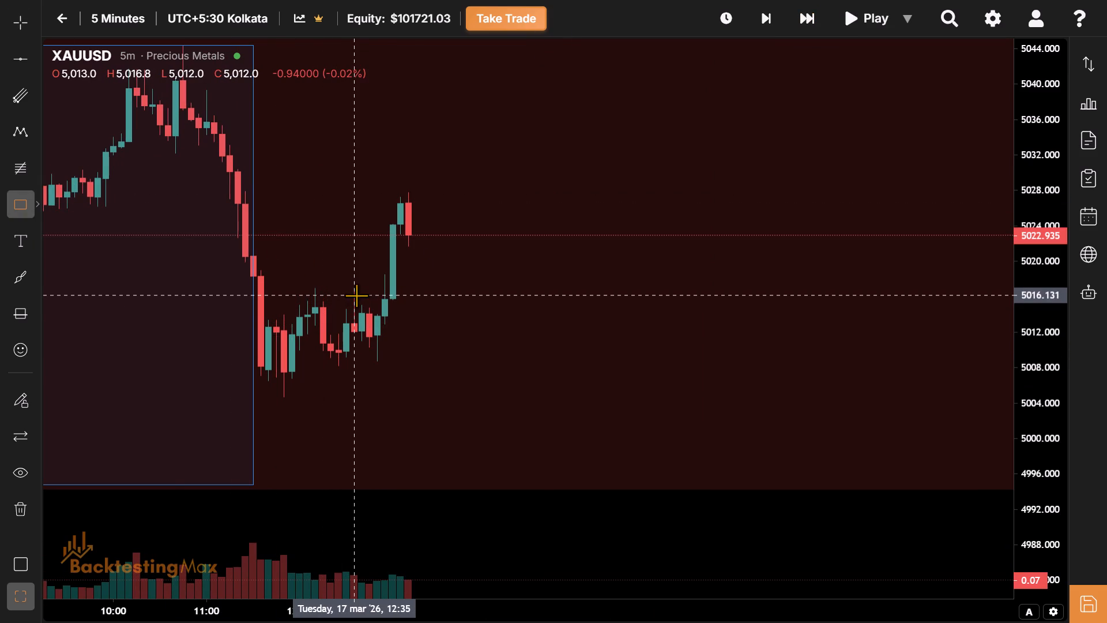
left_click(348, 309)
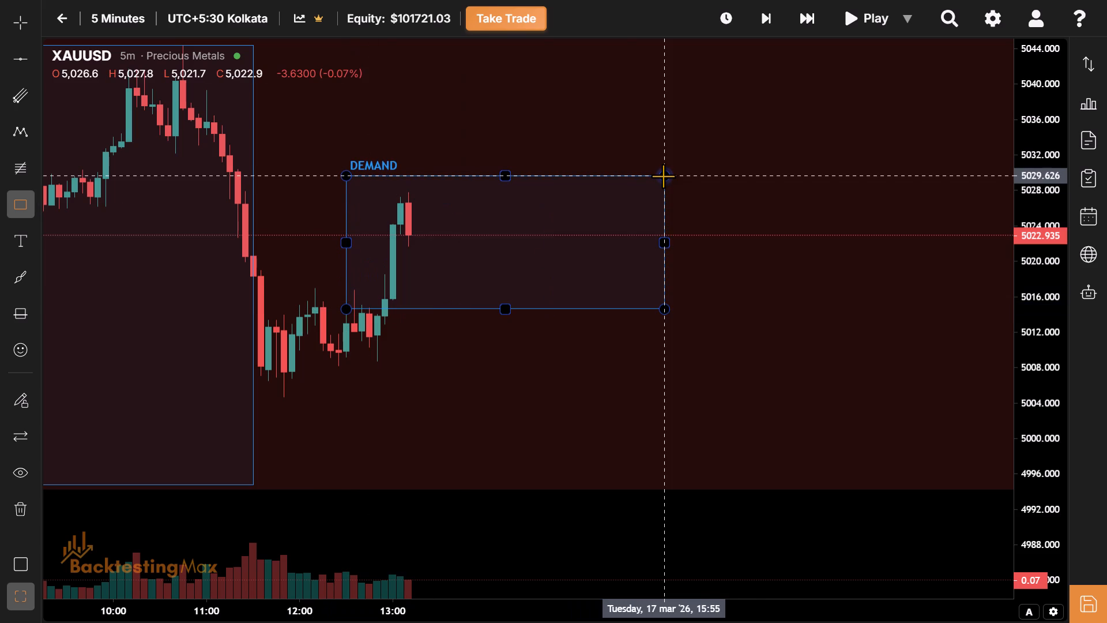
left_click(718, 165)
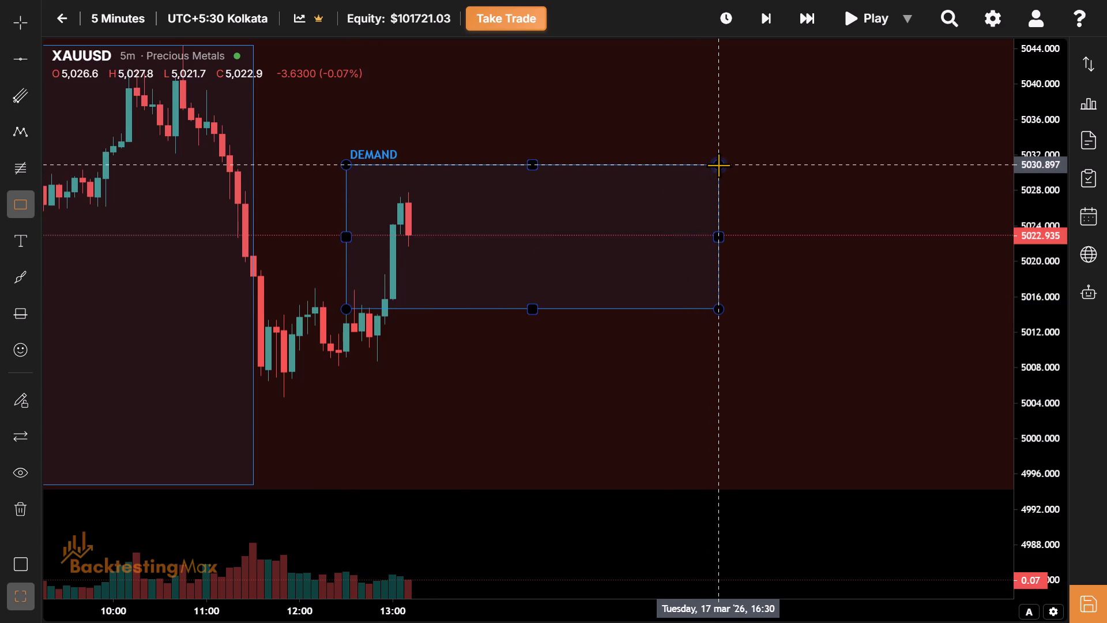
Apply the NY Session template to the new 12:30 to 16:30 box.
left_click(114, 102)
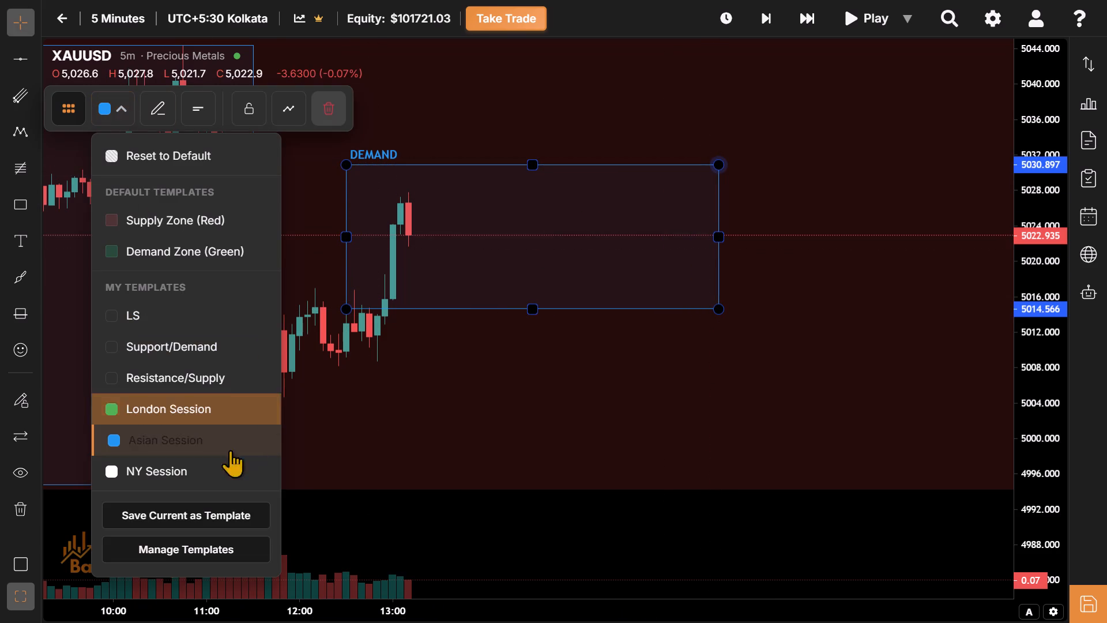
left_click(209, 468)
Stretch the lower edge of the 12:30 to 16:30 box down to about 5009.
left_click_drag(451, 397, 458, 411)
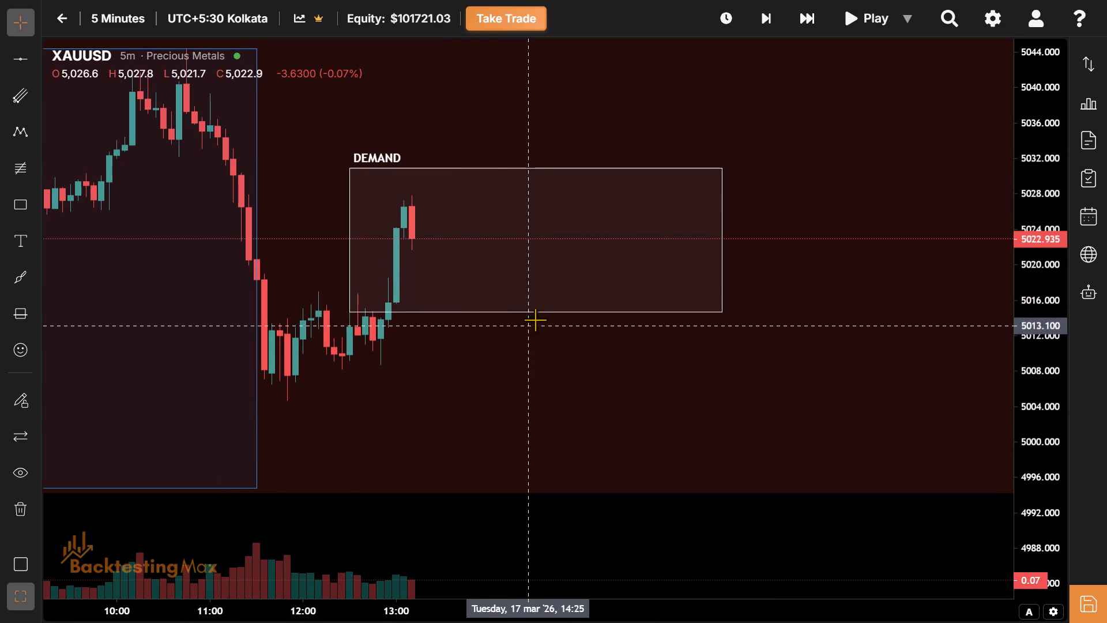
left_click_drag(539, 316, 716, 363)
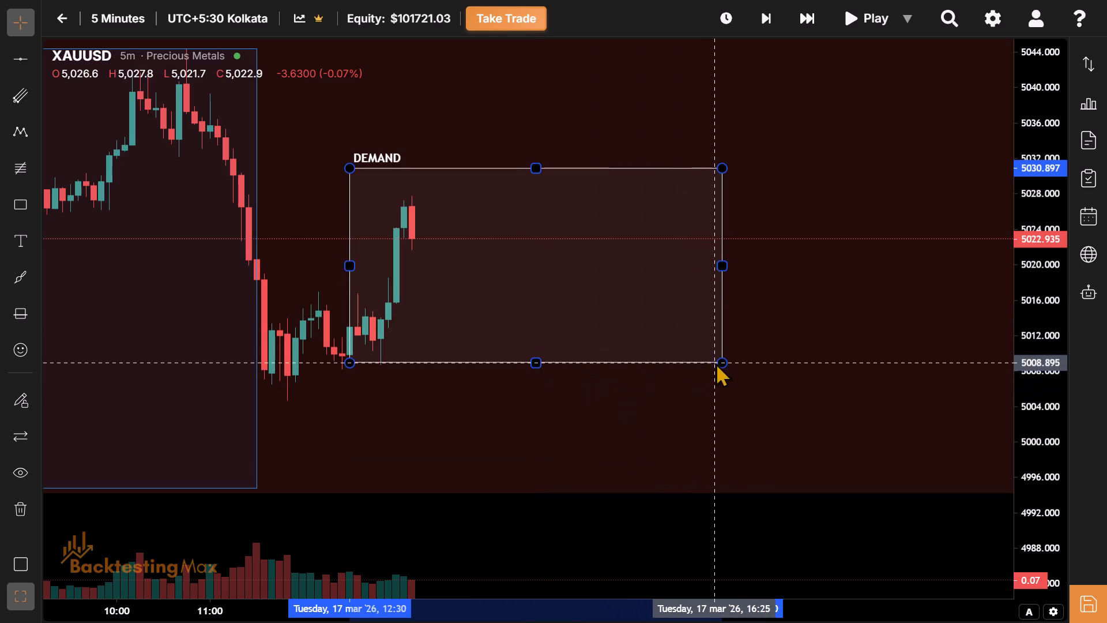
left_click_drag(716, 363, 716, 363)
Advance the replay by five bars to 13:35 on 17 March.
left_click_drag(504, 429, 574, 459)
left_click(811, 14)
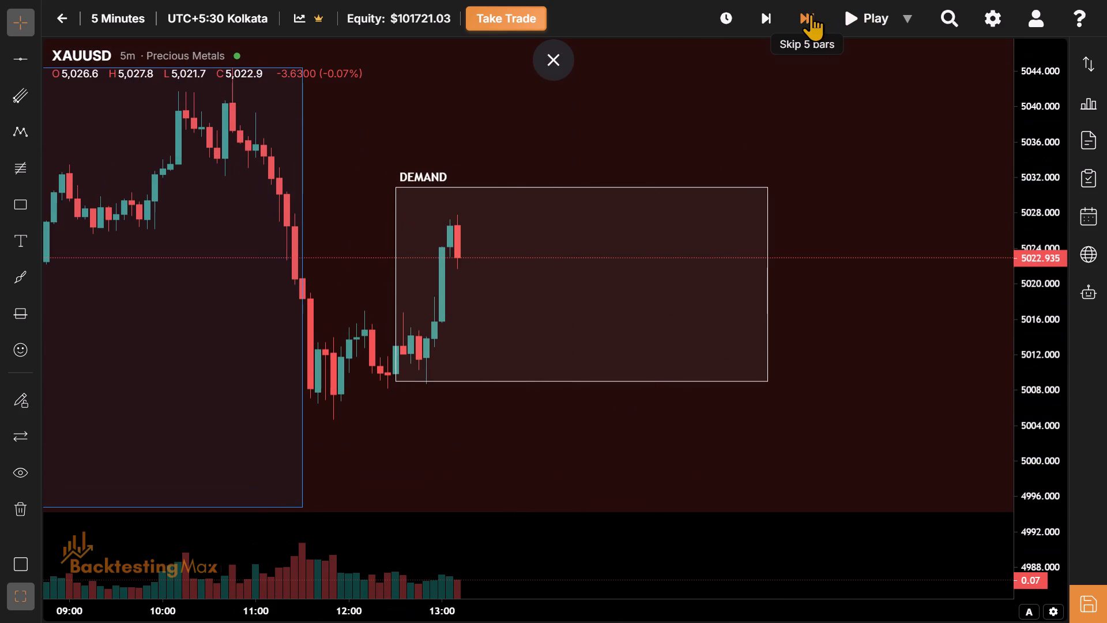
Apply the London Session template to the 12:30 to 16:30 box.
left_click(731, 208)
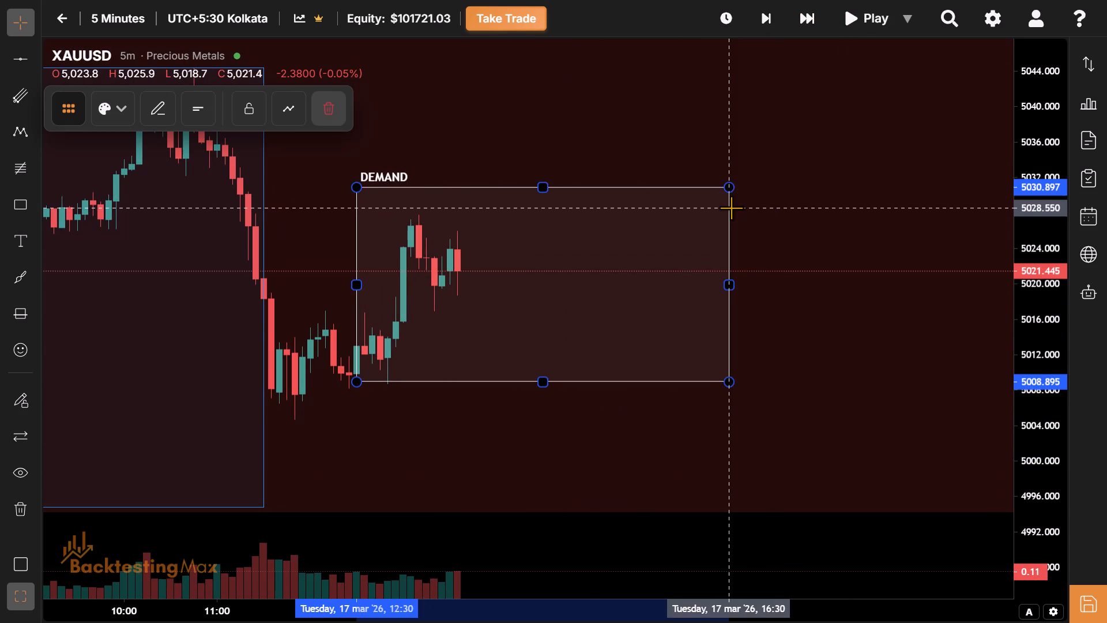
left_click(122, 92)
left_click(207, 402)
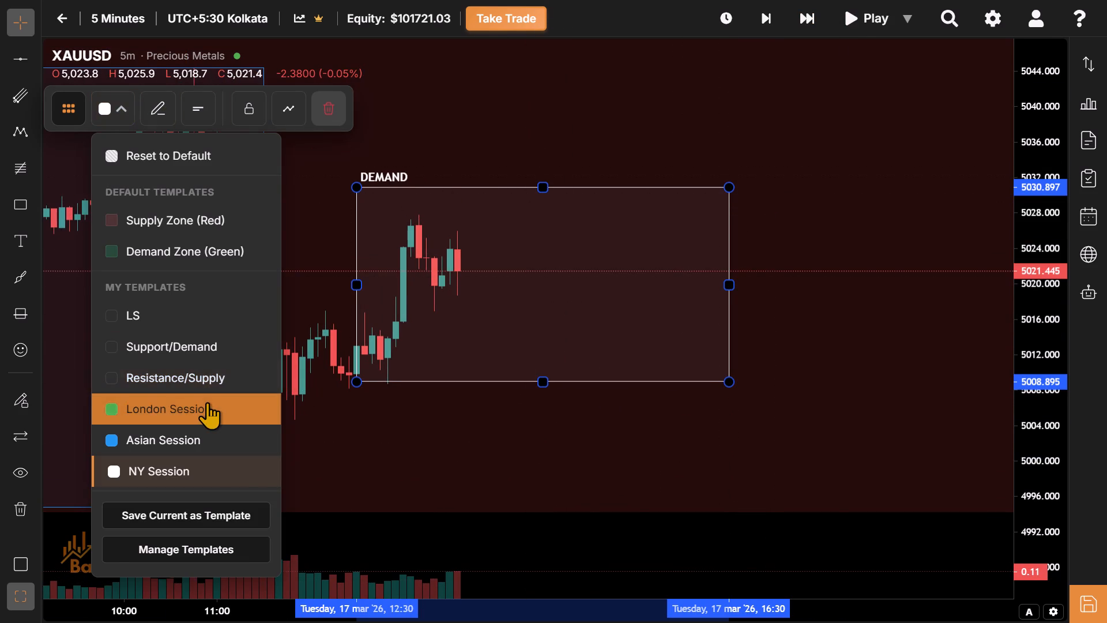
Advance the replay in five-bar jumps from 13:35 to 16:05 on 17 March.
left_click_drag(511, 306, 489, 331)
left_click(798, 10)
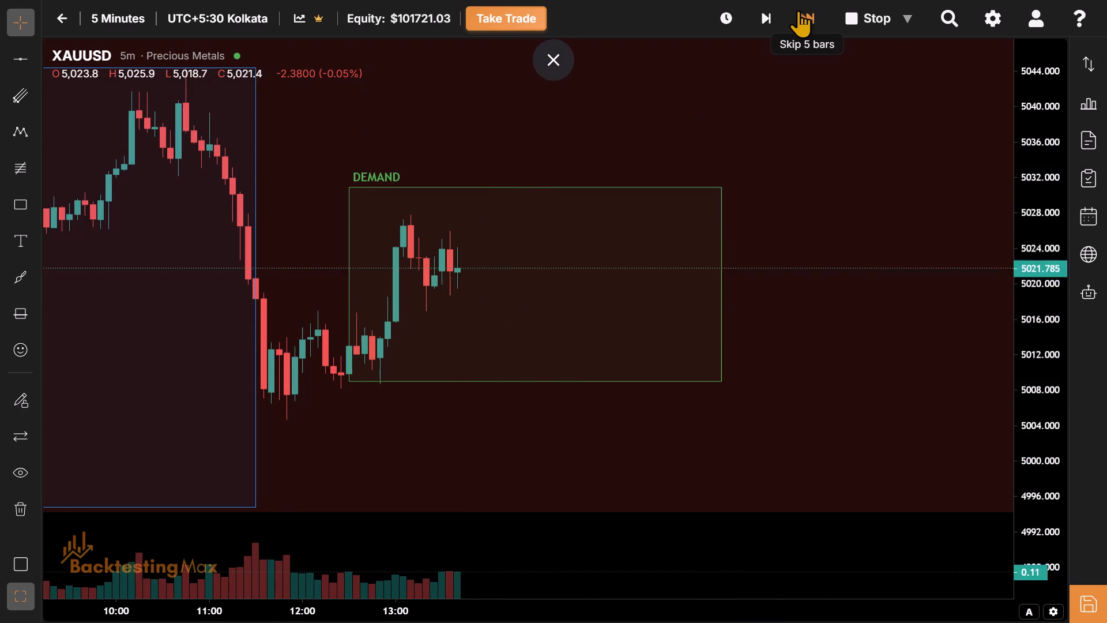
left_click(798, 10)
left_click(798, 10)
left_click(798, 10)
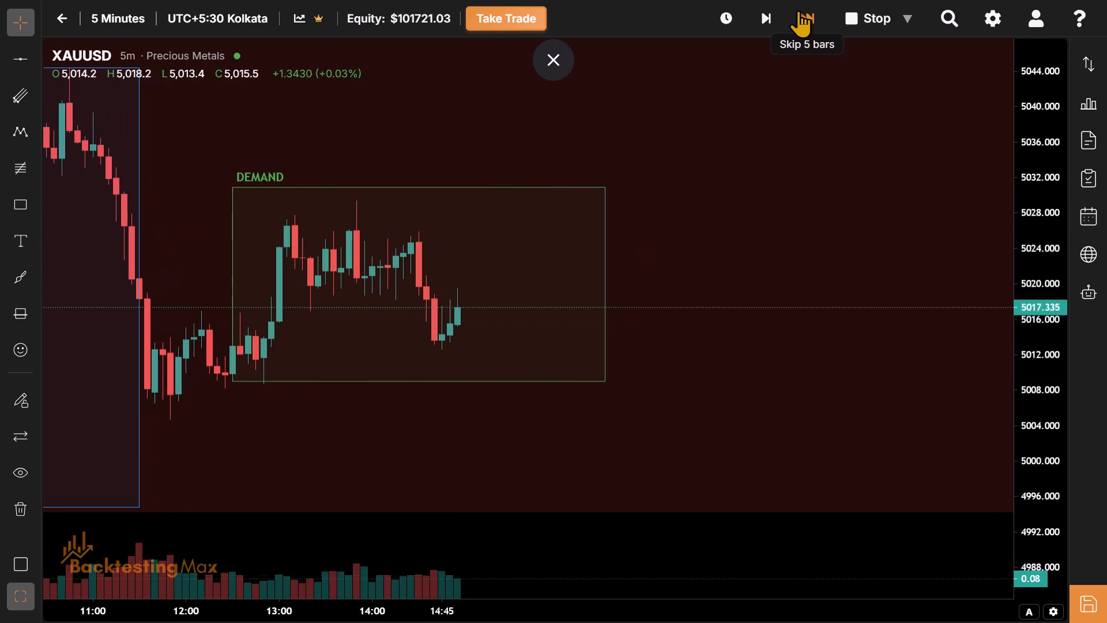
left_click(798, 10)
left_click(798, 10)
left_click(798, 10)
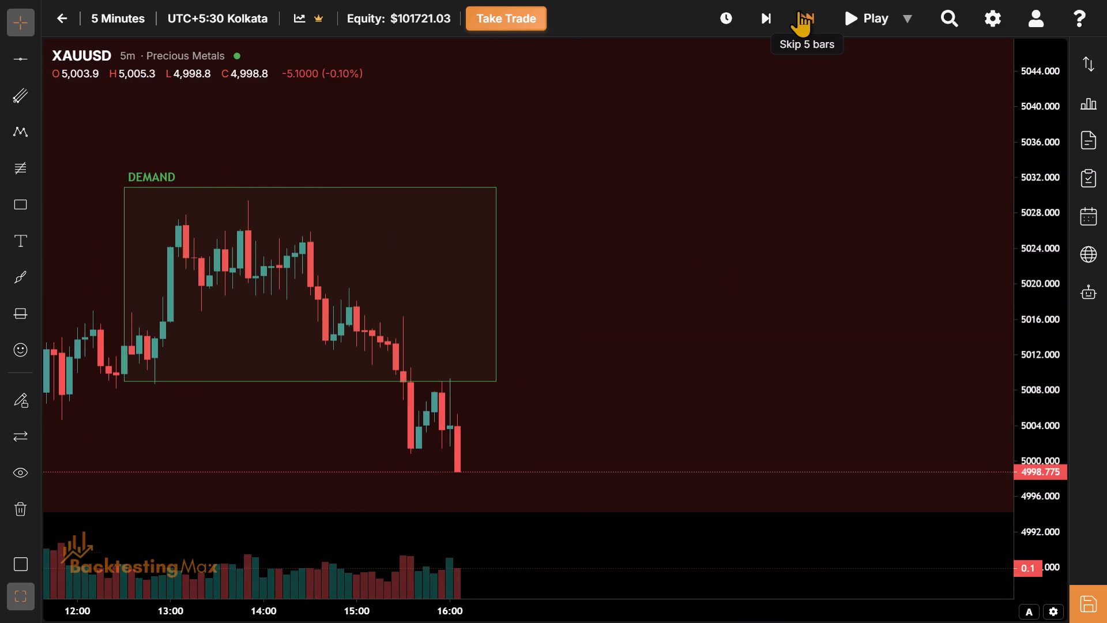
Stretch the lower edge of the 12:30 to 16:30 London session box down to about 4992.
double_click(411, 382)
left_click_drag(426, 440, 654, 270)
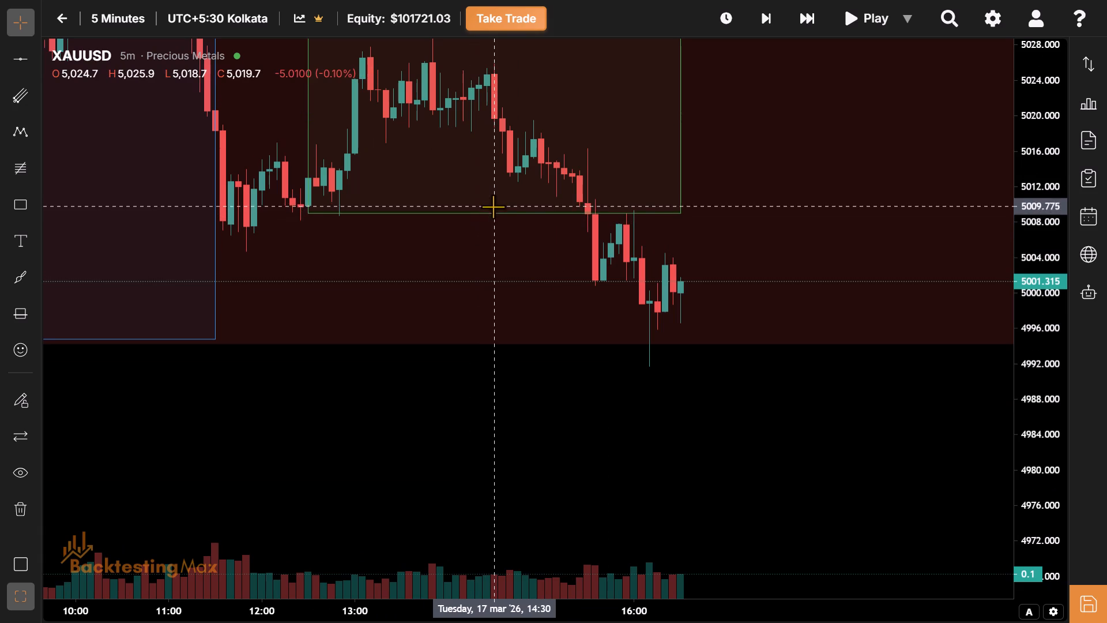
left_click_drag(493, 213, 786, 365)
Lower the upper edge of the 12:30 to 16:30 London session box to about 5029.
left_click_drag(789, 223, 806, 351)
left_click_drag(519, 258, 573, 355)
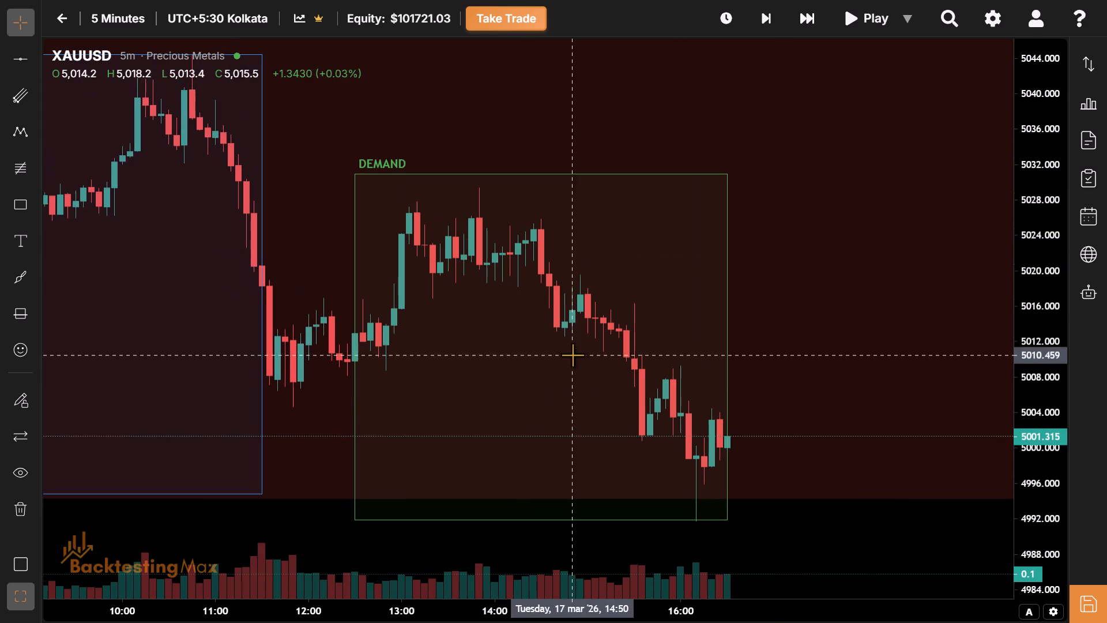
left_click_drag(464, 328, 577, 335)
left_click_drag(577, 335, 497, 348)
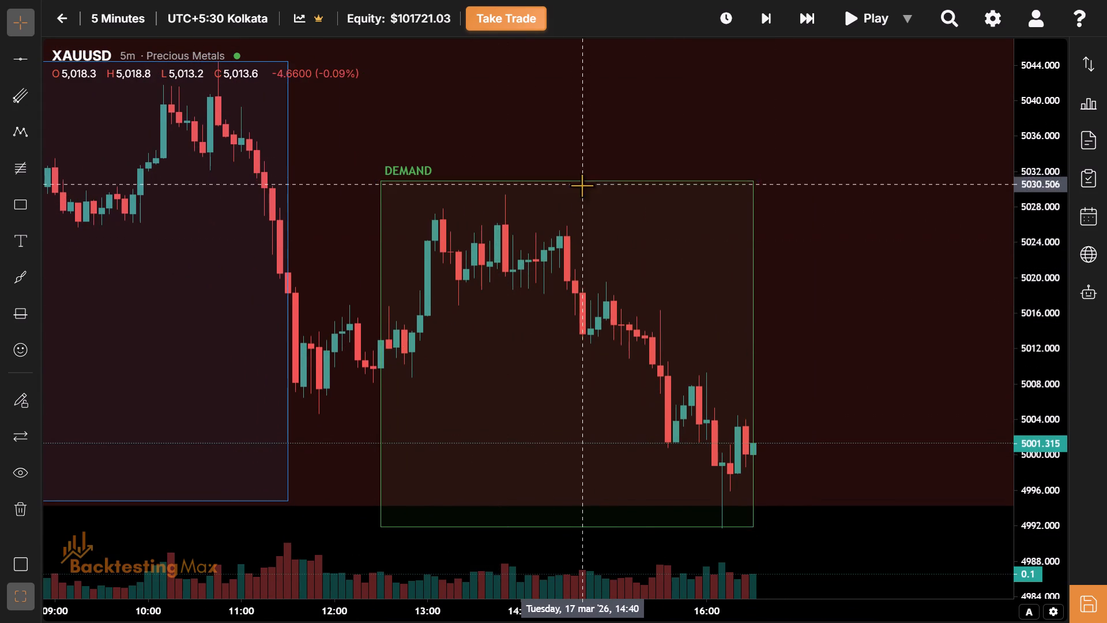
left_click_drag(567, 180, 569, 195)
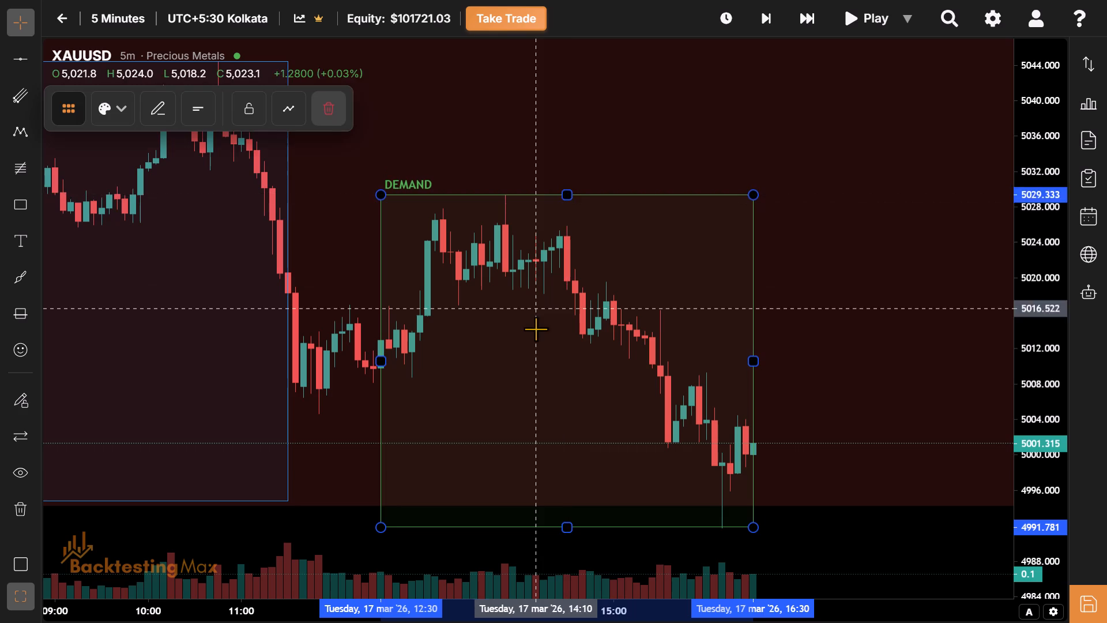
Advance the replay bar by bar from 16:30 to 17:45 on 17 March.
left_click_drag(536, 329, 739, 339)
left_click_drag(390, 336, 273, 220)
left_click_drag(620, 350, 849, 230)
left_click_drag(615, 402, 316, 361)
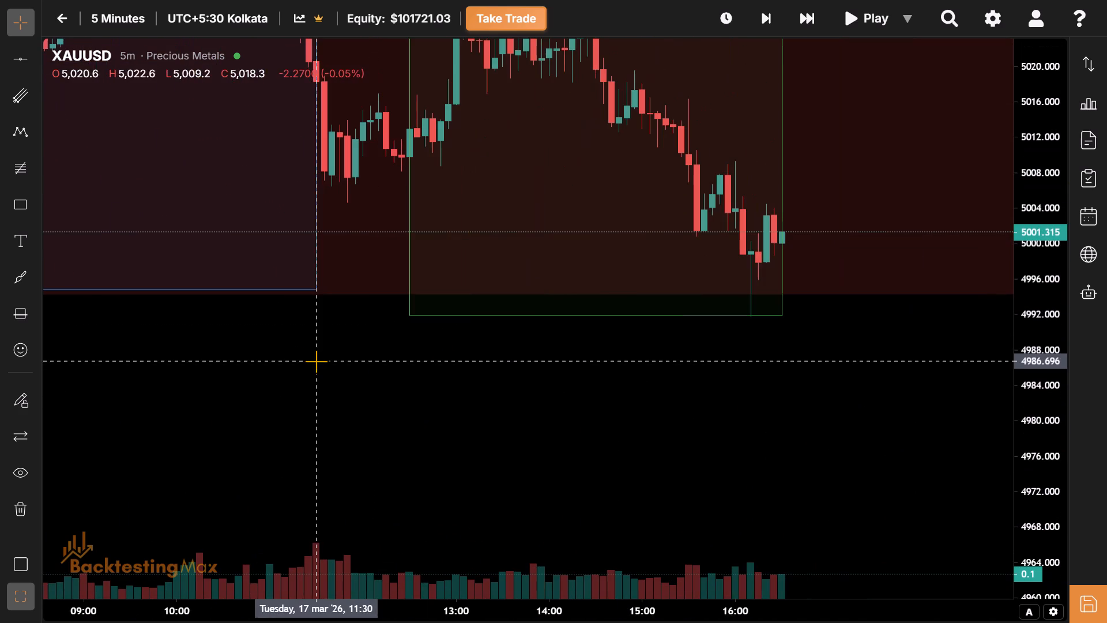
left_click_drag(713, 175, 393, 268)
left_click(748, 9)
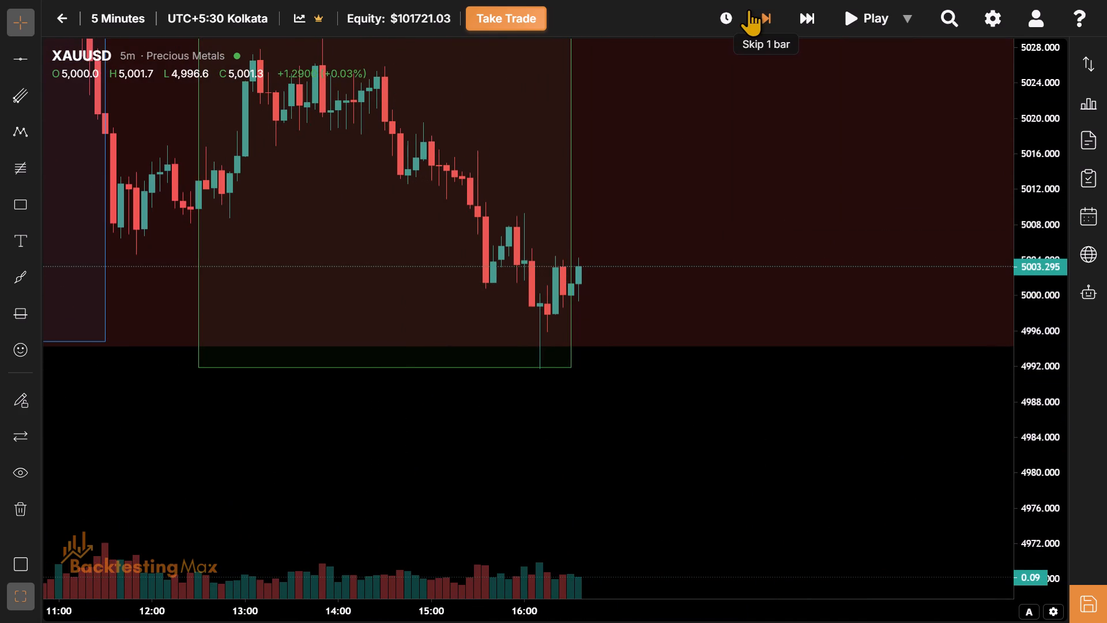
left_click(748, 9)
left_click(748, 9)
left_click(748, 9)
left_click(748, 9)
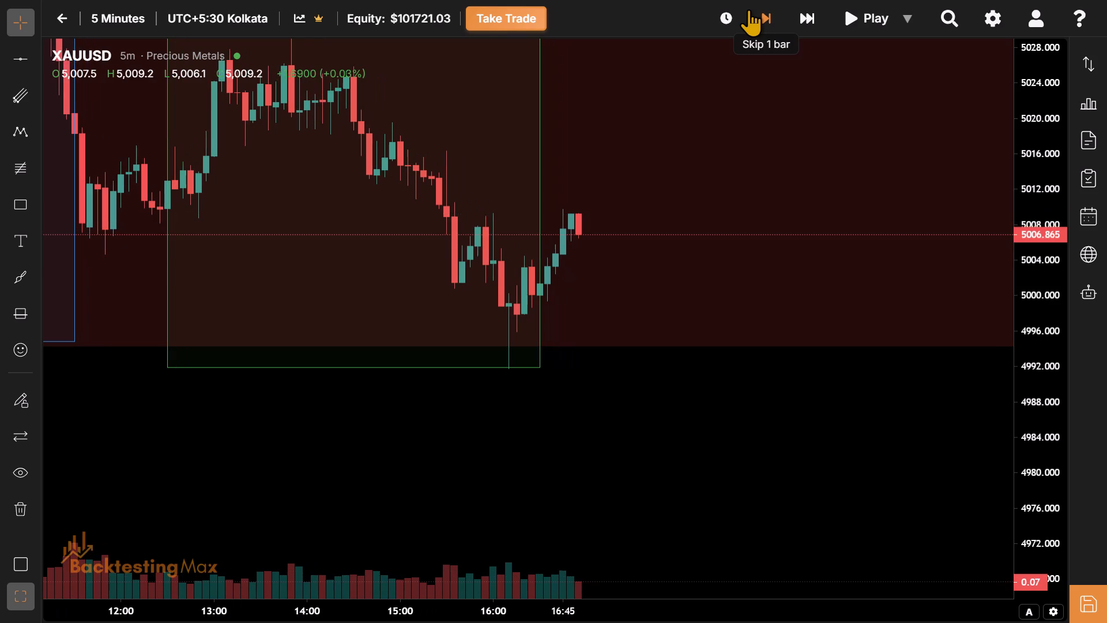
left_click(748, 9)
triple_click(748, 9)
triple_click(748, 9)
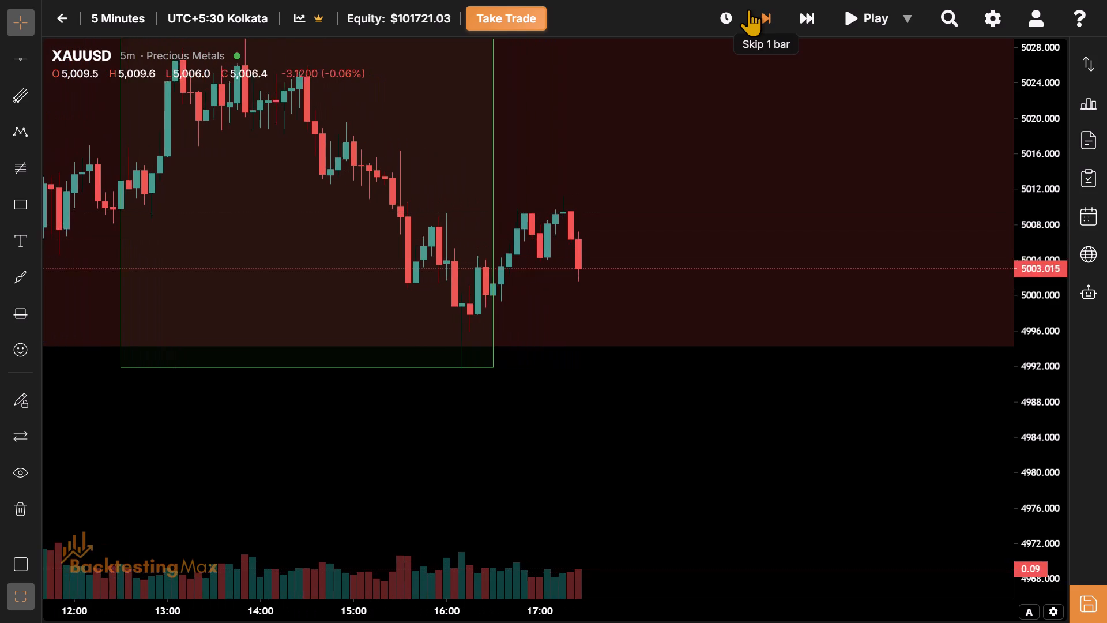
triple_click(748, 9)
left_click(748, 9)
left_click_drag(937, 205, 765, 290)
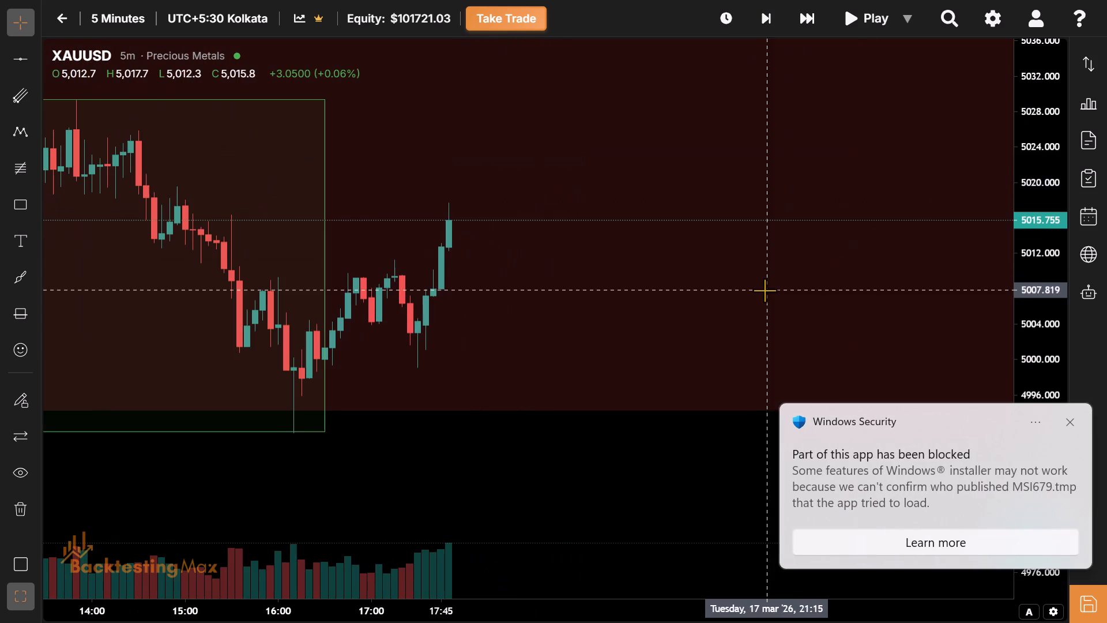
Dismiss the Windows Security notifications about the blocked app.
left_click(1070, 419)
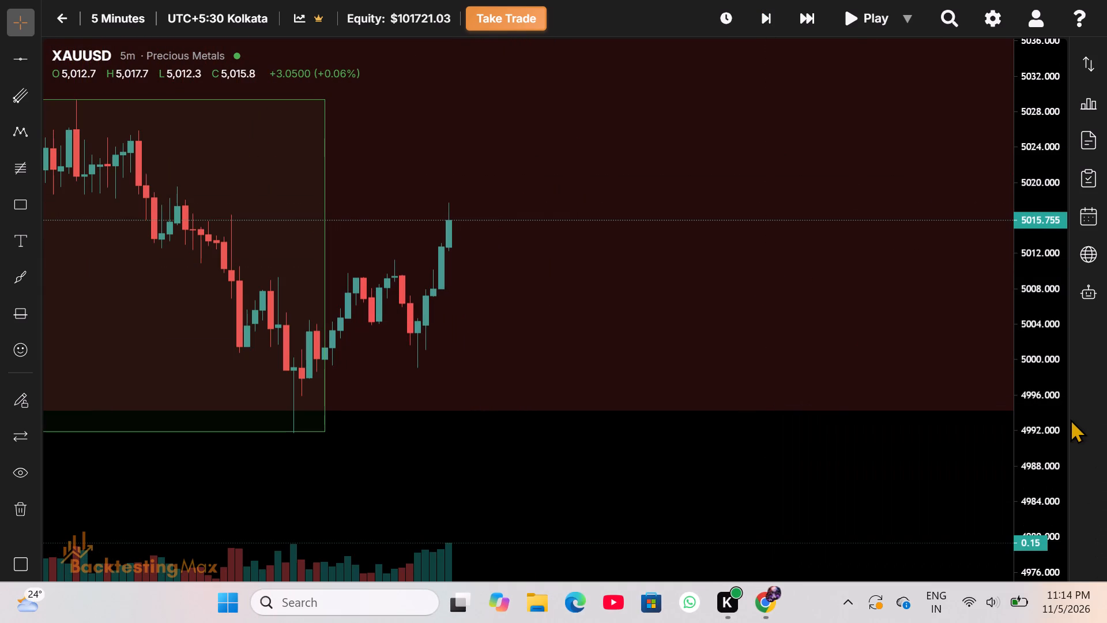
key("Escape")
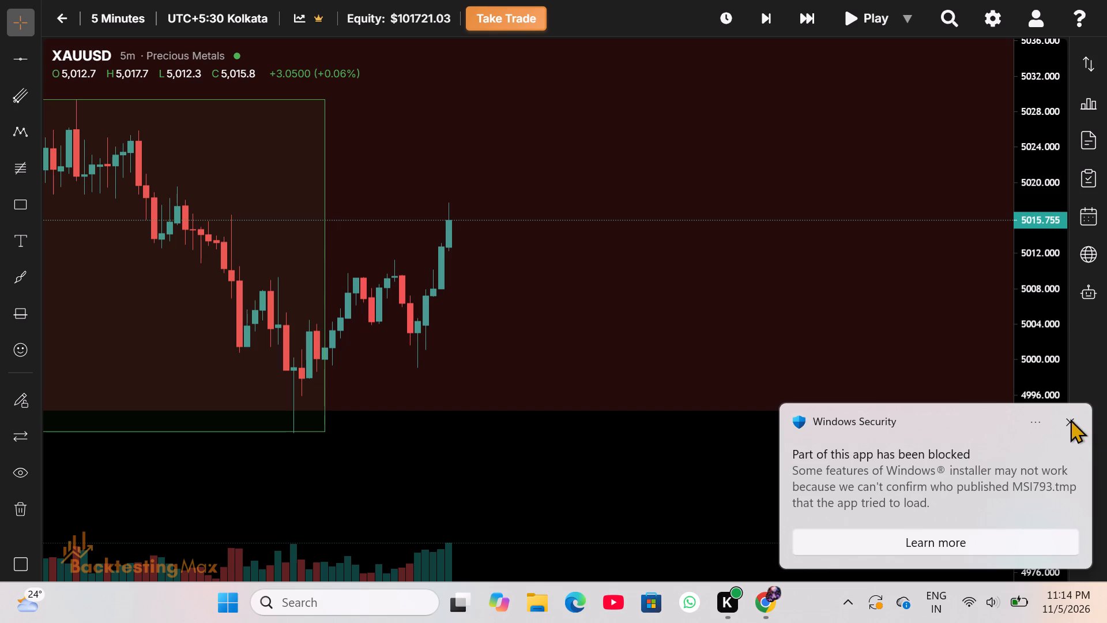
key("Escape")
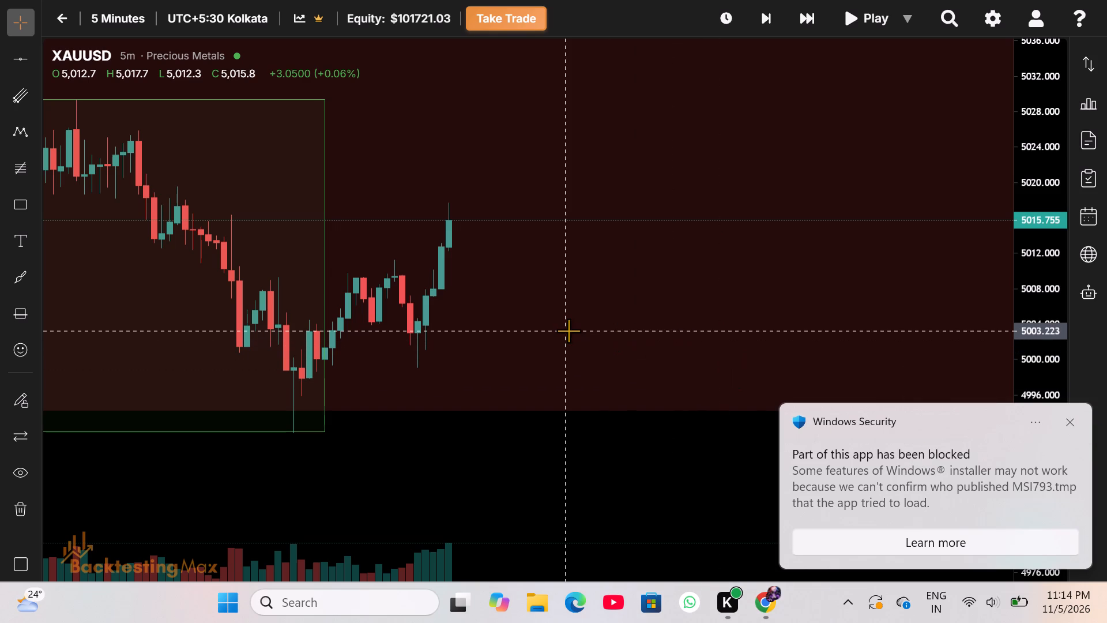
double_click(1065, 420)
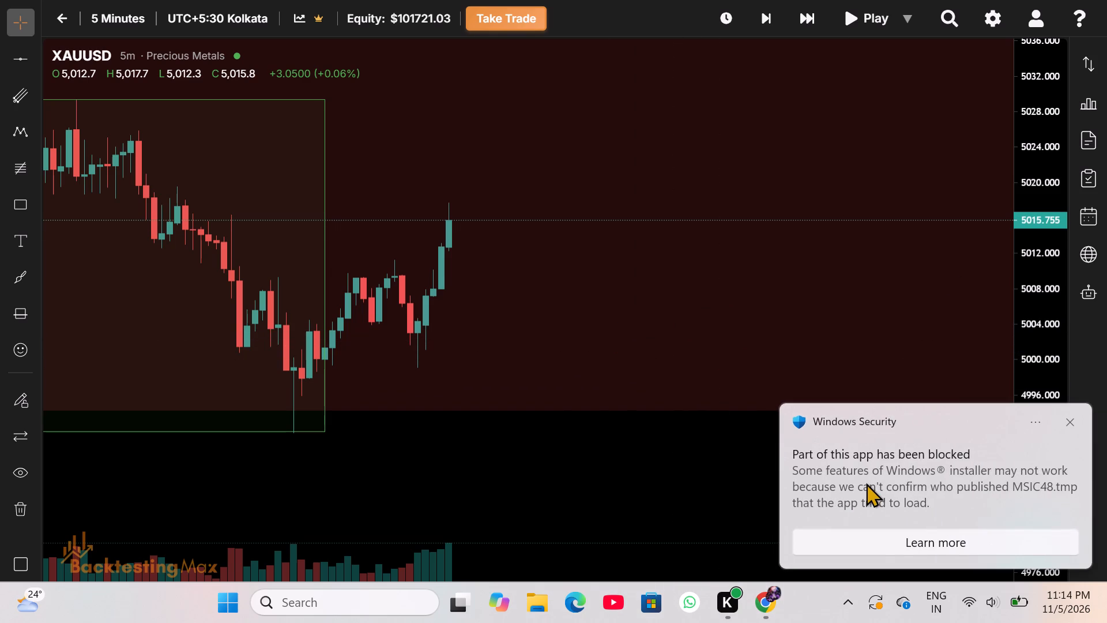
Open Task Manager to check the running processes.
key("ctrl+shift+Escape")
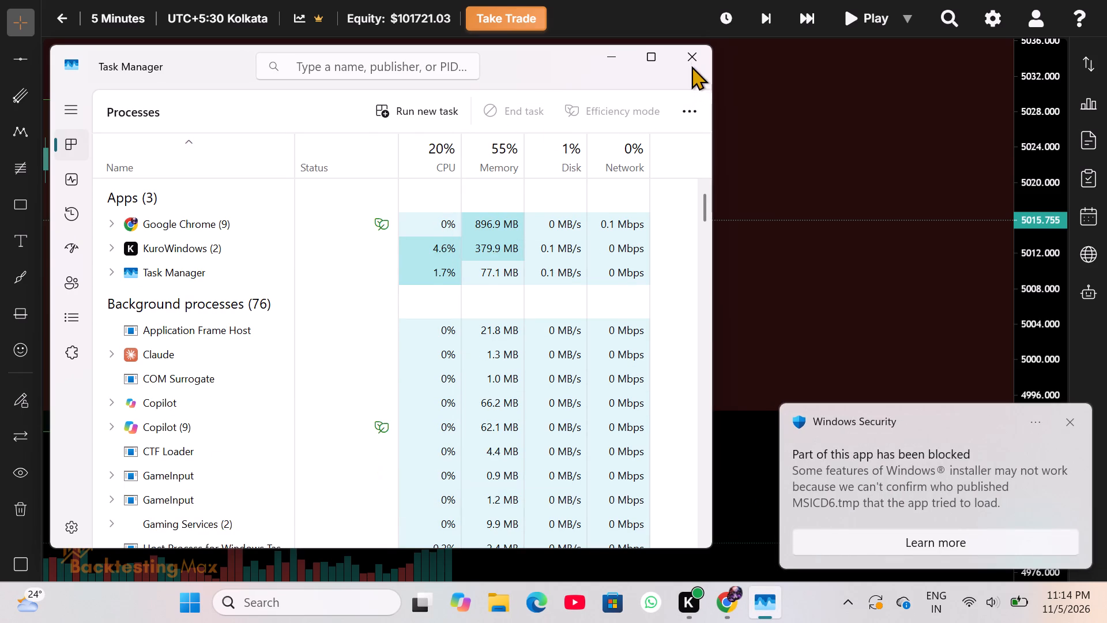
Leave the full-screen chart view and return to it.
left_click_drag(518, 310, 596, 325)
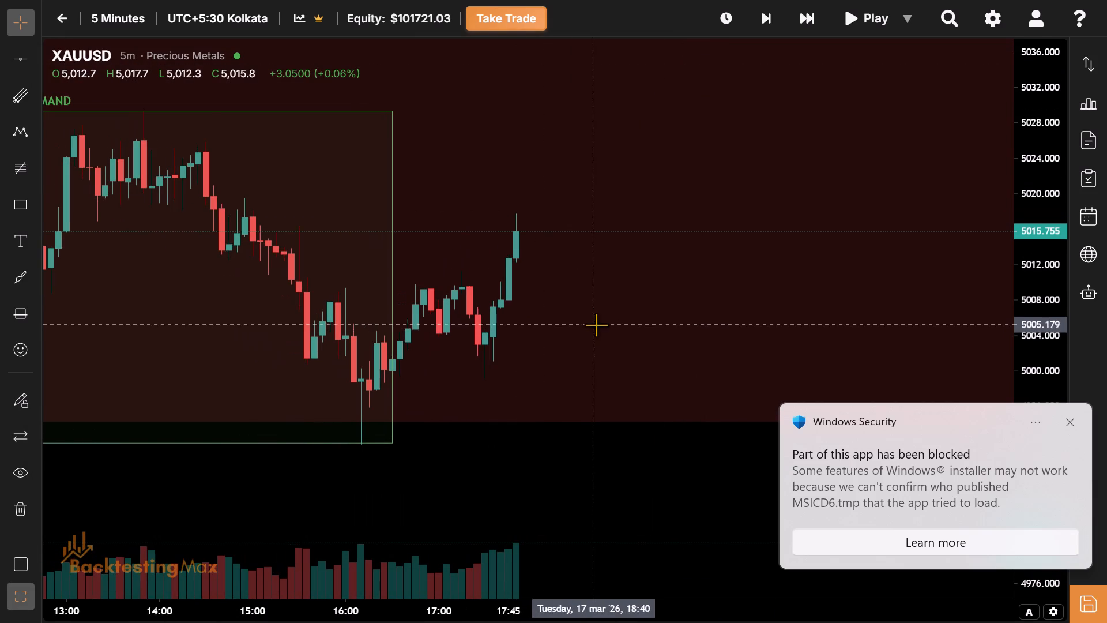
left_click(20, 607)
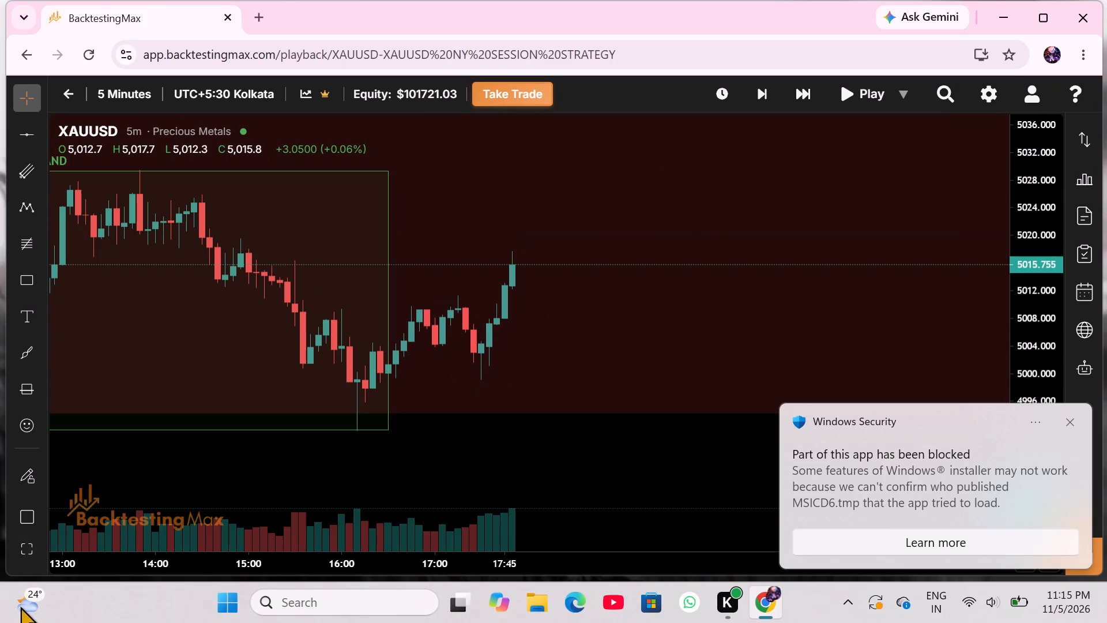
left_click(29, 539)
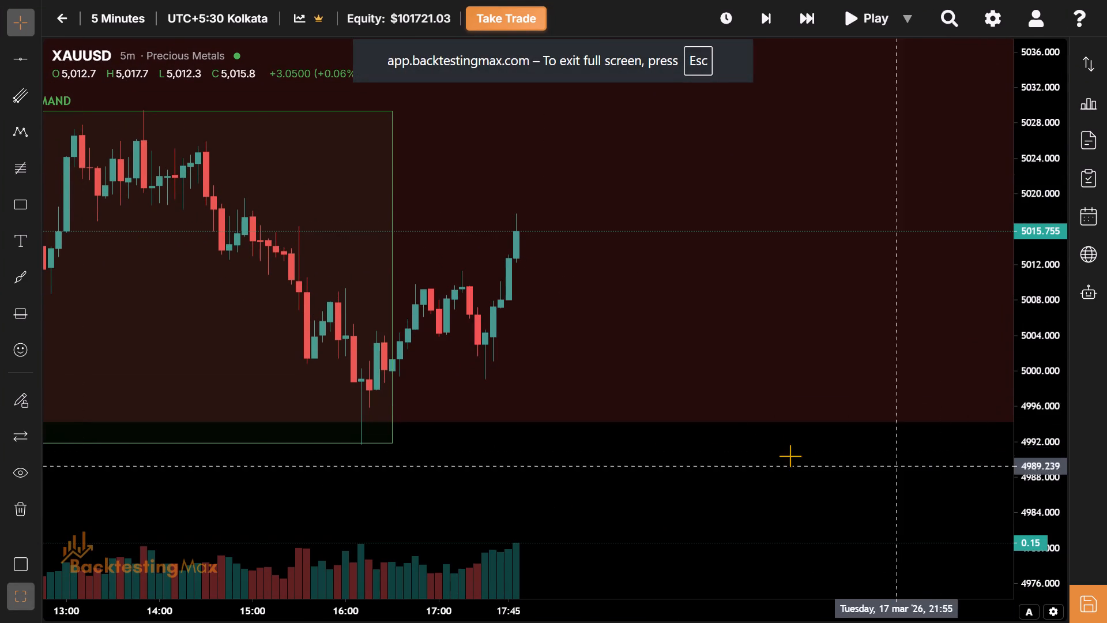
Draw a rectangle from 17:30 to 21:30 on 17 March, between about 5005 and 5026.
left_click_drag(567, 333, 690, 369)
left_click_drag(690, 369, 662, 393)
left_click_drag(659, 384, 628, 360)
left_click_drag(590, 353, 311, 382)
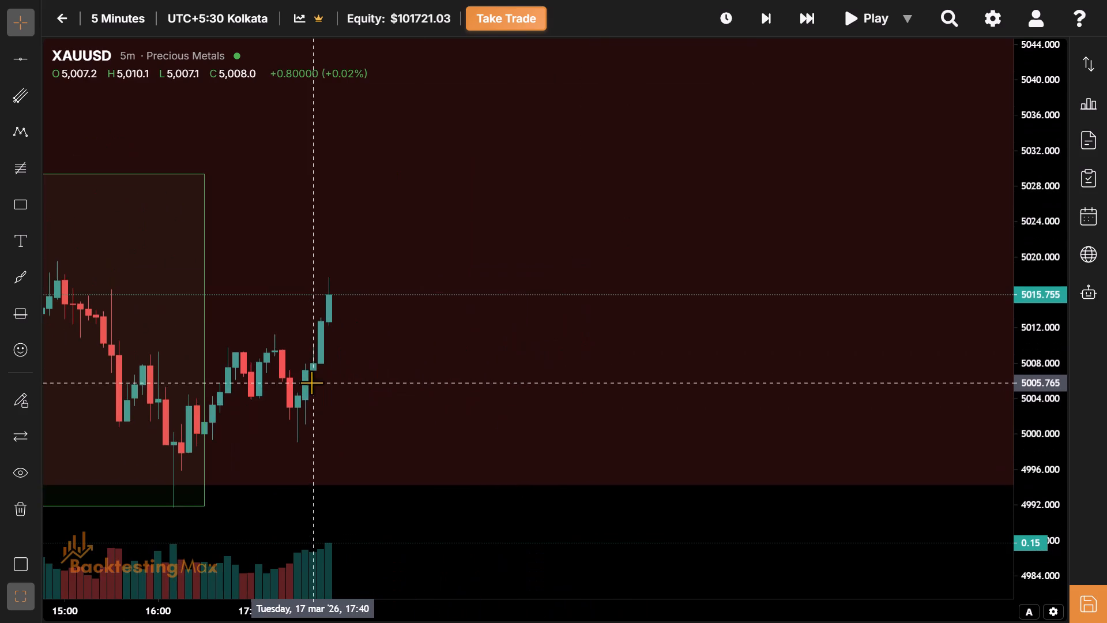
left_click(35, 208)
left_click(27, 206)
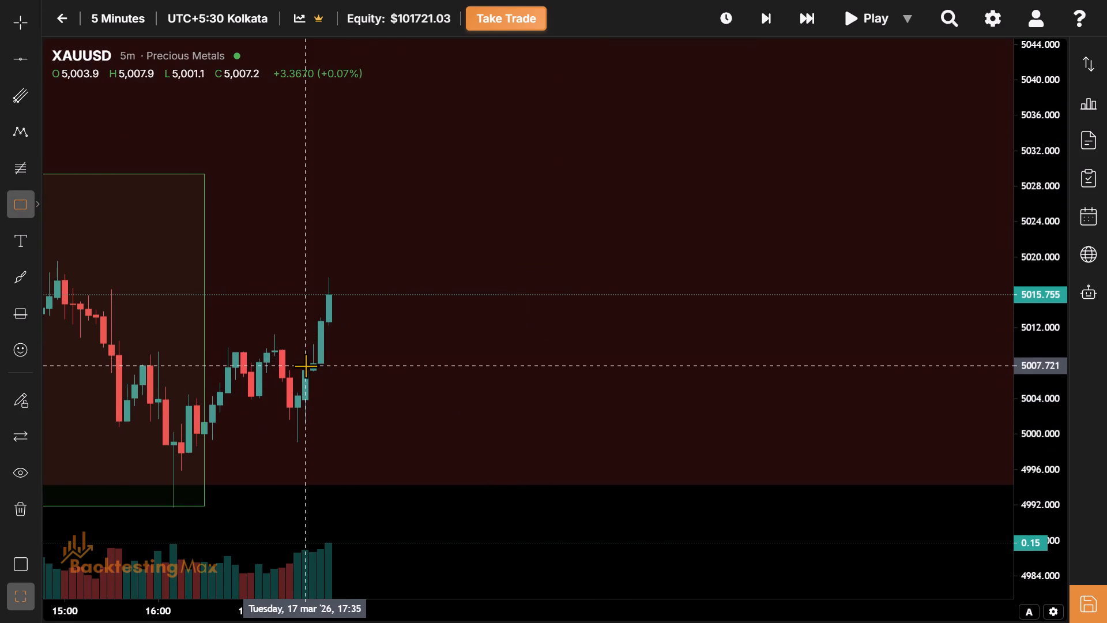
left_click(298, 386)
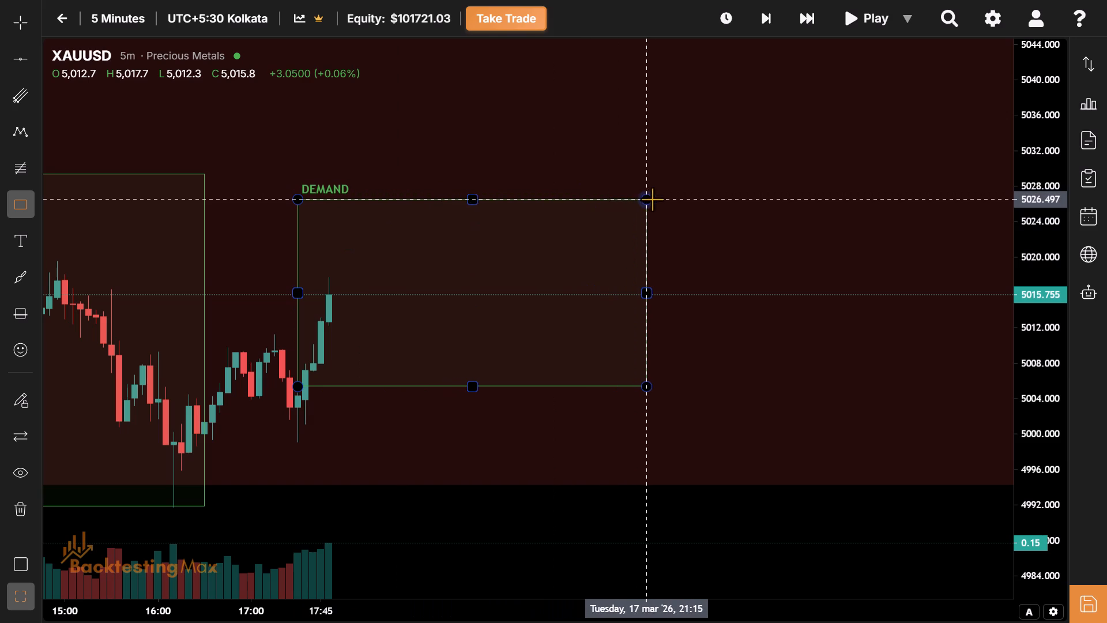
left_click(672, 199)
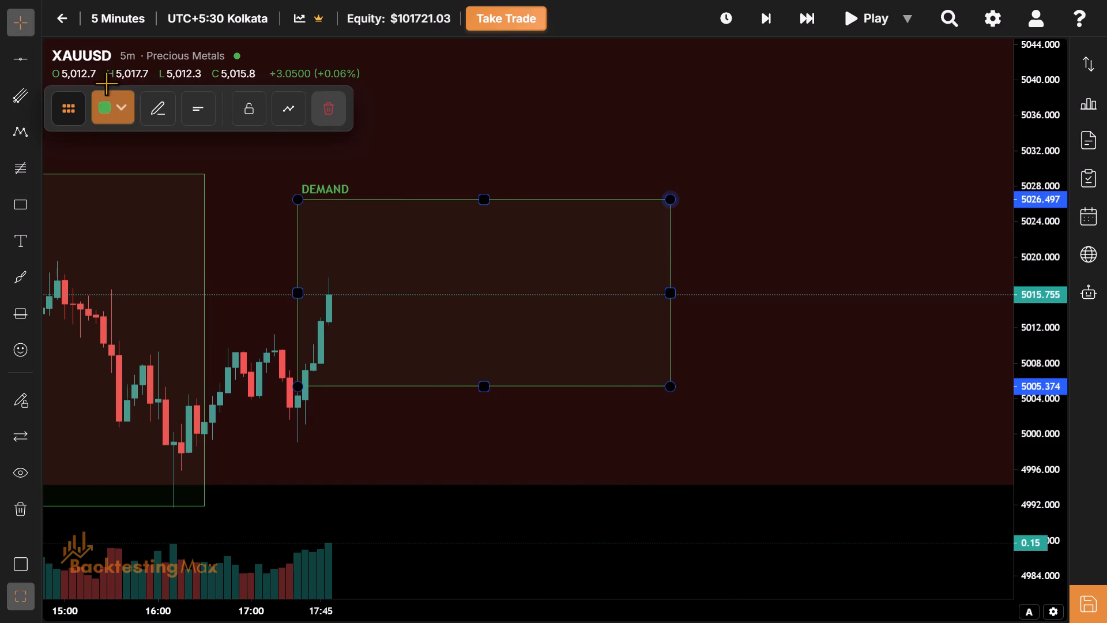
Apply the NY Session template to the 17:30 to 21:30 box.
left_click(111, 98)
left_click(222, 466)
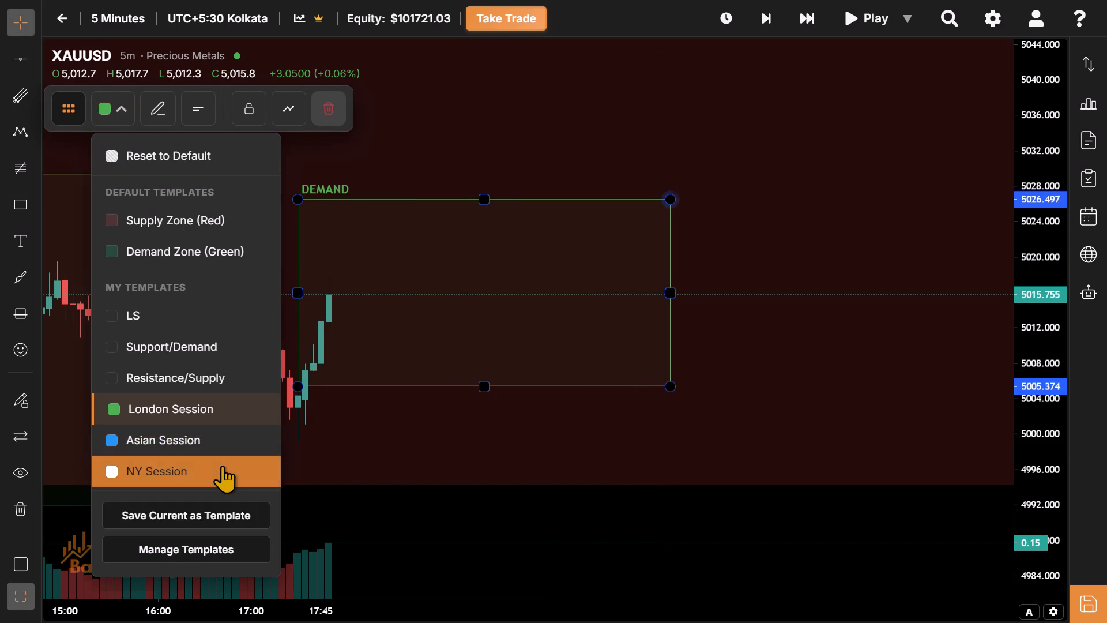
Stretch the lower edge of the 17:30 to 21:30 box down to about 4999.
left_click_drag(362, 333, 341, 238)
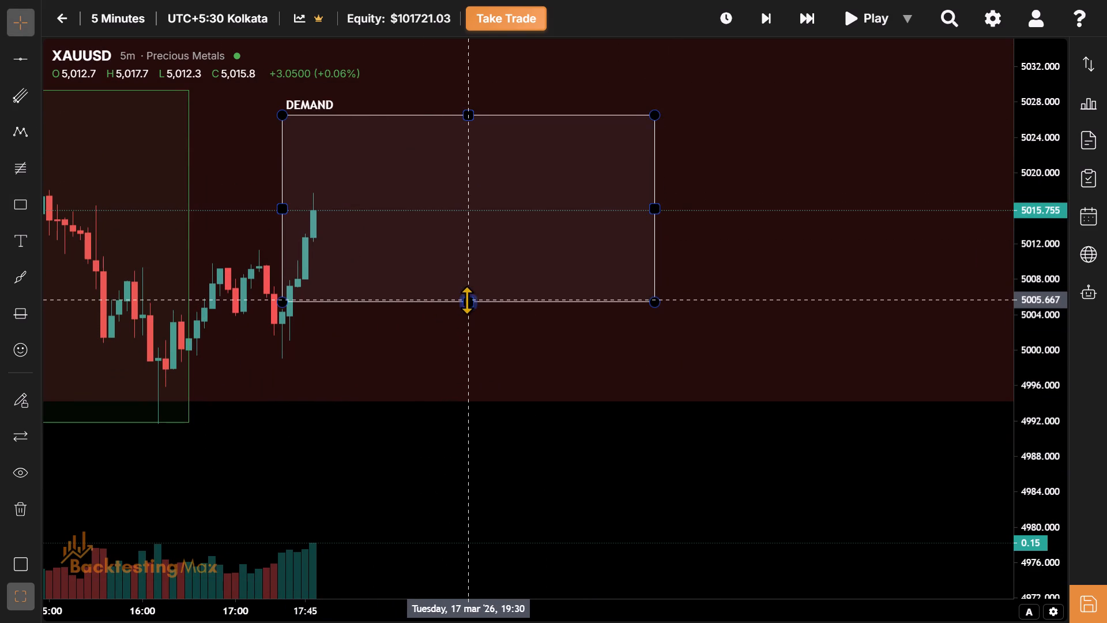
left_click_drag(469, 300, 630, 350)
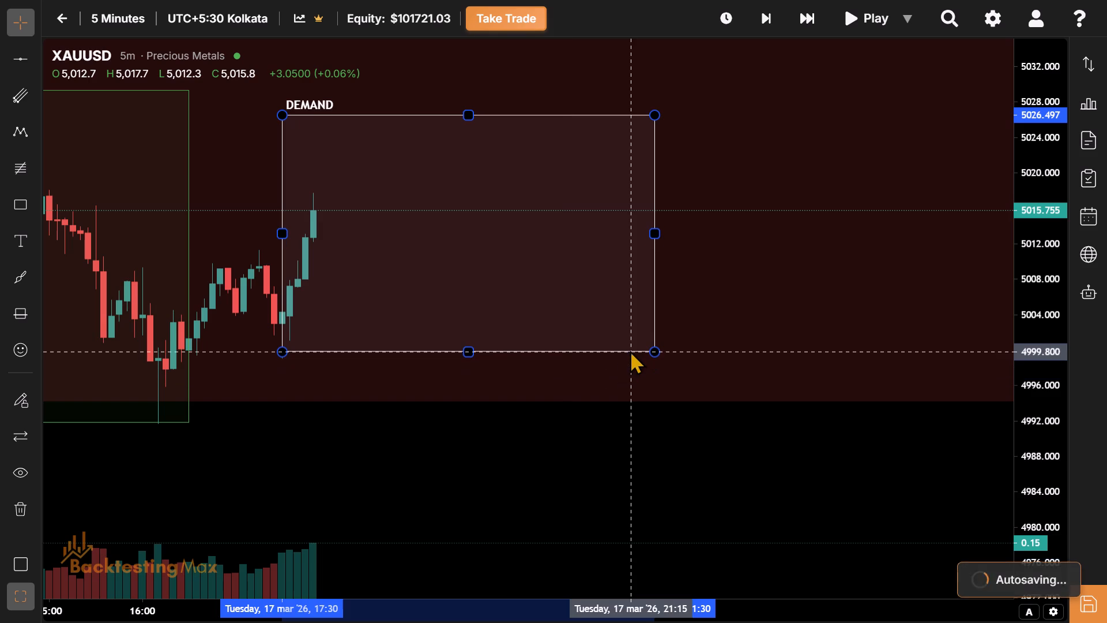
left_click_drag(630, 350, 627, 358)
Advance the replay from 17:45 to 18:25 on 17 March.
left_click_drag(511, 322, 630, 366)
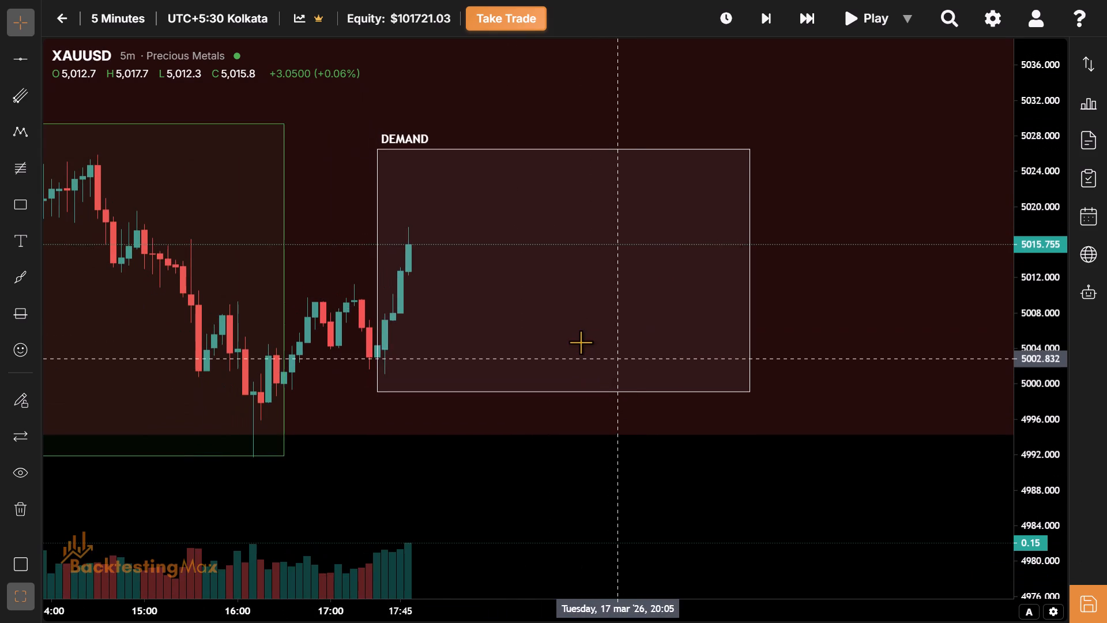
left_click_drag(581, 342, 609, 377)
left_click(807, 9)
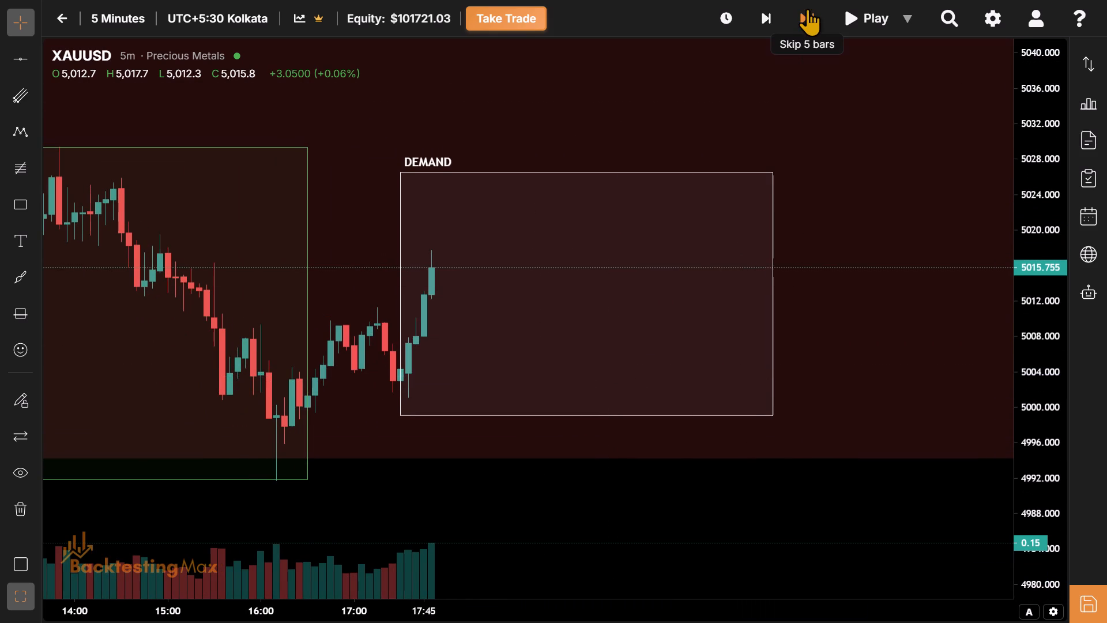
left_click_drag(464, 375, 430, 339)
left_click_drag(430, 339, 451, 346)
left_click(774, 11)
left_click(774, 11)
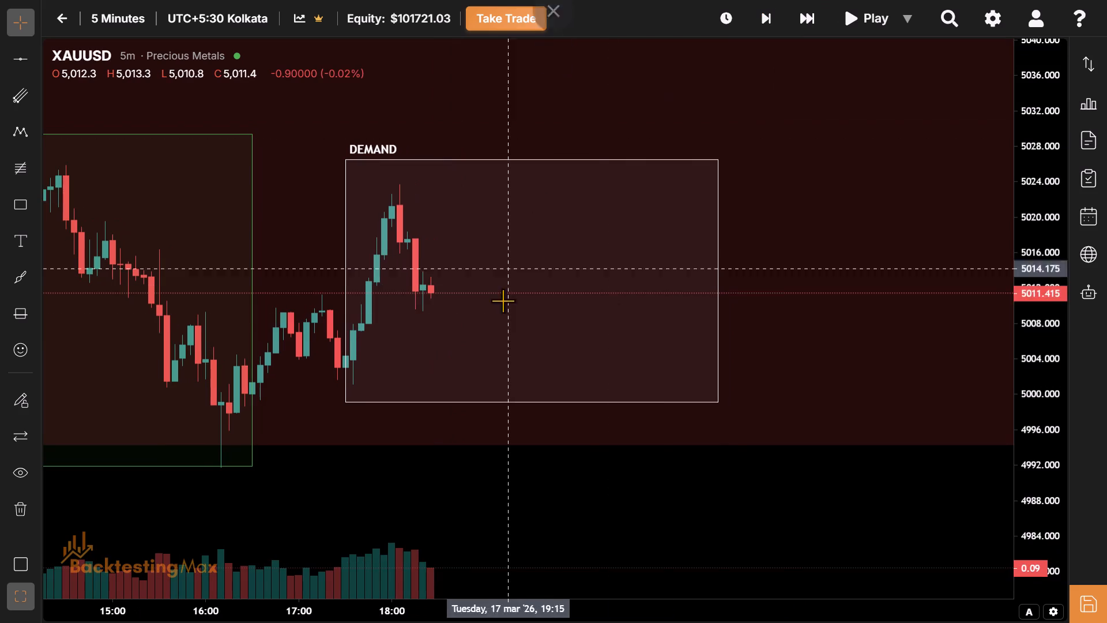
left_click_drag(478, 261, 519, 265)
Advance the replay bar by bar from 18:25 to 21:05 on 17 March.
triple_click(768, 27)
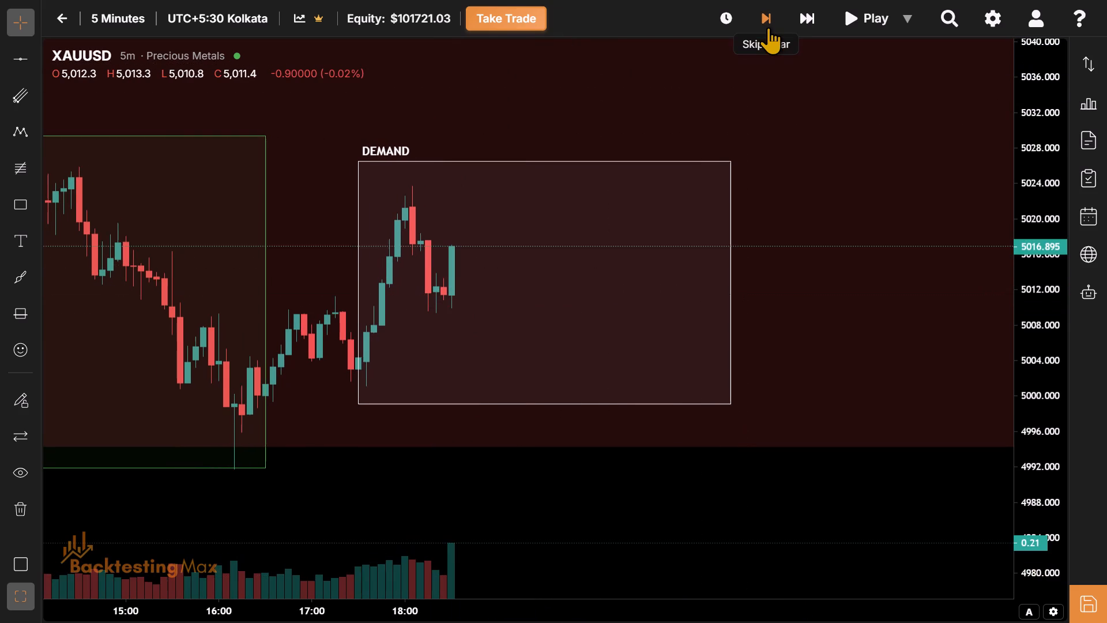
triple_click(768, 27)
triple_click(768, 27)
triple_click(768, 27)
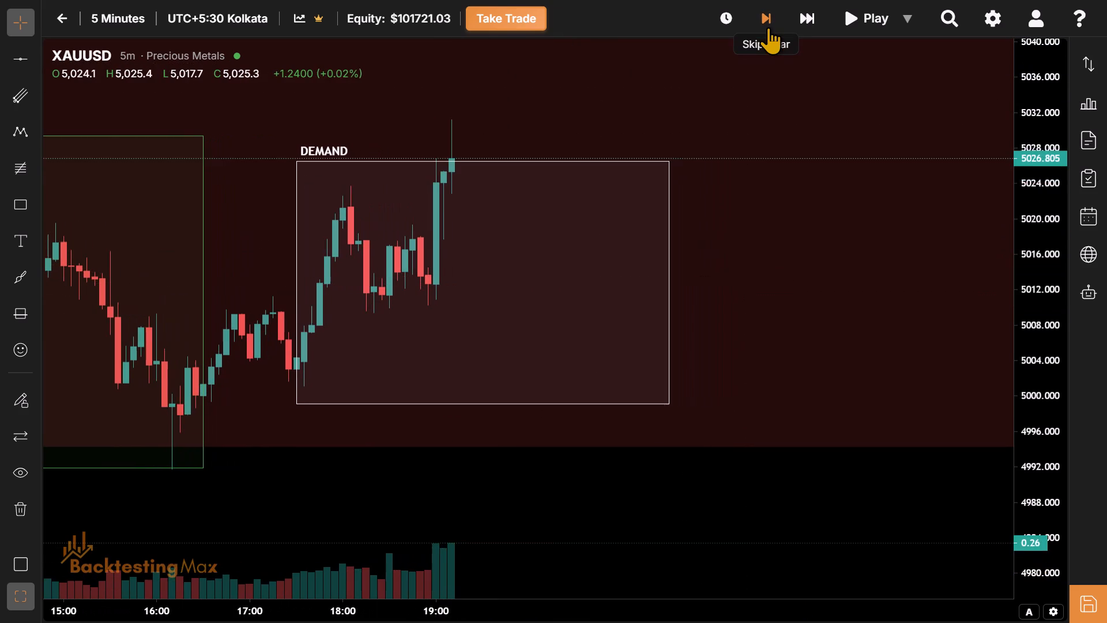
triple_click(768, 27)
triple_click(768, 27)
triple_click(768, 27)
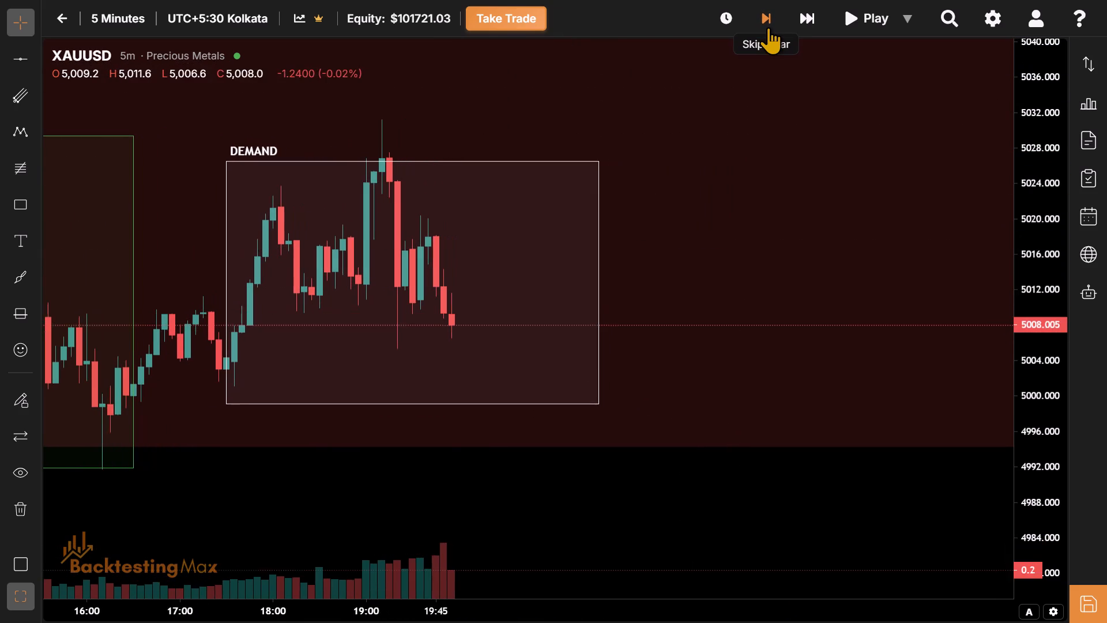
triple_click(768, 27)
triple_click(768, 27)
triple_click(768, 27)
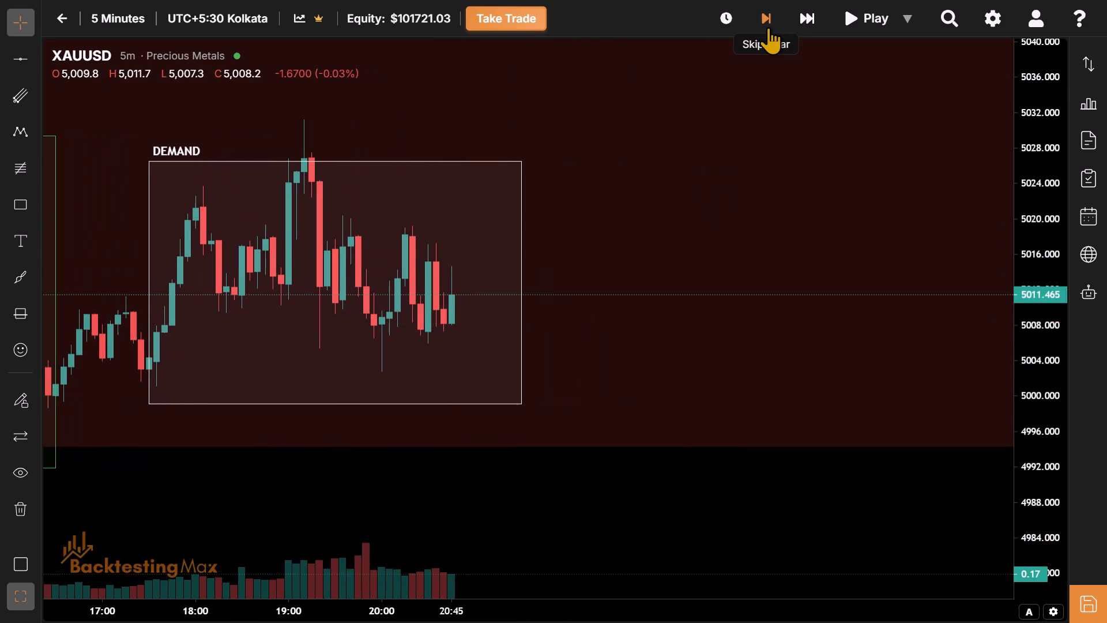
double_click(768, 27)
Stretch the lower edge of the 17:30 to 21:30 NY session box down to about 4981.
left_click_drag(233, 467, 410, 292)
left_click_drag(410, 292, 415, 301)
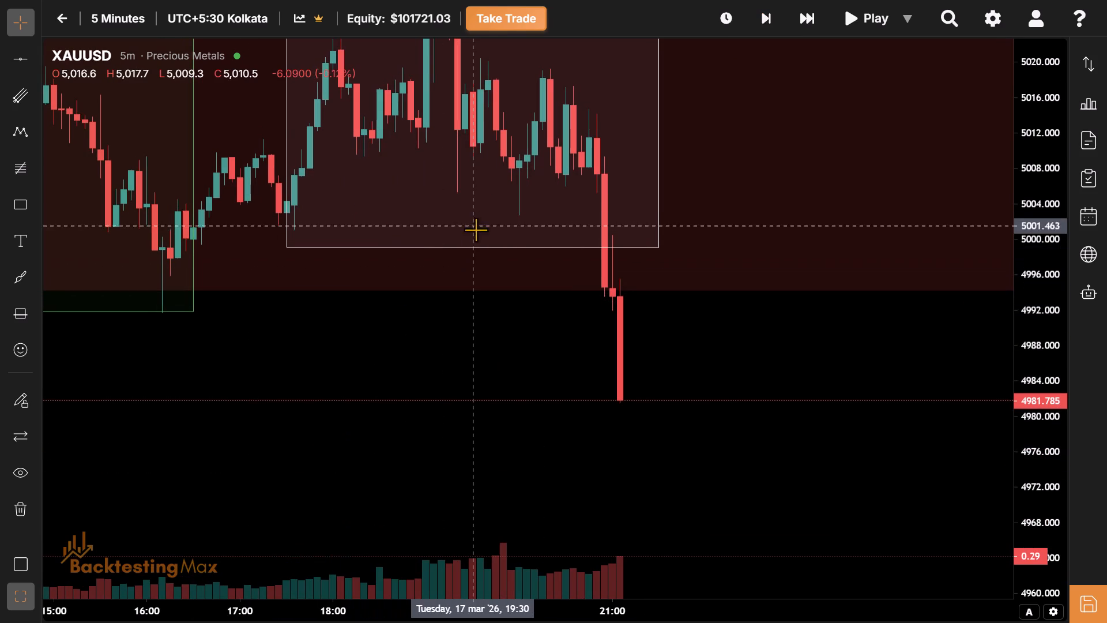
left_click_drag(472, 242, 831, 400)
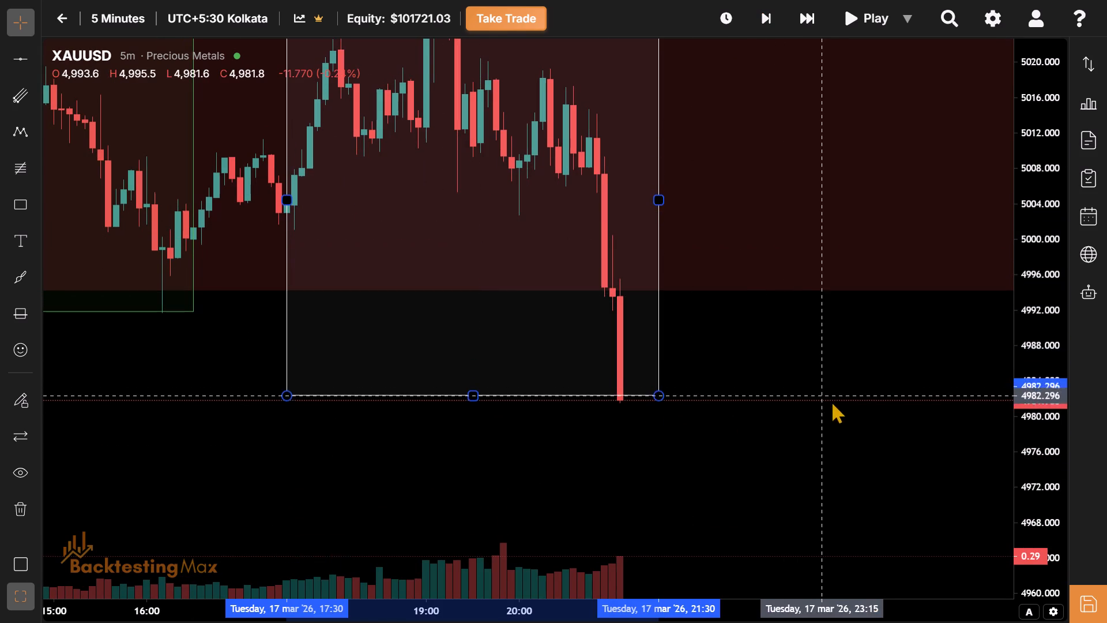
left_click_drag(831, 400, 834, 406)
Raise the upper edge of the 17:30 to 21:30 NY session box to about 5031.
left_click_drag(789, 197, 804, 427)
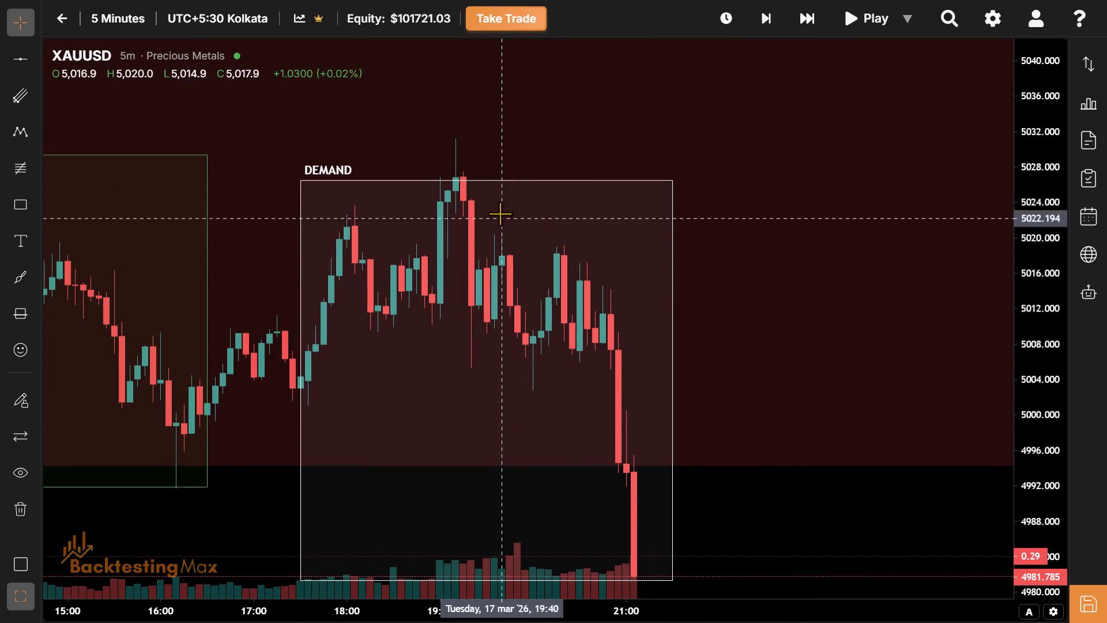
left_click_drag(491, 177, 486, 142)
left_click_drag(480, 231, 479, 118)
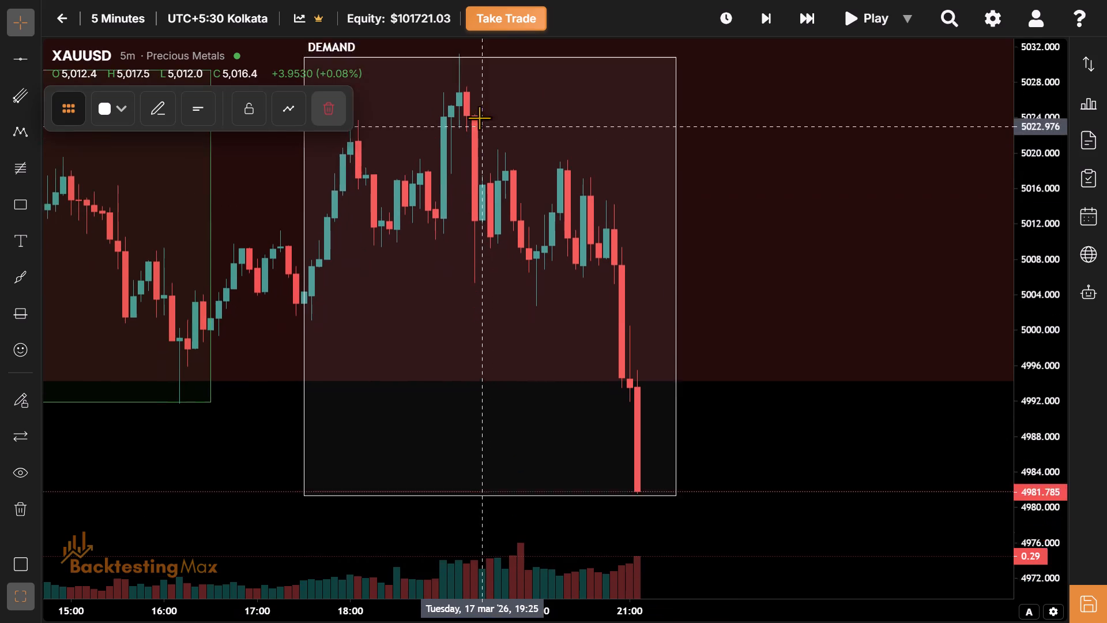
Advance the replay bar by bar from 21:05 to 21:30 on 17 March.
left_click_drag(479, 118, 465, 64)
left_click_drag(611, 203, 551, 205)
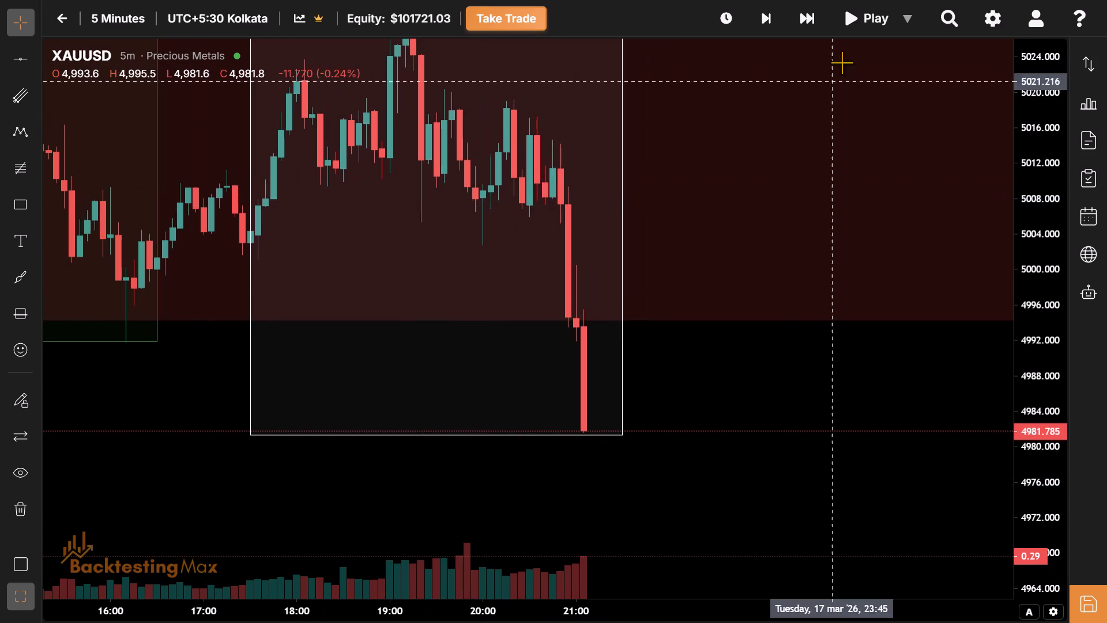
left_click(760, 29)
left_click(760, 29)
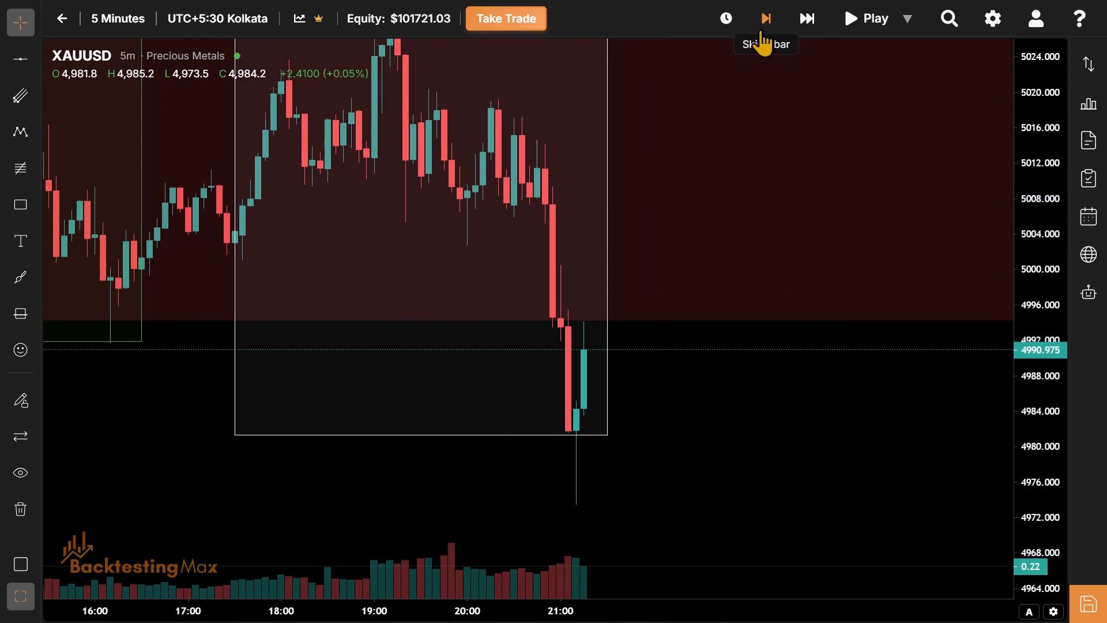
left_click(760, 29)
left_click(760, 29)
left_click(760, 29)
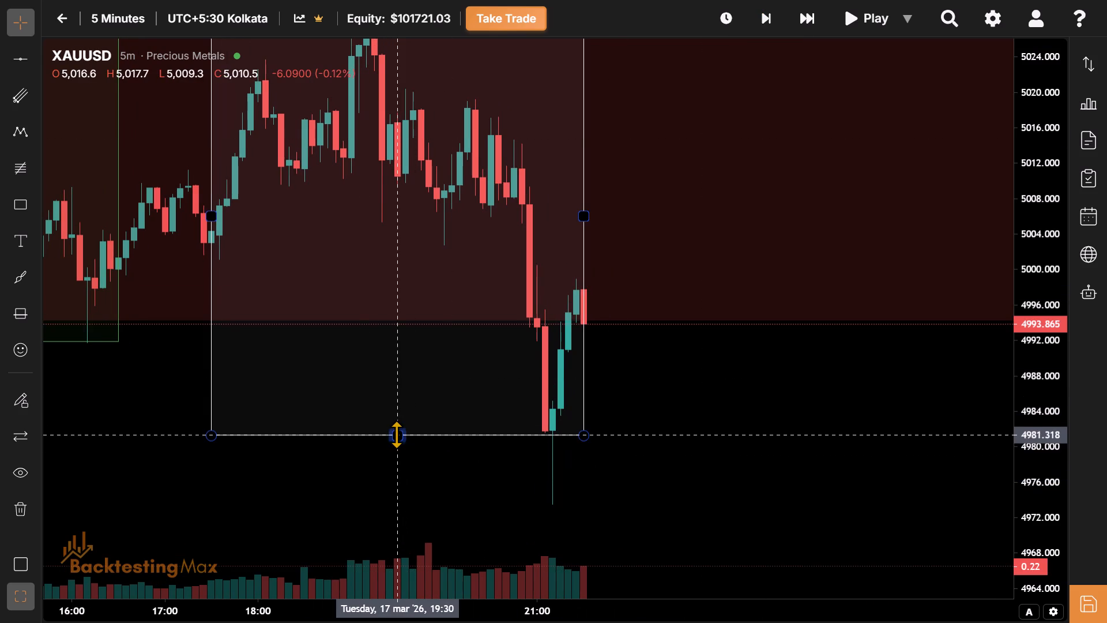
Stretch the lower edge of the 17:30 to 21:30 NY session box down to about 4973.5.
left_click_drag(396, 434, 714, 504)
Advance the replay from 21:30 on 17 March to 05:35 on 18 March.
left_click_drag(671, 389, 698, 591)
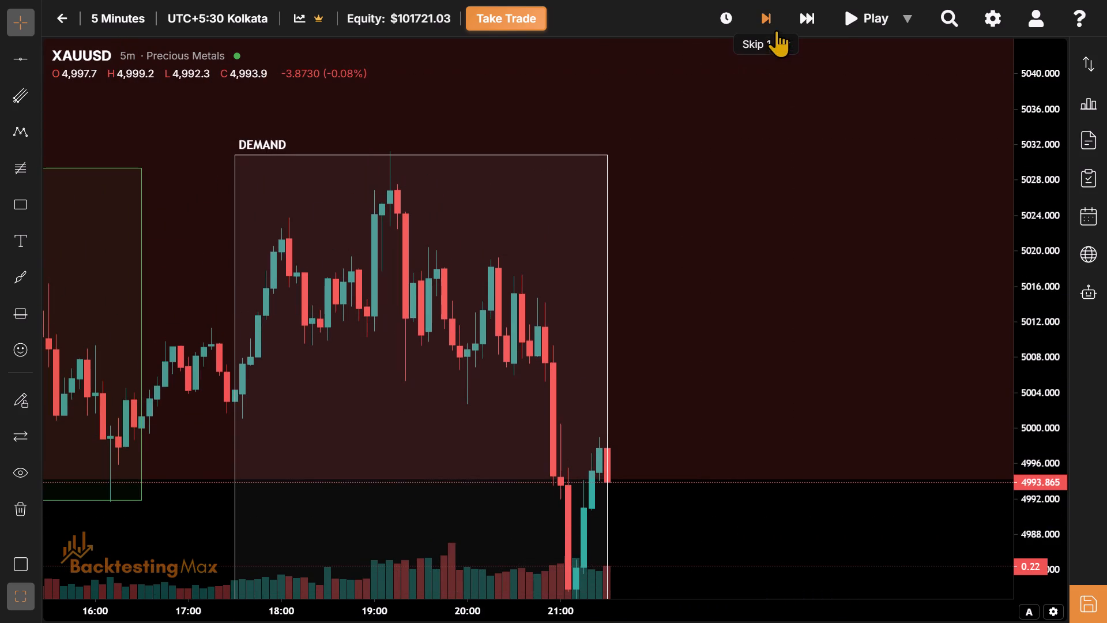
left_click(773, 33)
left_click_drag(809, 259, 689, 156)
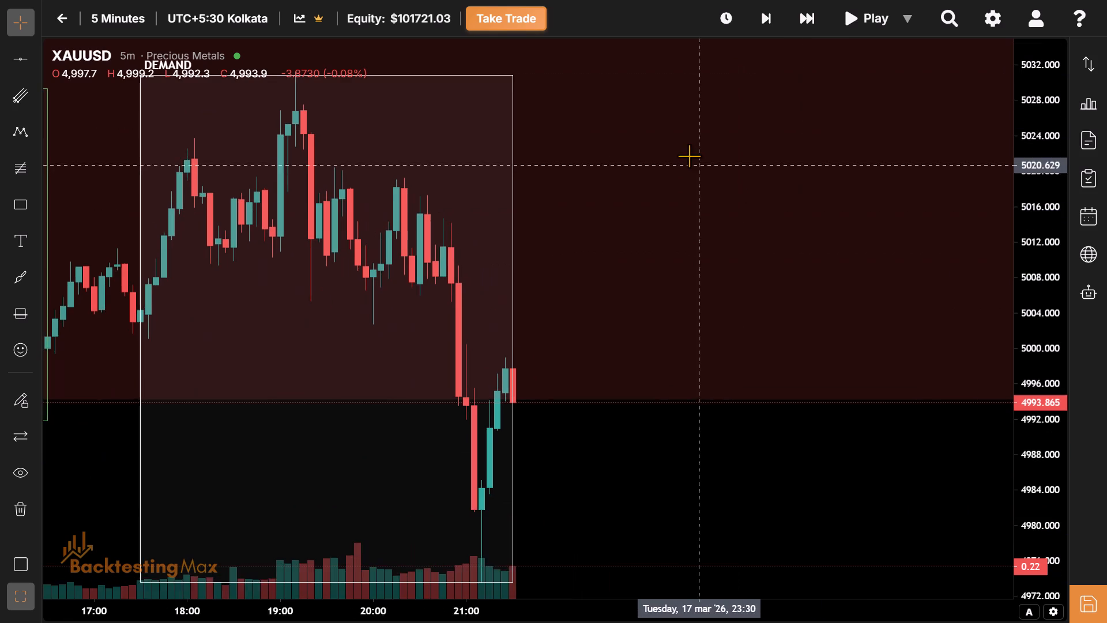
left_click(760, 30)
left_click_drag(766, 155, 623, 117)
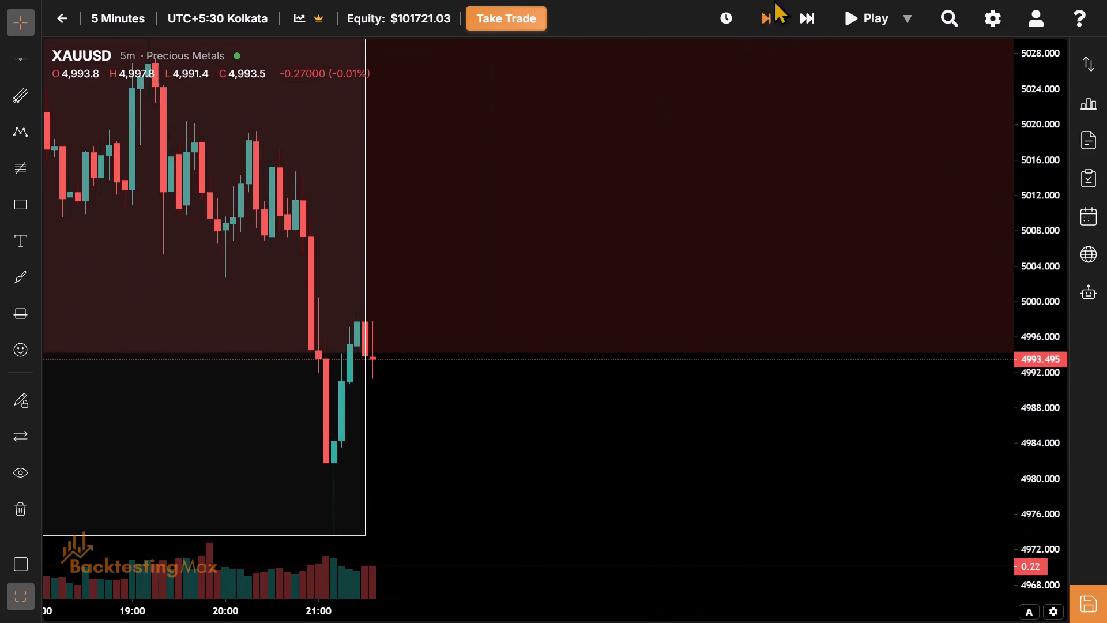
triple_click(811, 15)
triple_click(811, 15)
triple_click(811, 15)
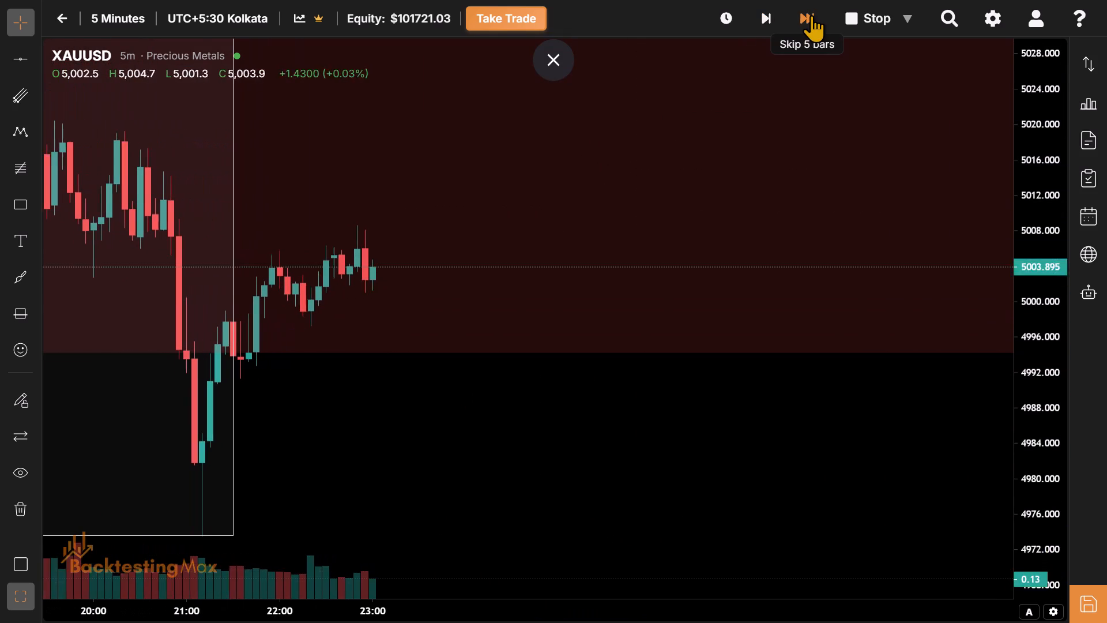
triple_click(811, 15)
triple_click(811, 15)
triple_click(811, 15)
triple_click(811, 15)
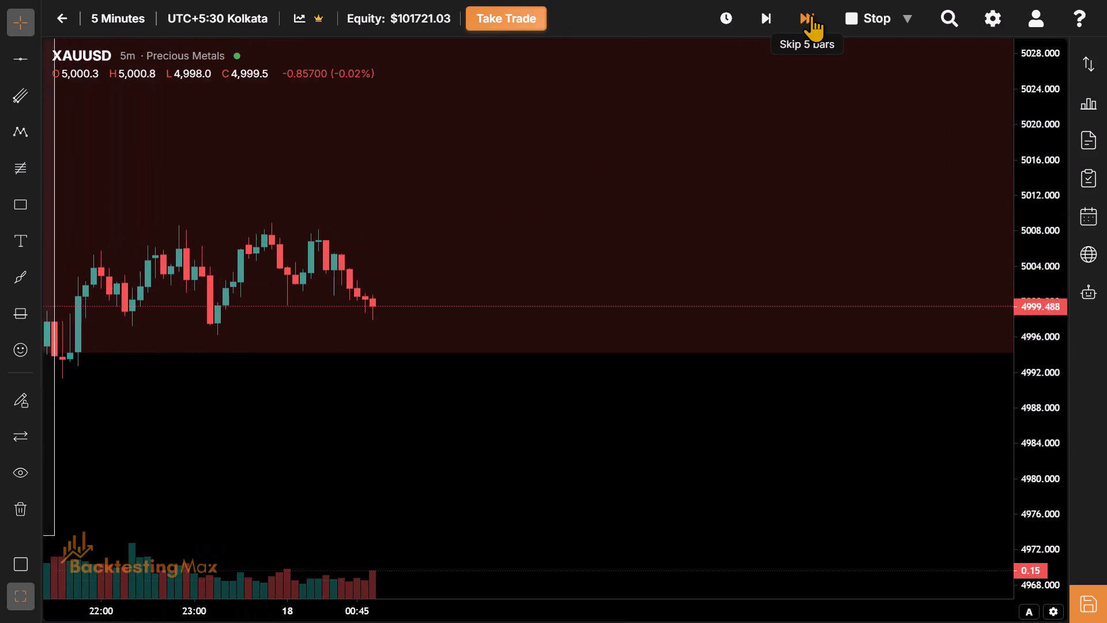
triple_click(811, 15)
triple_click(811, 15)
triple_click(811, 15)
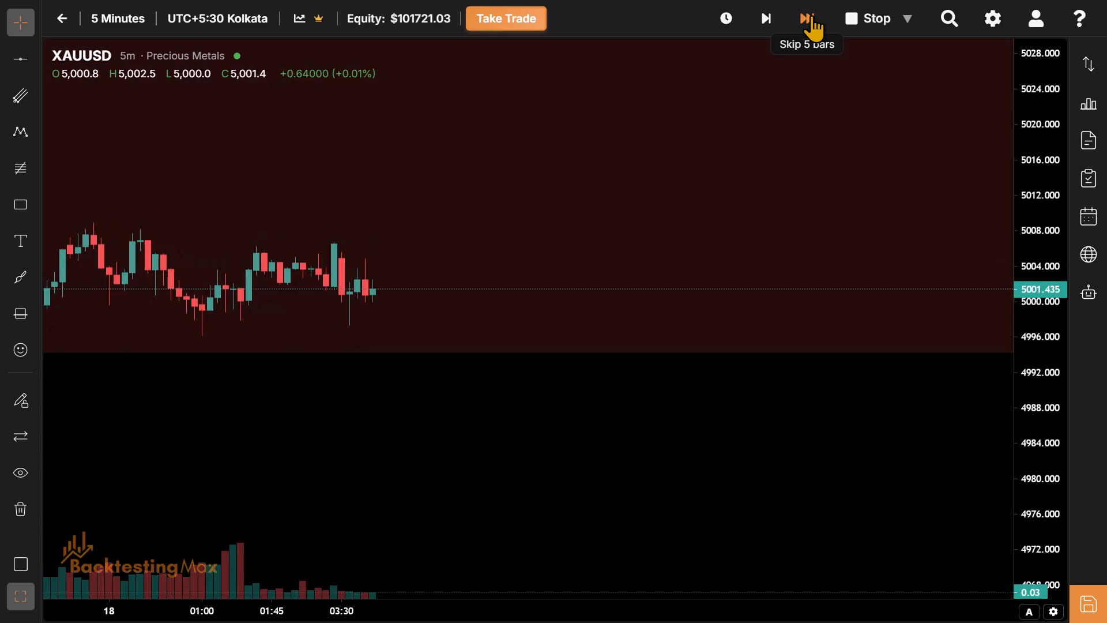
triple_click(811, 15)
double_click(811, 15)
left_click(811, 15)
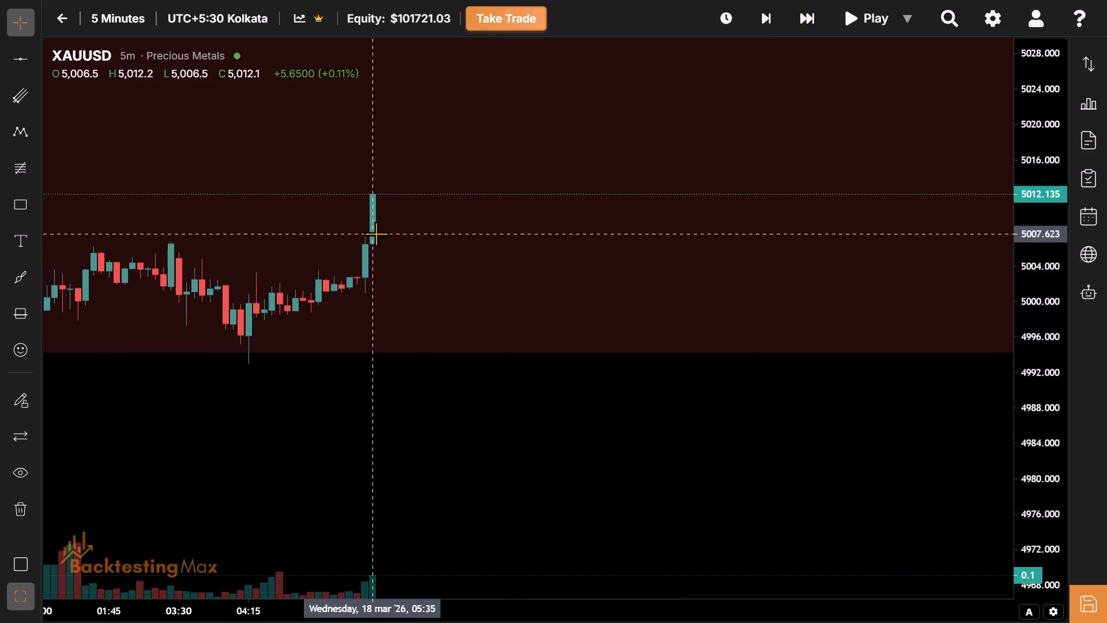
Draw the Asian session box from 05:30 to 11:30 on 18 March, between about 5007 and 5020.5.
left_click_drag(376, 234, 188, 341)
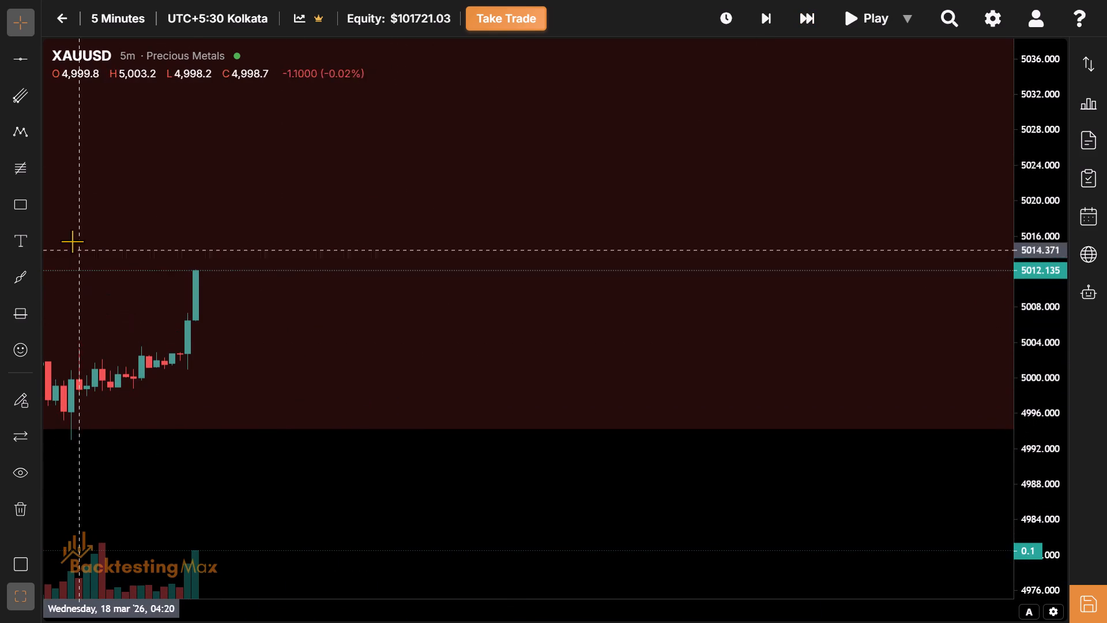
left_click(29, 207)
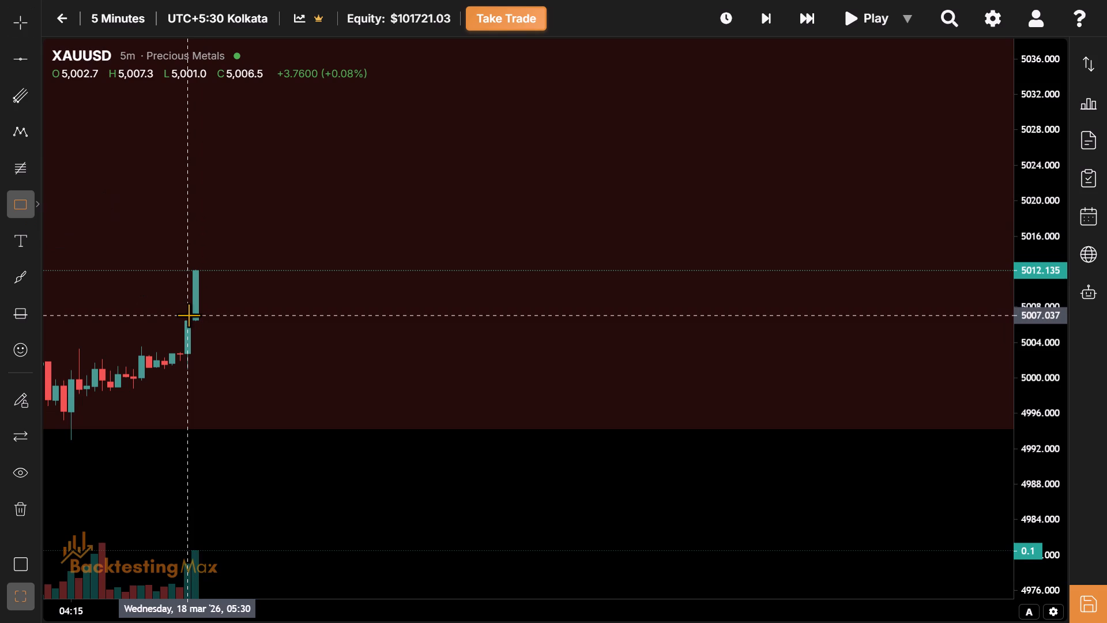
left_click(188, 315)
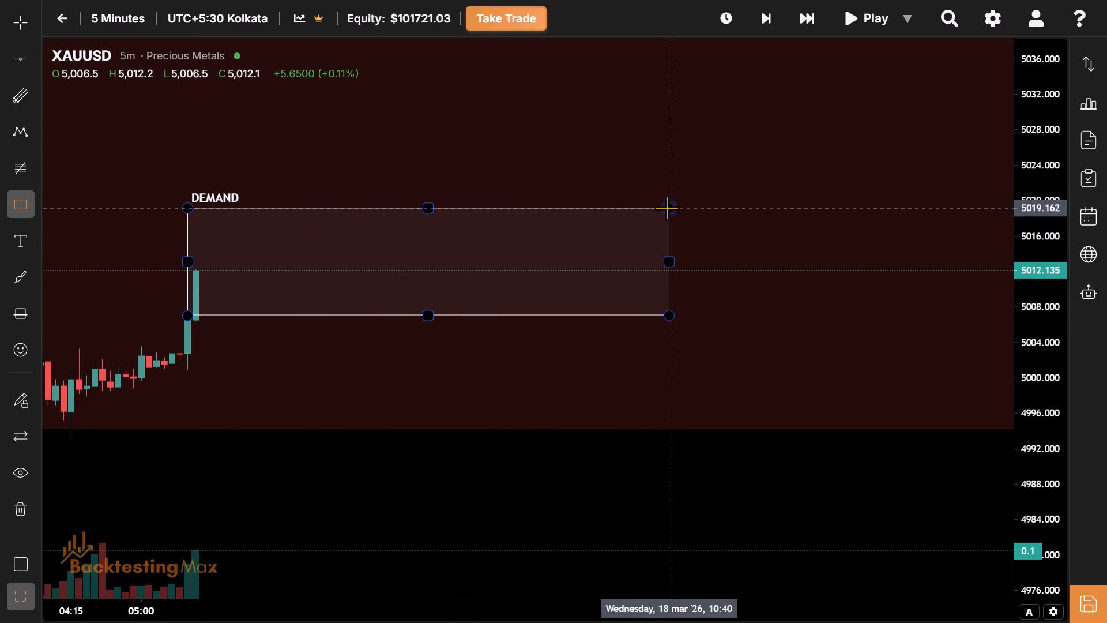
left_click(748, 196)
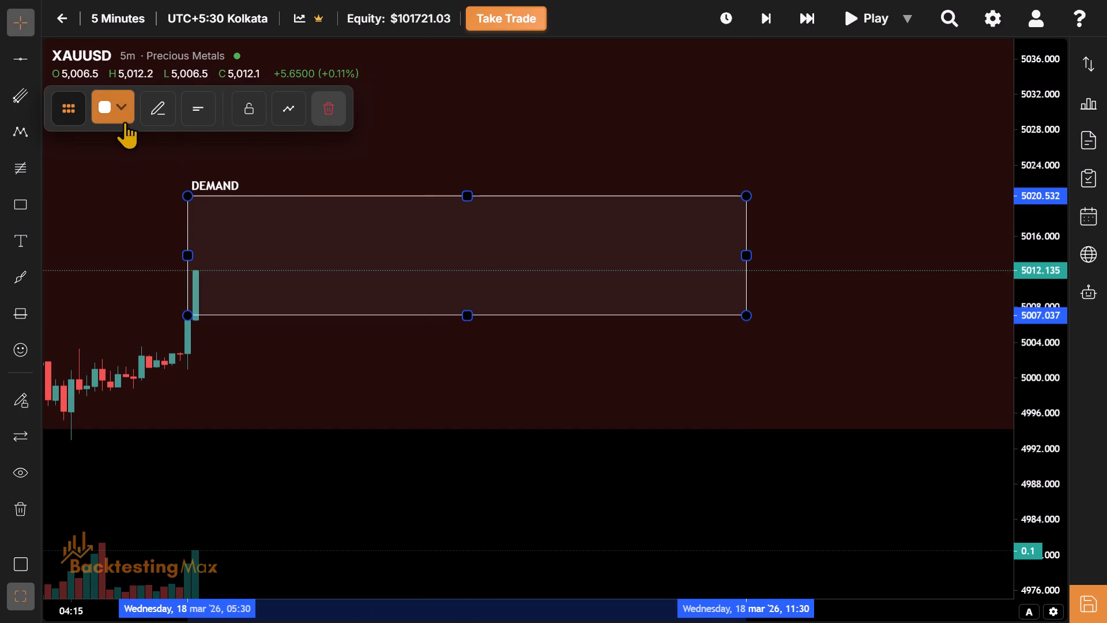
Colour the 18 March Asian session box blue.
left_click(125, 122)
left_click(213, 433)
left_click_drag(372, 442, 417, 455)
left_click(417, 455)
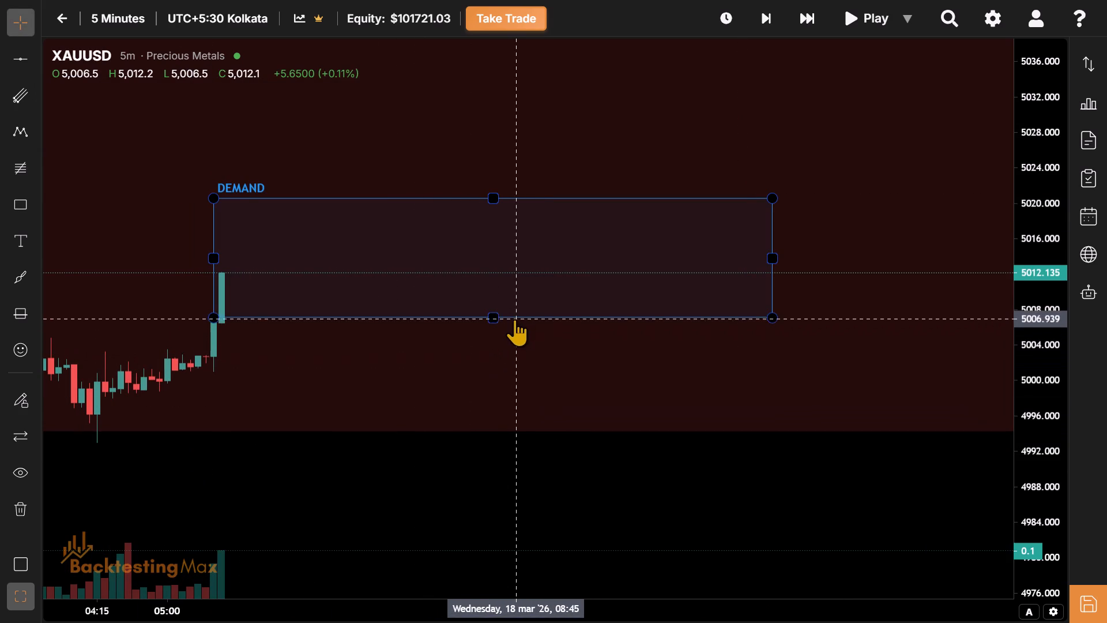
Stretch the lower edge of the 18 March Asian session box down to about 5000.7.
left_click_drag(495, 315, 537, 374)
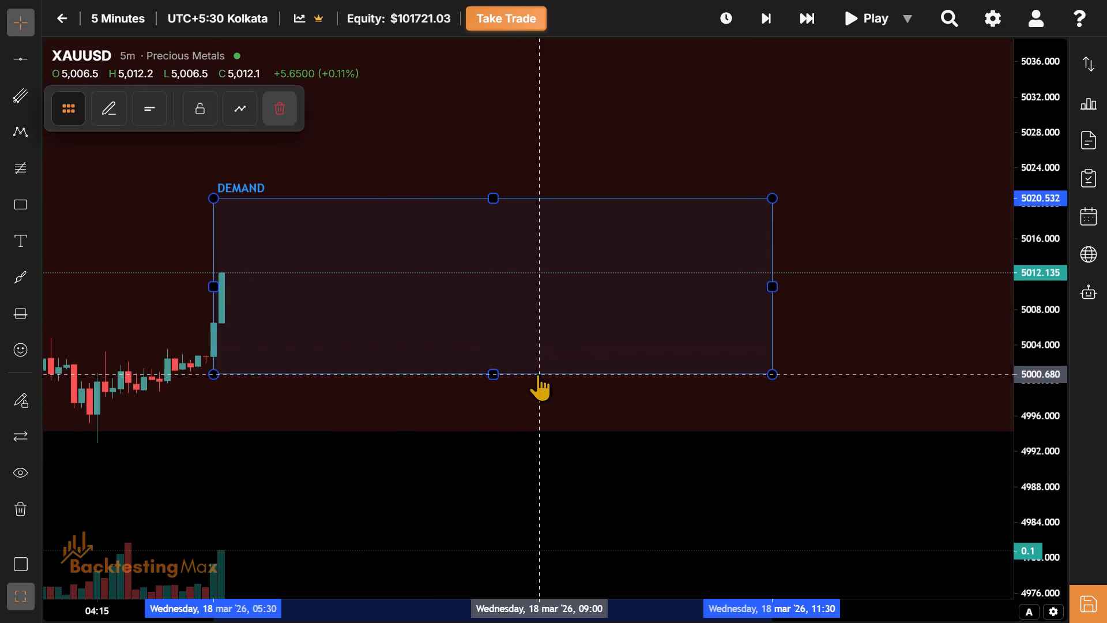
Advance the replay in five-bar jumps from 05:35 to 11:25 on 18 March.
left_click_drag(351, 472, 679, 419)
left_click_drag(397, 486, 773, 440)
left_click_drag(415, 456, 303, 444)
left_click_drag(592, 449, 314, 513)
left_click_drag(496, 496, 270, 540)
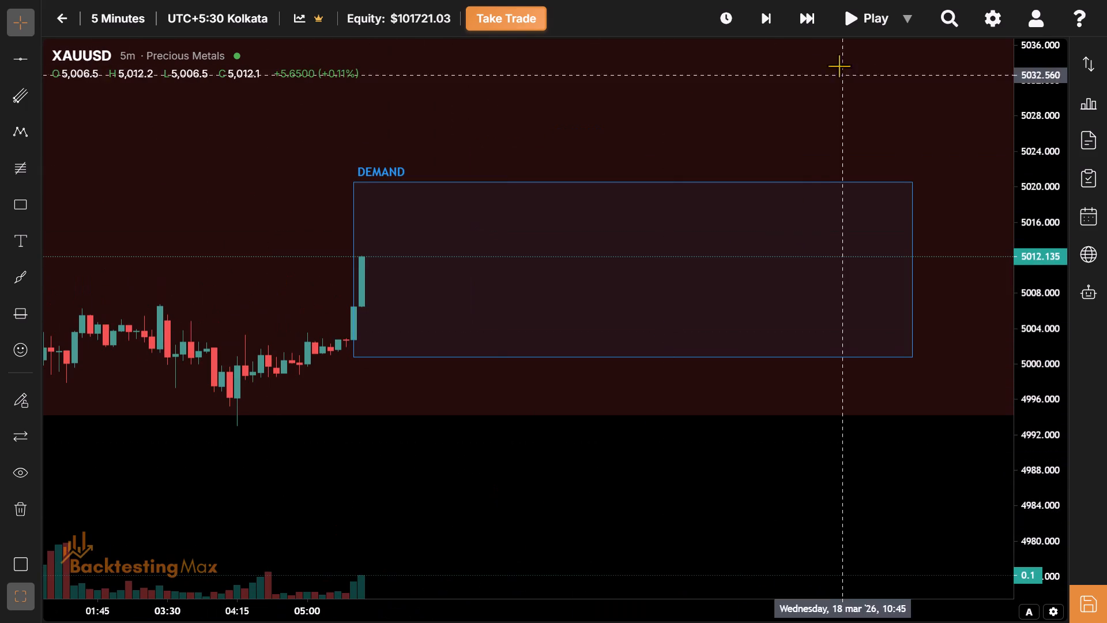
left_click(806, 27)
left_click(806, 27)
left_click(806, 27)
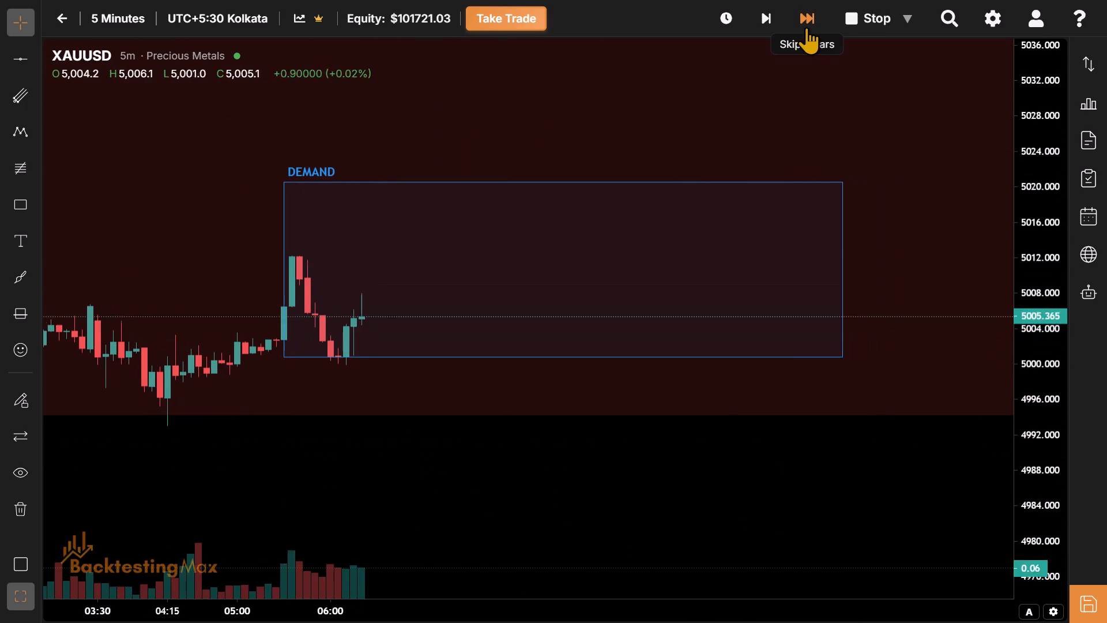
left_click(806, 27)
left_click(806, 27)
left_click(806, 27)
left_click(806, 27)
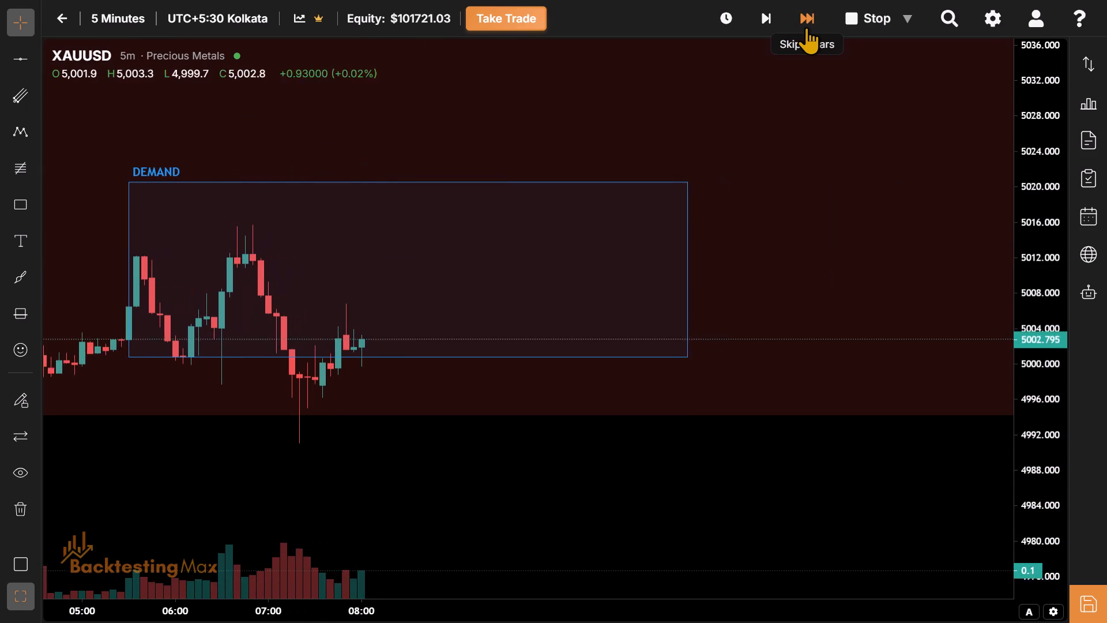
left_click(806, 27)
left_click(806, 27)
left_click(806, 27)
left_click(806, 27)
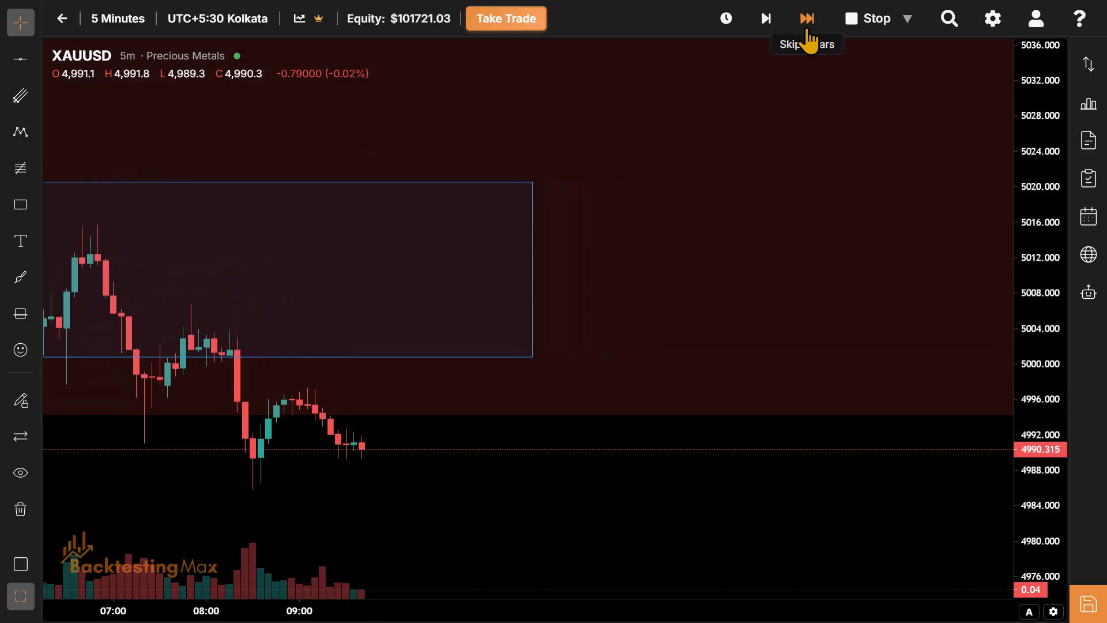
left_click(806, 27)
left_click(806, 27)
left_click(806, 27)
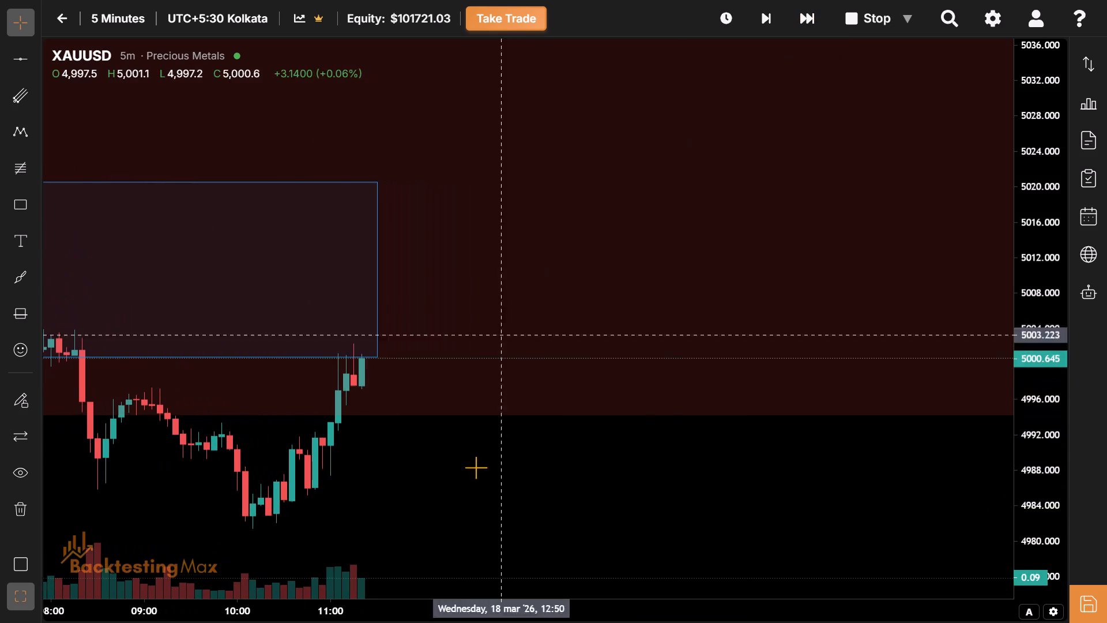
Stretch the lower edge of the 18 March Asian session box down to about 4981.4.
left_click_drag(234, 550, 864, 337)
left_click_drag(733, 272, 452, 380)
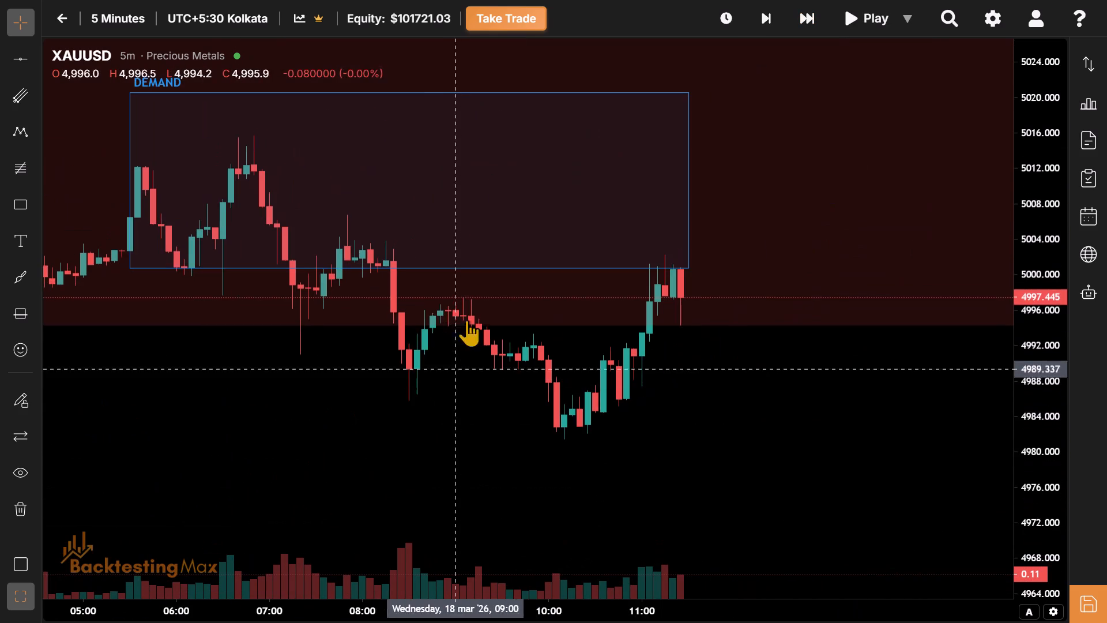
left_click_drag(411, 266, 747, 441)
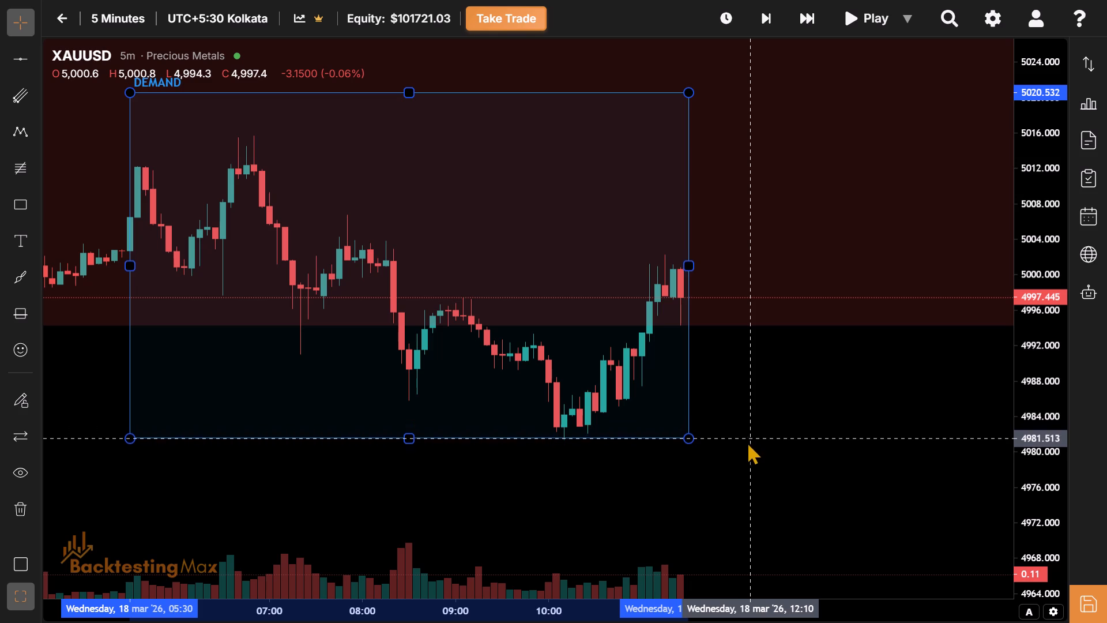
left_click_drag(747, 441, 747, 439)
Lower the upper edge of the 18 March Asian session box to about 5015.8.
left_click_drag(397, 233, 521, 399)
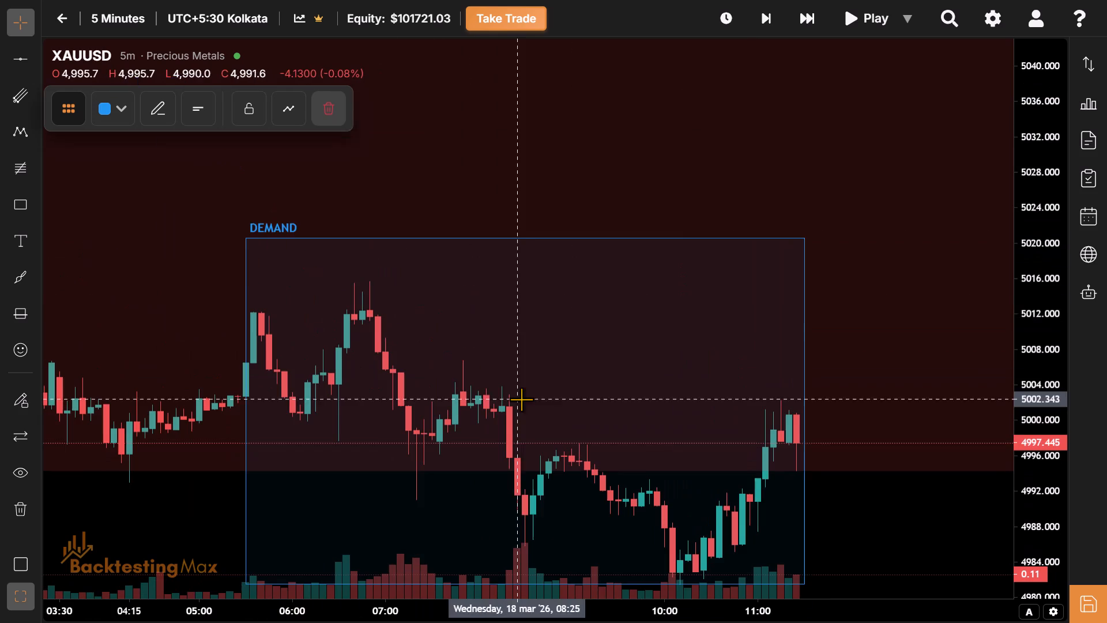
left_click_drag(529, 232, 532, 262)
left_click_drag(528, 252, 528, 295)
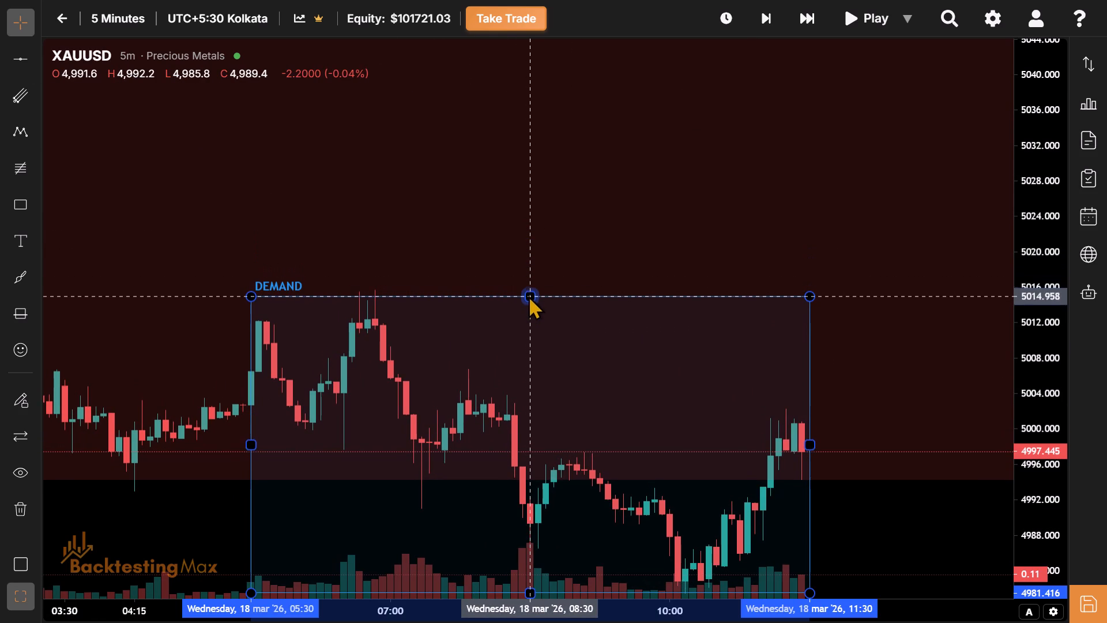
left_click_drag(528, 295, 529, 288)
Review the price action from the end of 17 March's NY session through 18 March's Asian session.
left_click_drag(524, 387, 454, 136)
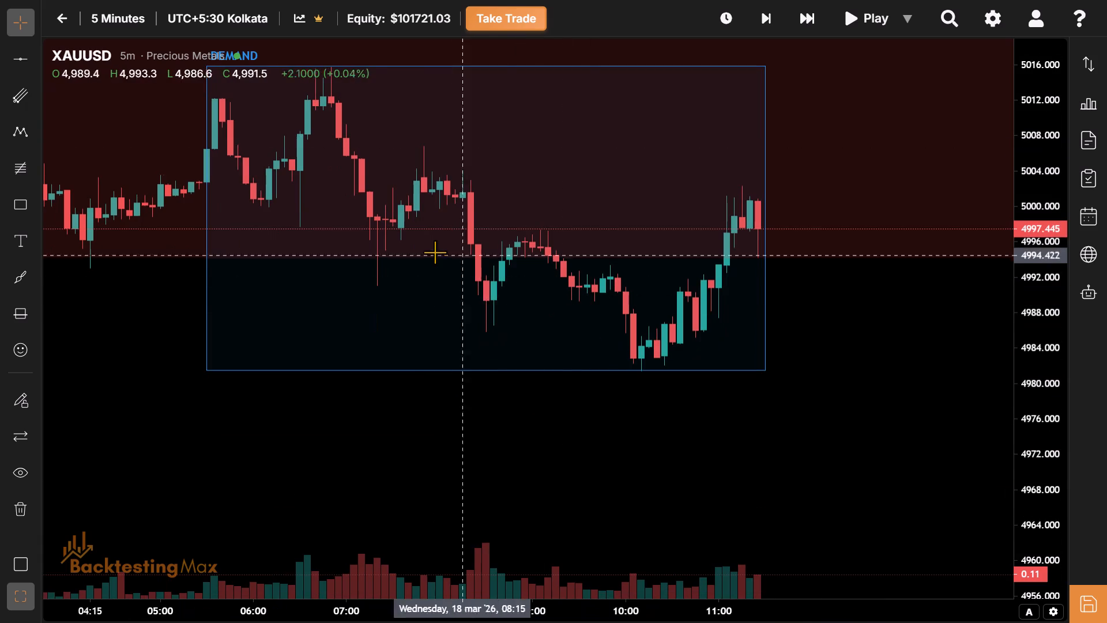
left_click_drag(435, 252, 833, 272)
left_click_drag(727, 292, 616, 298)
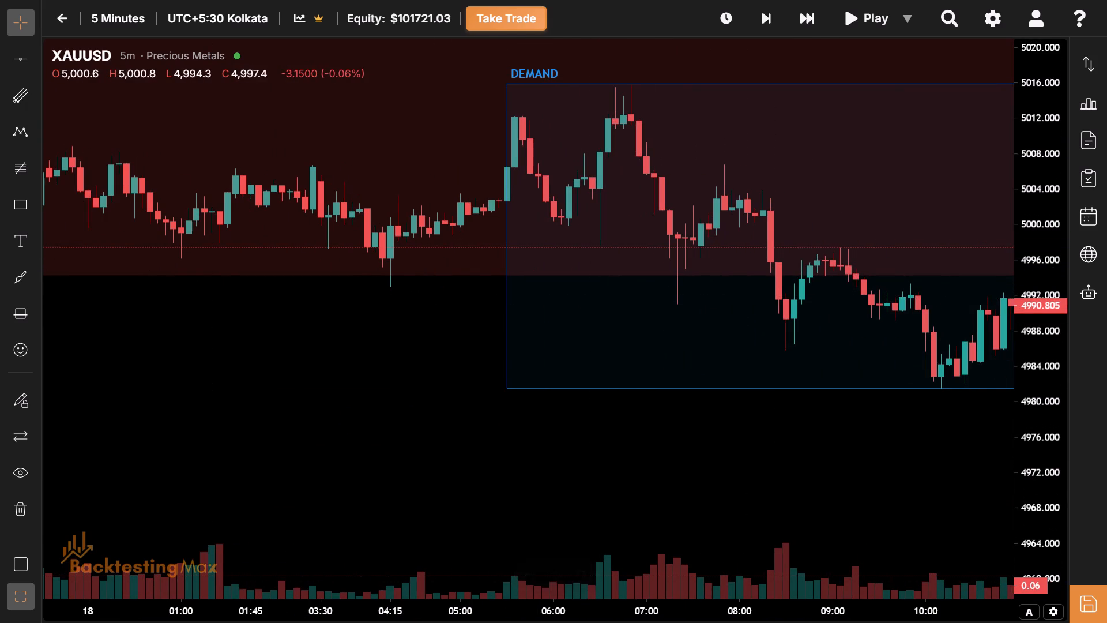
left_click_drag(1037, 569, 1030, 520)
left_click_drag(405, 325, 922, 504)
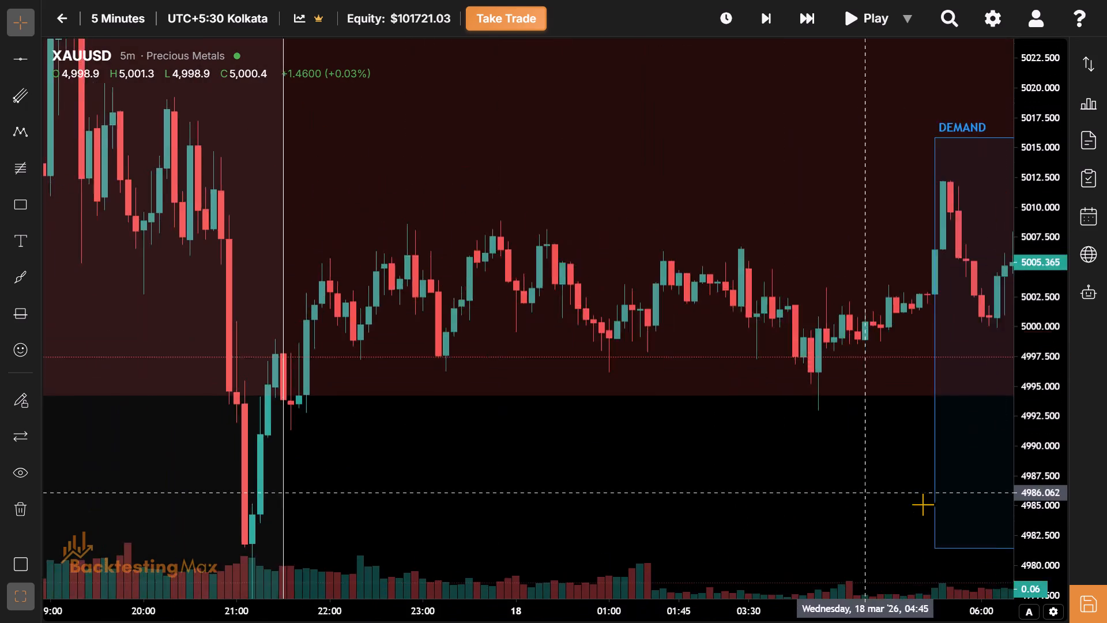
left_click_drag(922, 504, 223, 366)
left_click_drag(673, 350, 279, 402)
left_click_drag(615, 434, 356, 431)
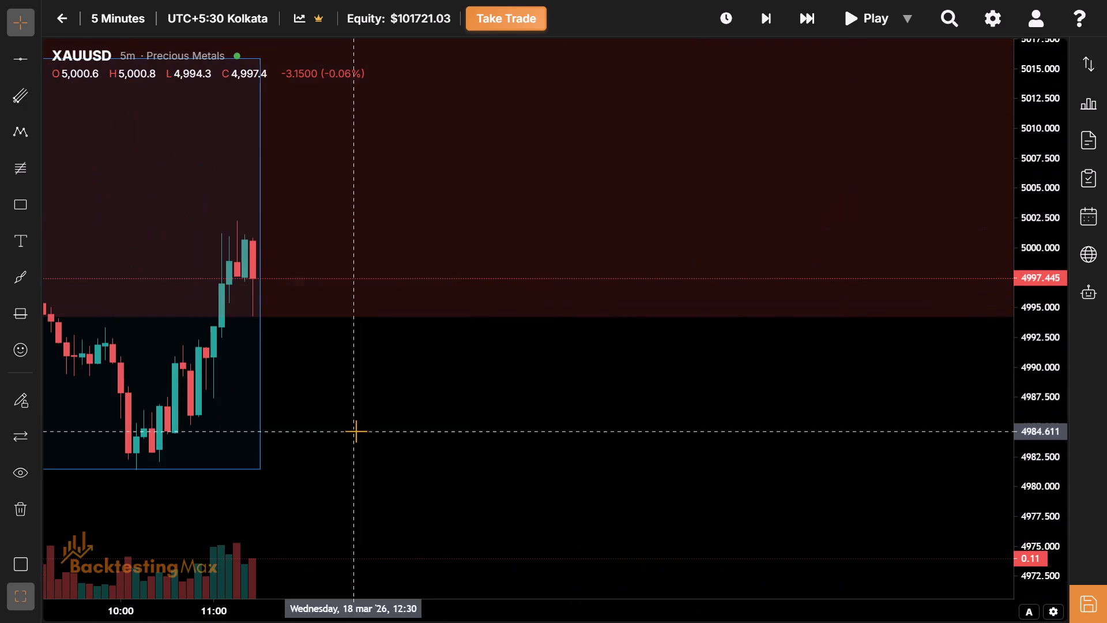
Advance the replay from 11:25 to 12:35 on 18 March.
left_click(764, 25)
left_click(764, 25)
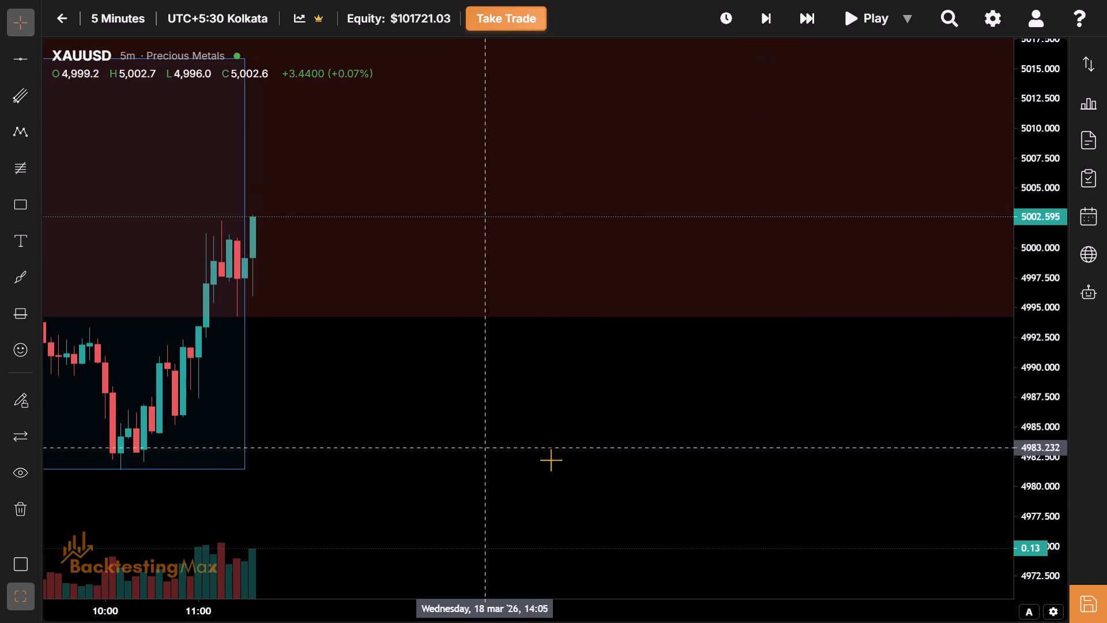
left_click_drag(349, 418, 436, 430)
left_click(772, 26)
left_click(772, 26)
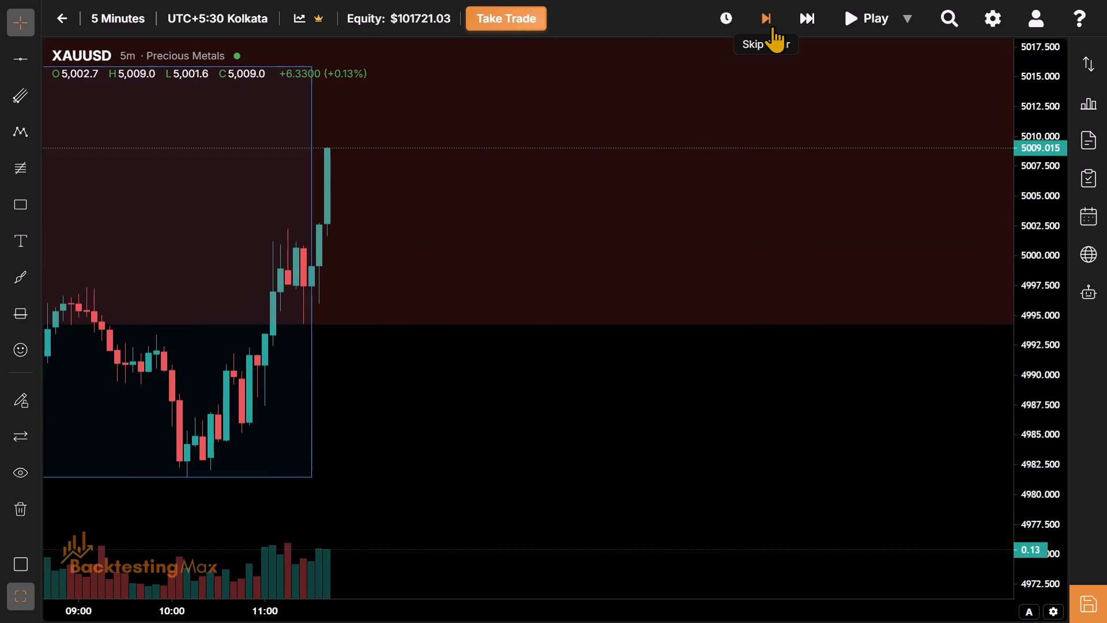
left_click(772, 26)
left_click(772, 26)
double_click(772, 26)
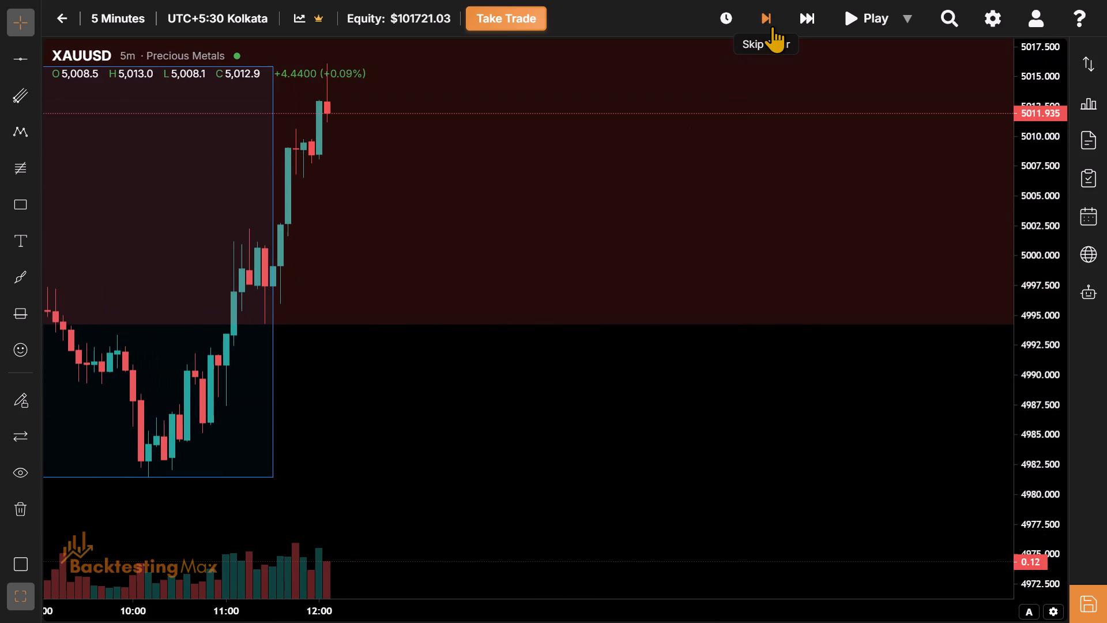
left_click(772, 26)
left_click_drag(658, 75, 672, 156)
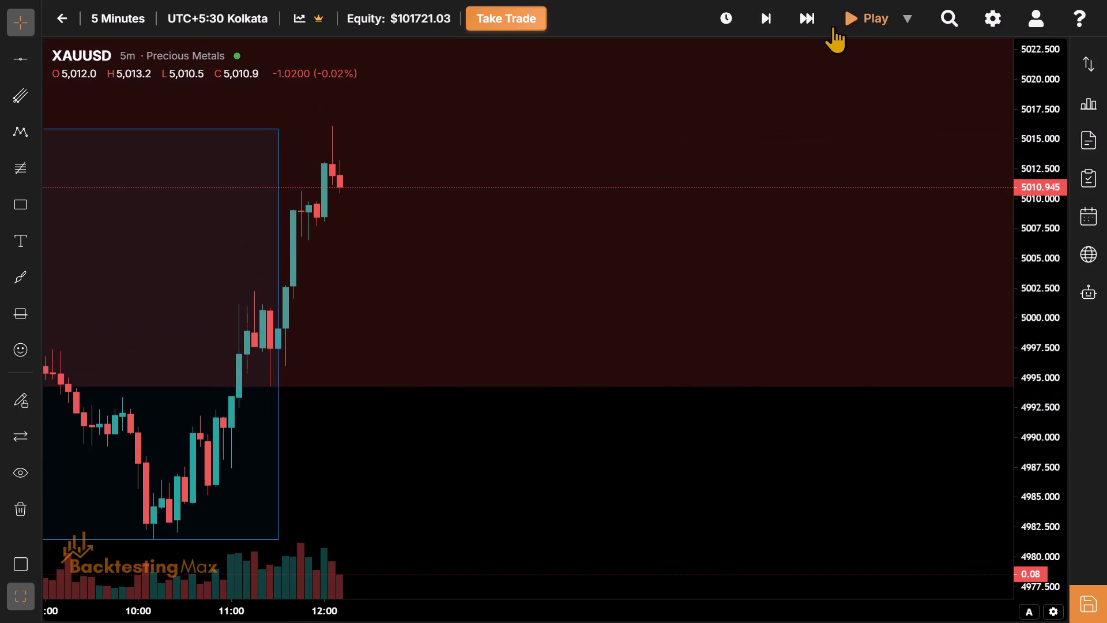
left_click(810, 21)
Draw a rectangle on 18 March from 12:30 to 16:30, spanning about 5012.5 down to about 5003.
left_click_drag(565, 200, 939, 273)
left_click_drag(348, 275, 274, 271)
left_click_drag(573, 241, 481, 208)
left_click_drag(613, 249, 516, 249)
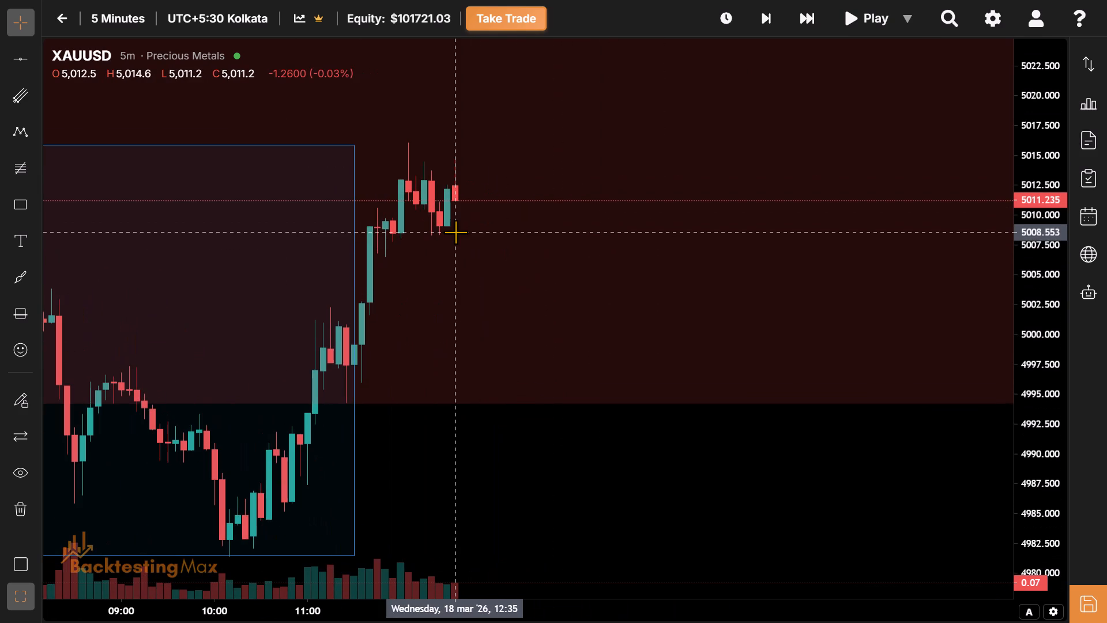
left_click_drag(455, 232, 182, 302)
left_click(20, 207)
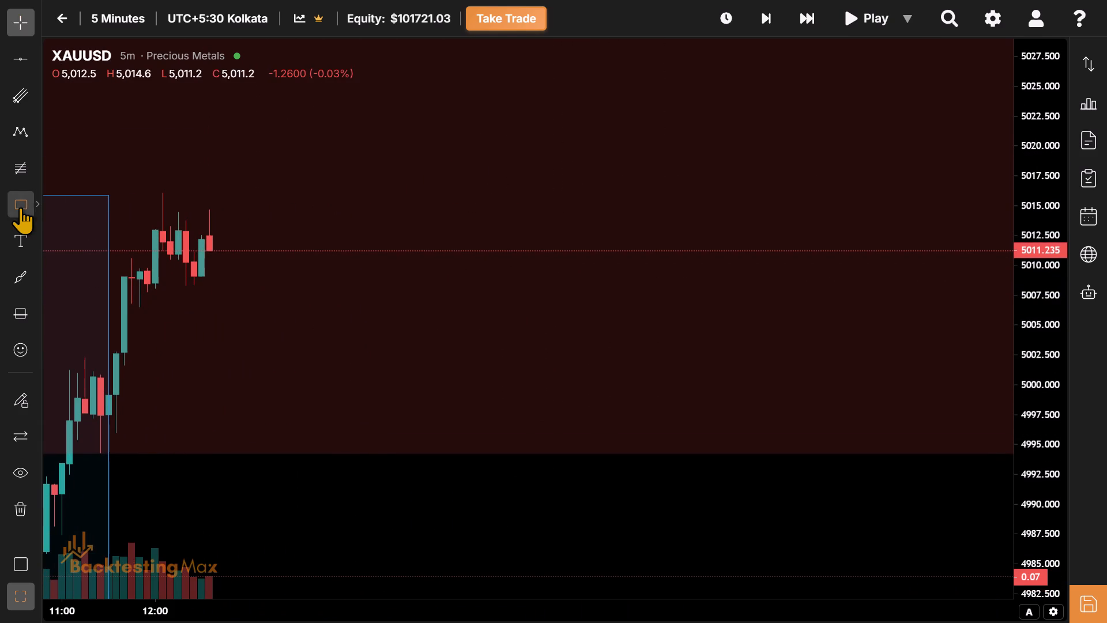
left_click(201, 236)
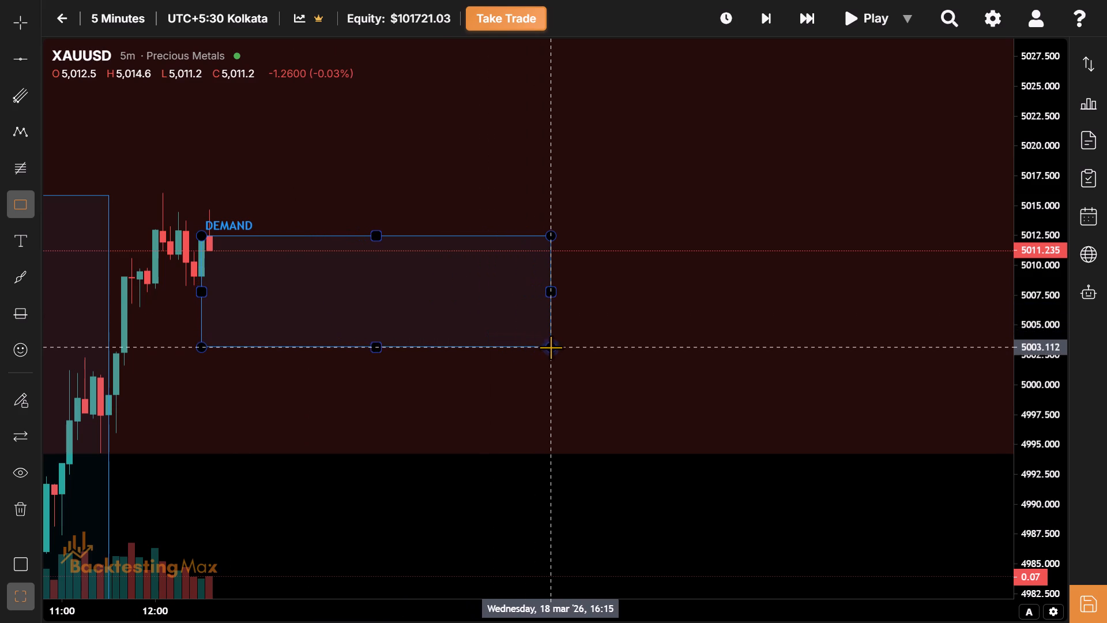
left_click(572, 349)
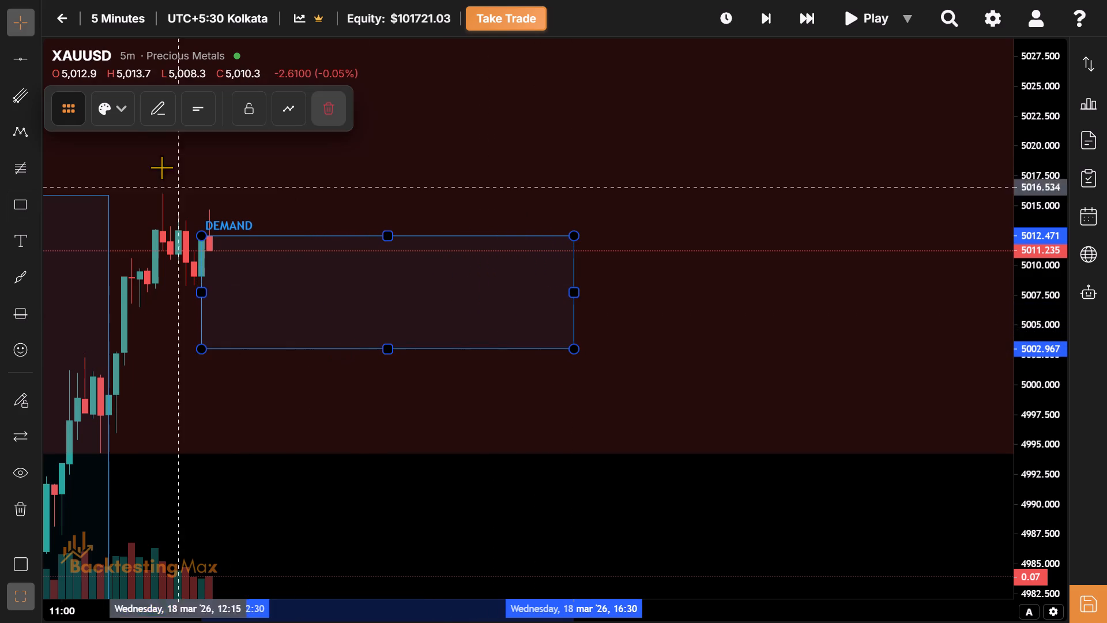
Apply the London Session template to the new 18 March rectangle.
left_click(126, 122)
left_click(206, 405)
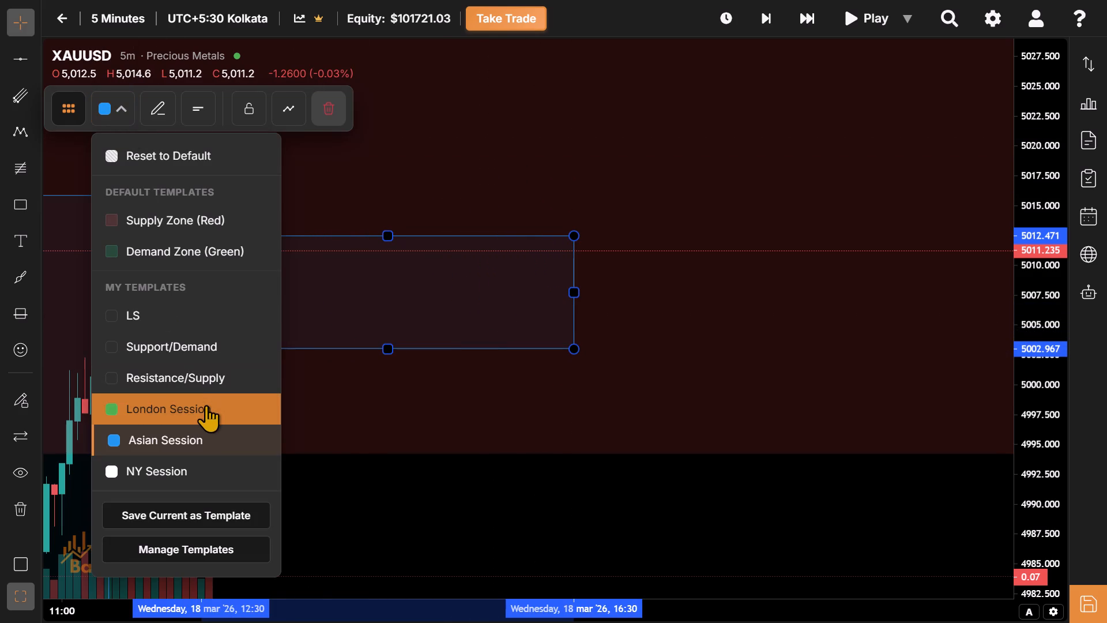
Raise the upper edge of the 18 March London session box to about 5014.5.
left_click_drag(341, 337, 353, 397)
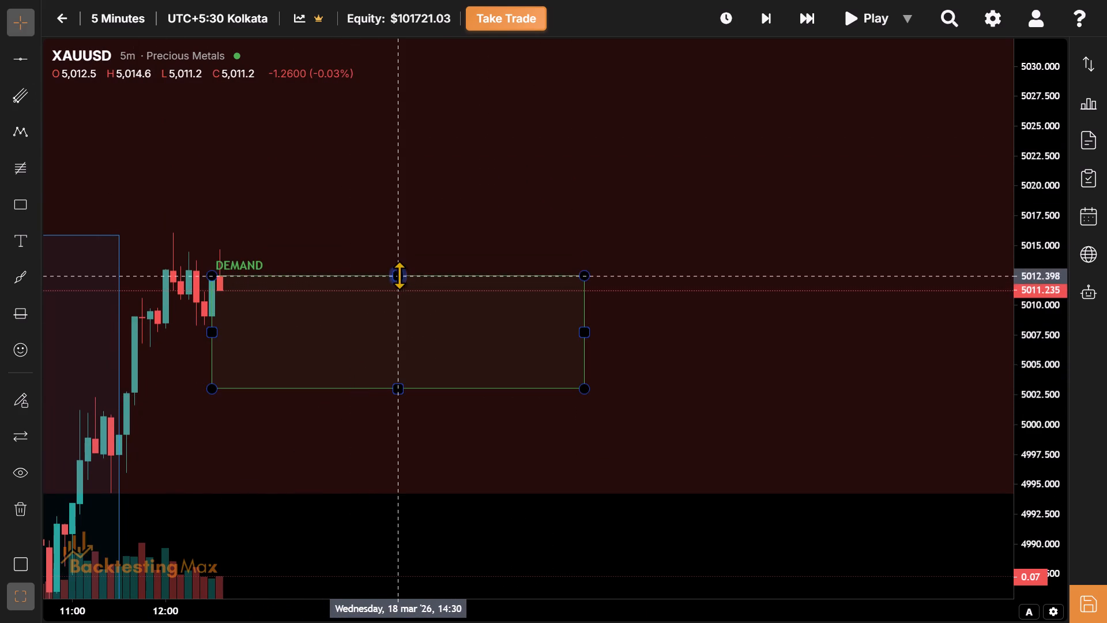
left_click_drag(399, 273, 397, 252)
Advance the replay from 12:35 to 13:50 on 18 March in five-bar skips.
left_click_drag(341, 323, 469, 317)
left_click(793, 18)
left_click(793, 18)
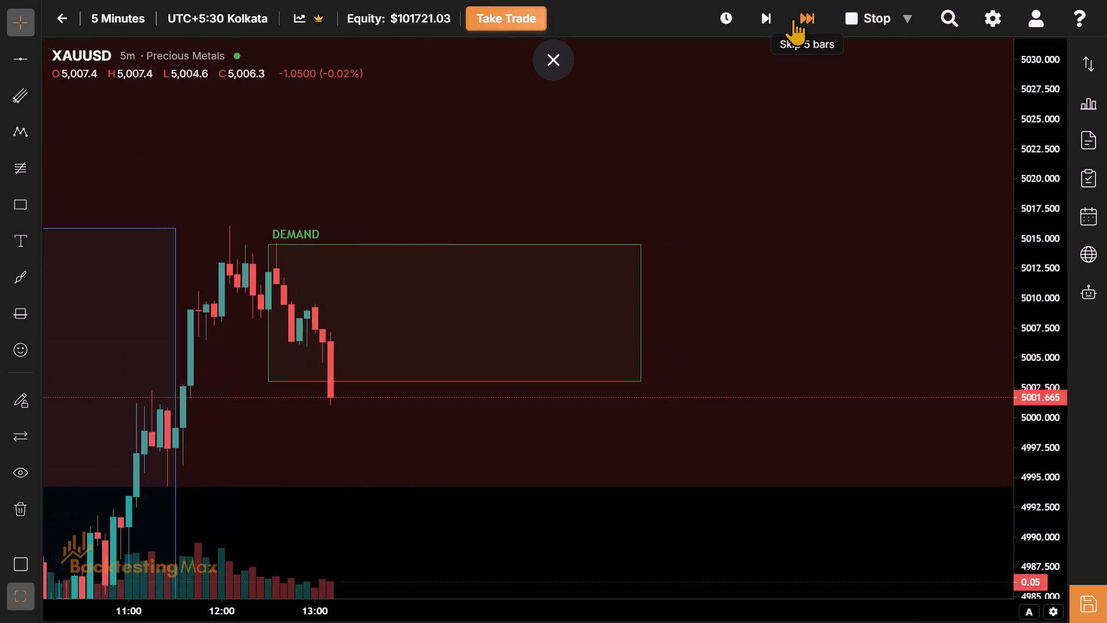
left_click(793, 18)
Stretch the lower edge of the 18 March London session box down to about 4981.
left_click_drag(457, 548, 624, 217)
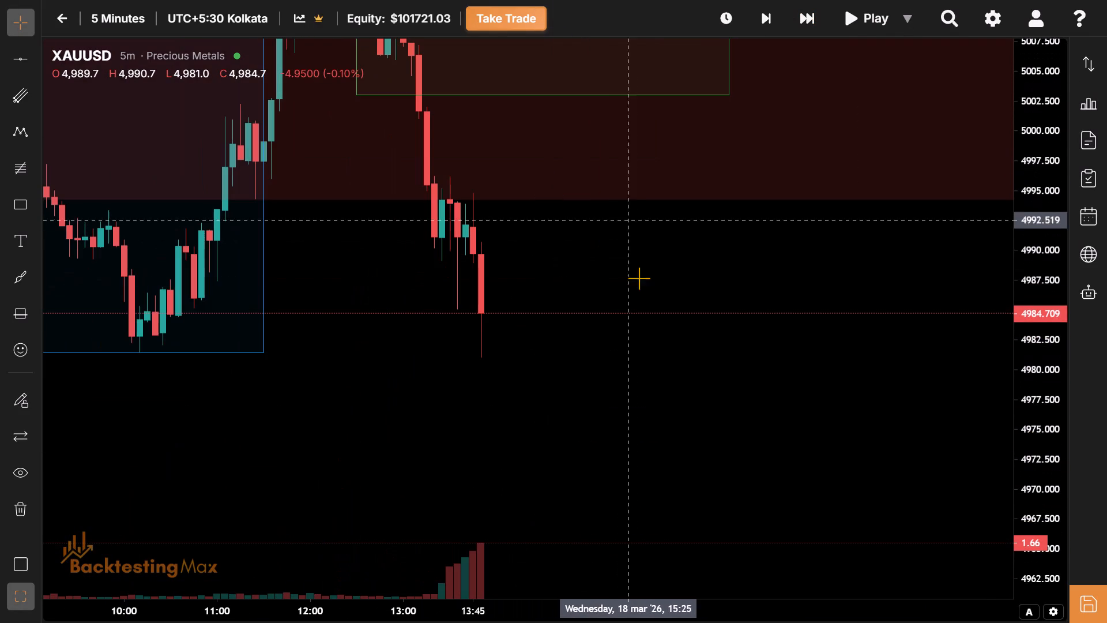
left_click_drag(654, 310, 659, 325)
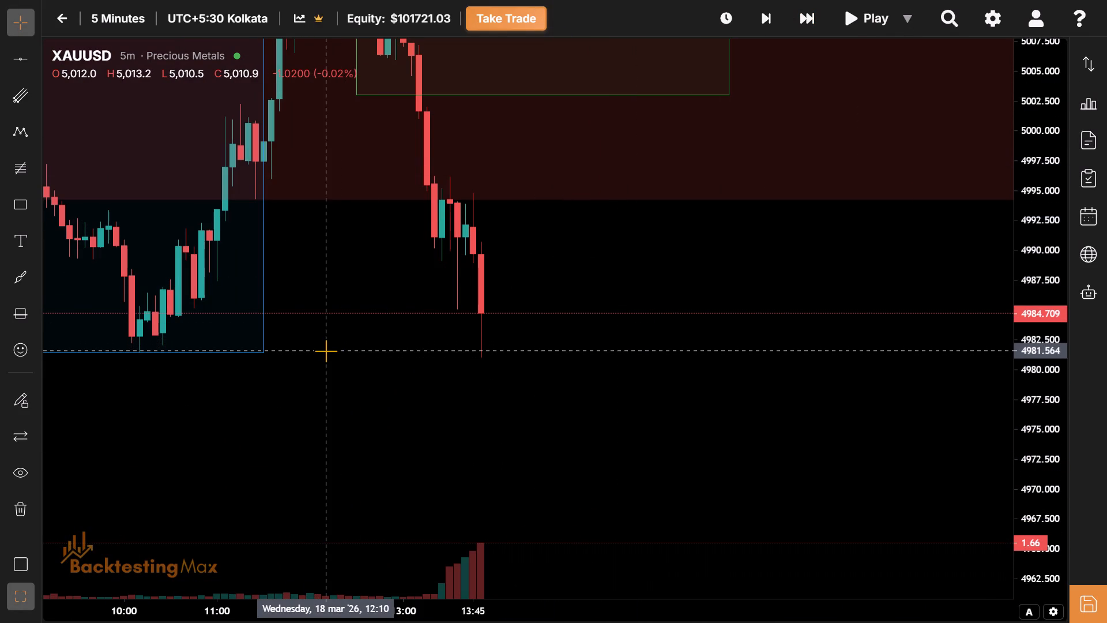
left_click_drag(326, 351, 521, 385)
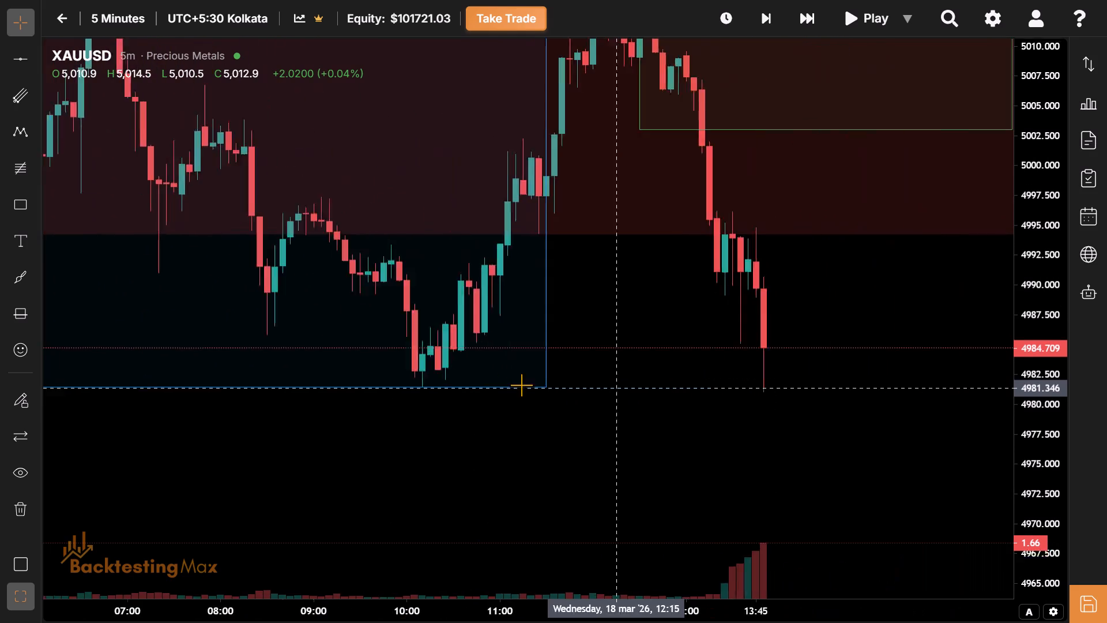
left_click_drag(521, 385, 363, 385)
left_click_drag(588, 380, 450, 428)
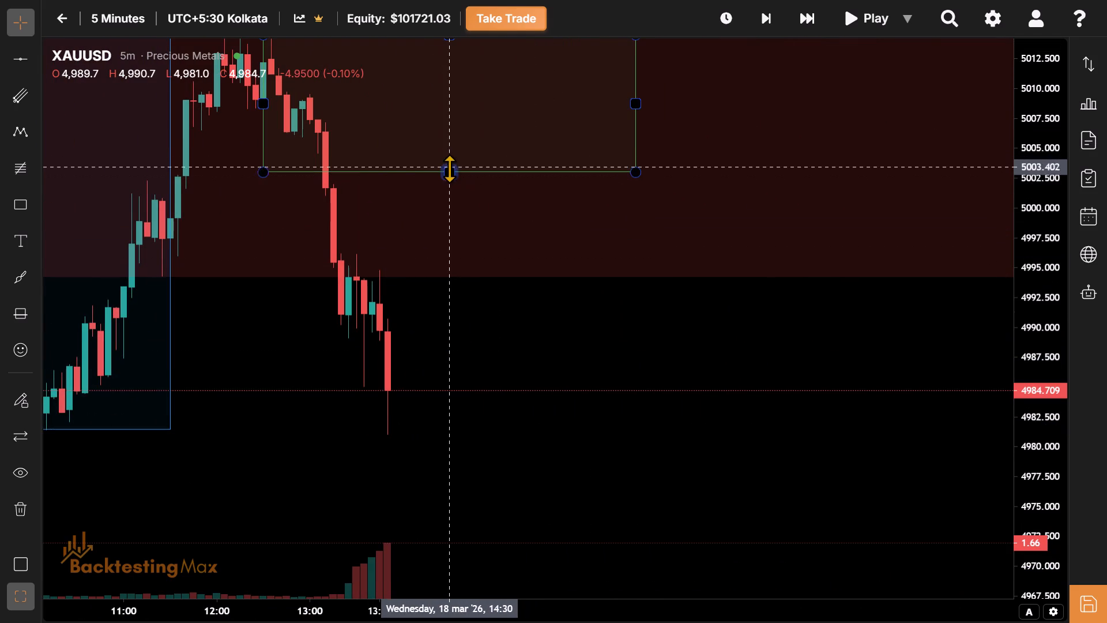
left_click_drag(451, 172, 750, 434)
Advance the replay bar by bar to 14:15 on 18 March.
left_click_drag(475, 387, 533, 492)
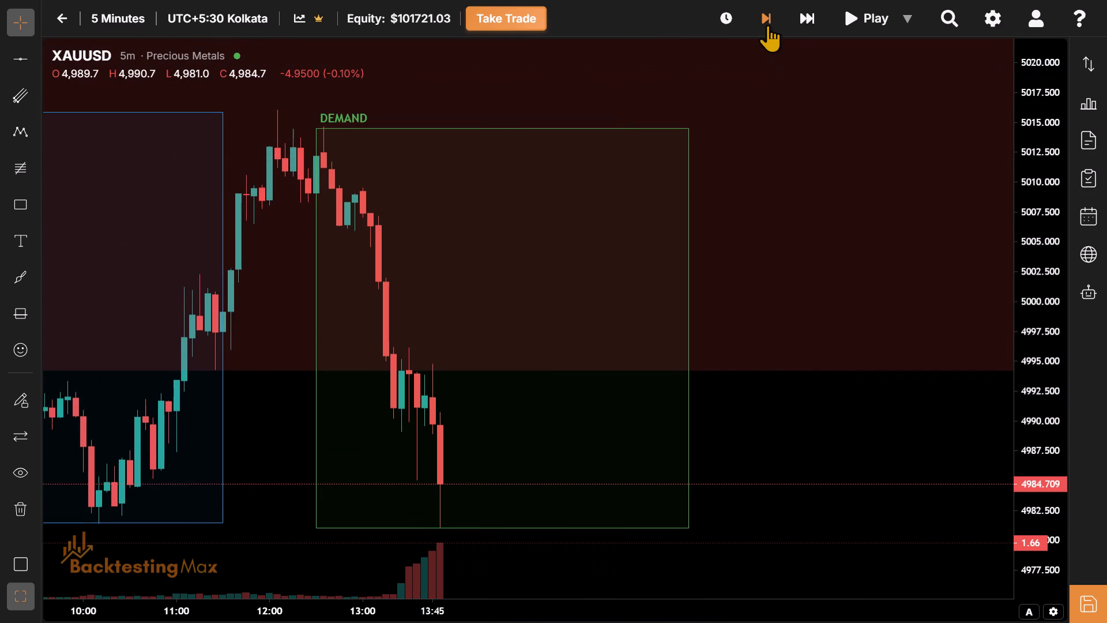
left_click(767, 25)
left_click(767, 25)
left_click(767, 25)
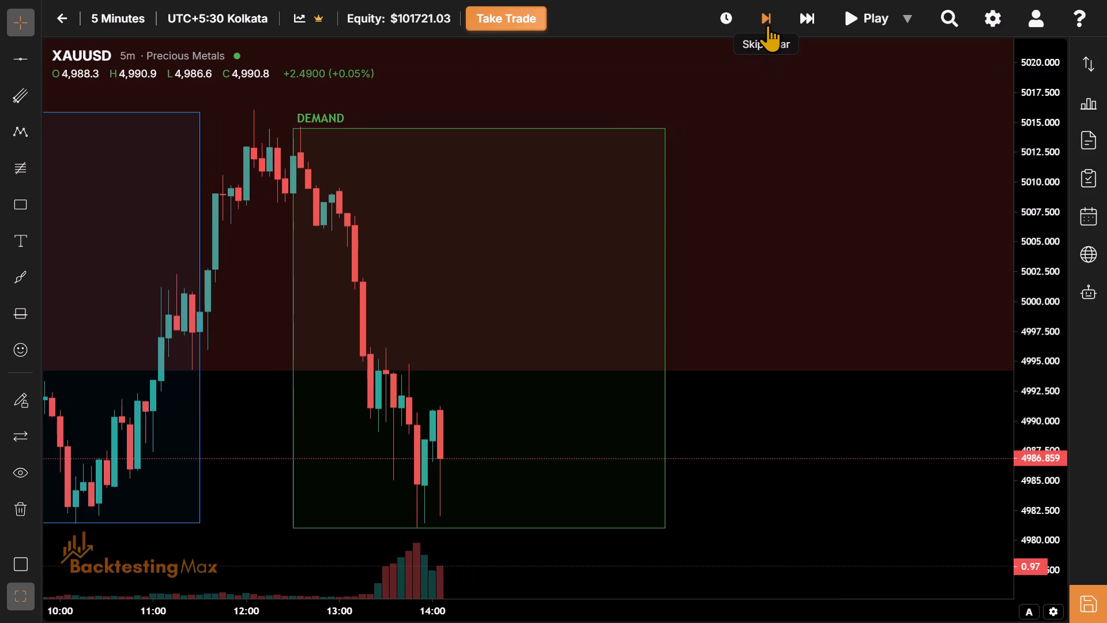
left_click(767, 25)
left_click(767, 25)
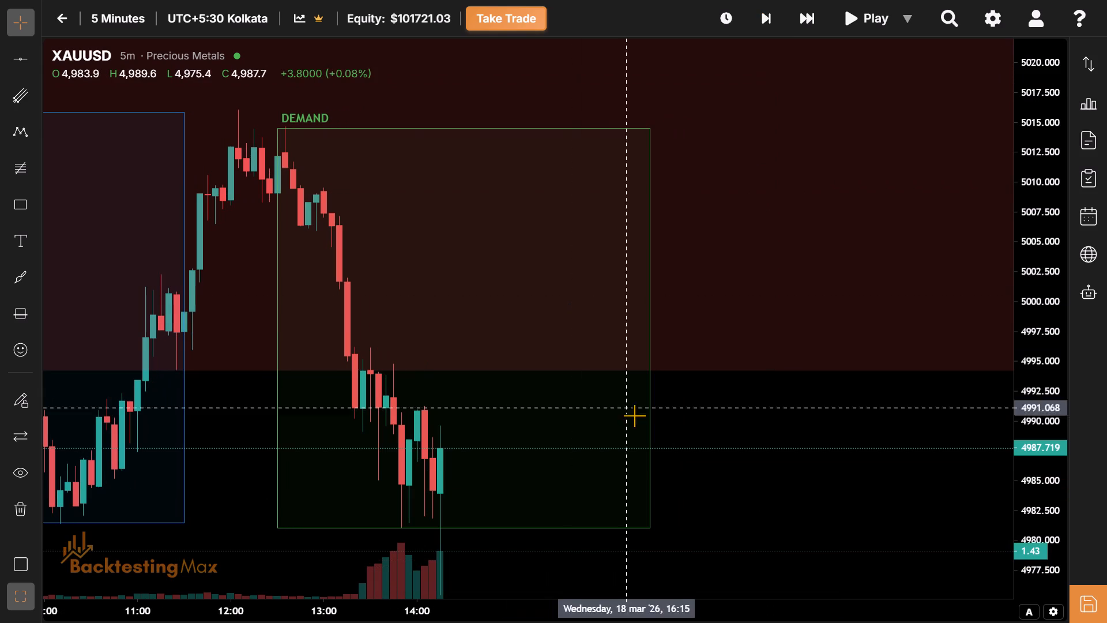
Lower the bottom edge of the 18 March London session box to about 4975.5.
left_click_drag(393, 463, 379, 306)
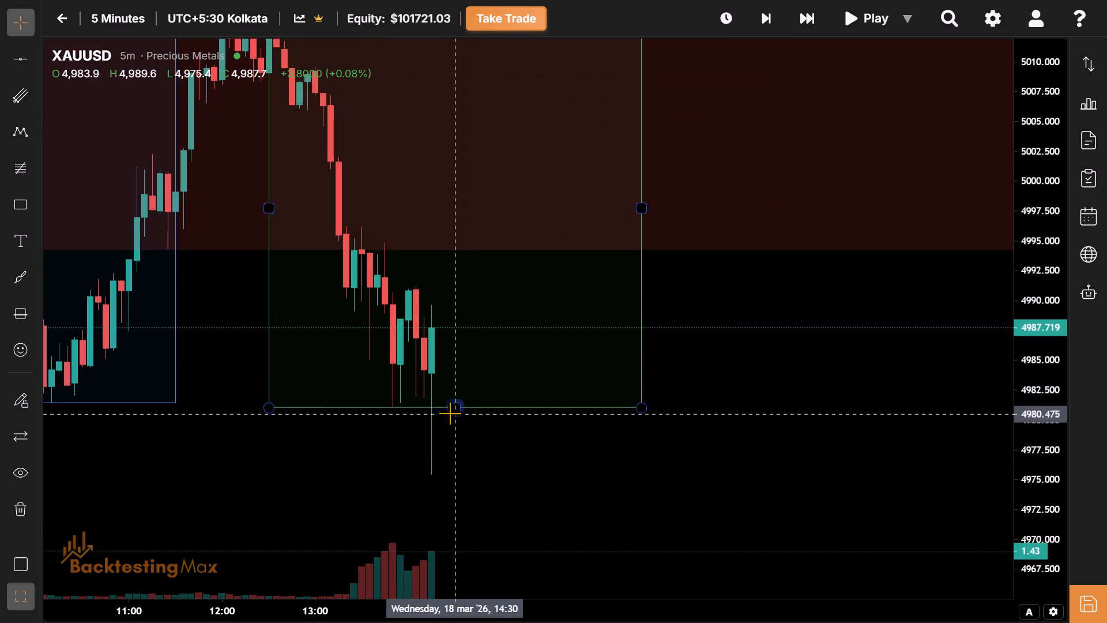
left_click_drag(458, 408, 672, 483)
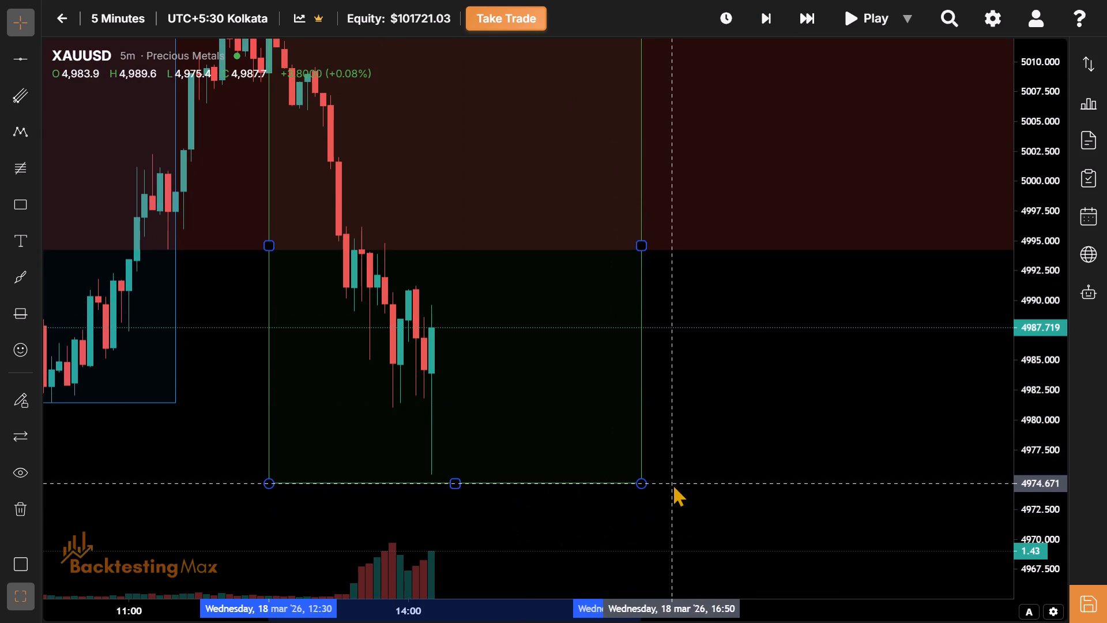
left_click_drag(672, 483, 668, 473)
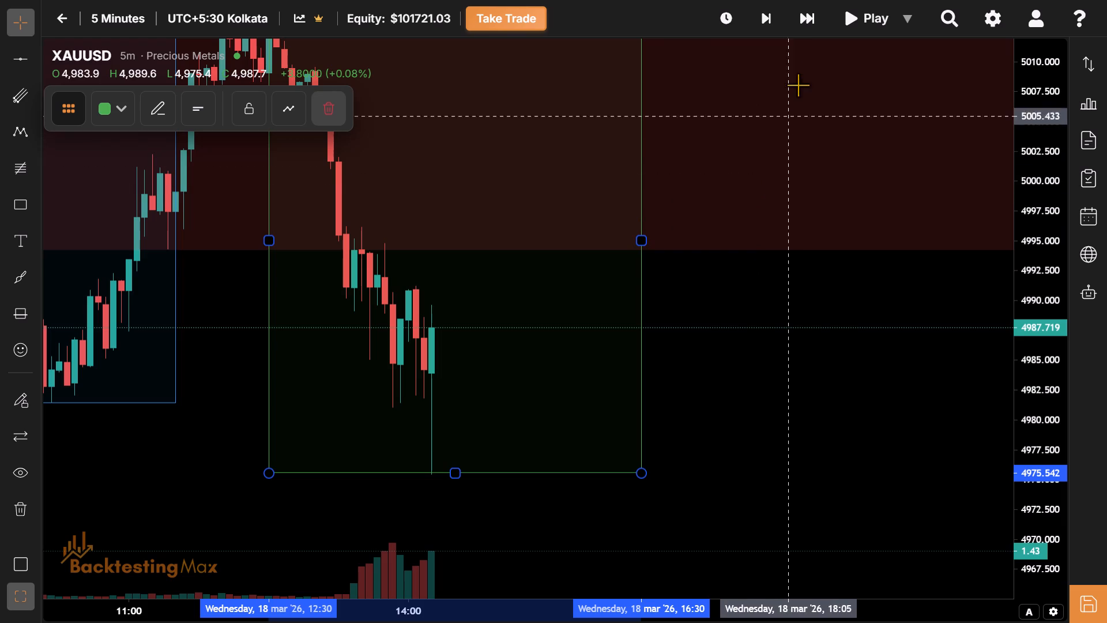
Advance the replay from 14:15 to 17:00 on 18 March in five-bar skips.
triple_click(803, 24)
triple_click(803, 24)
triple_click(803, 24)
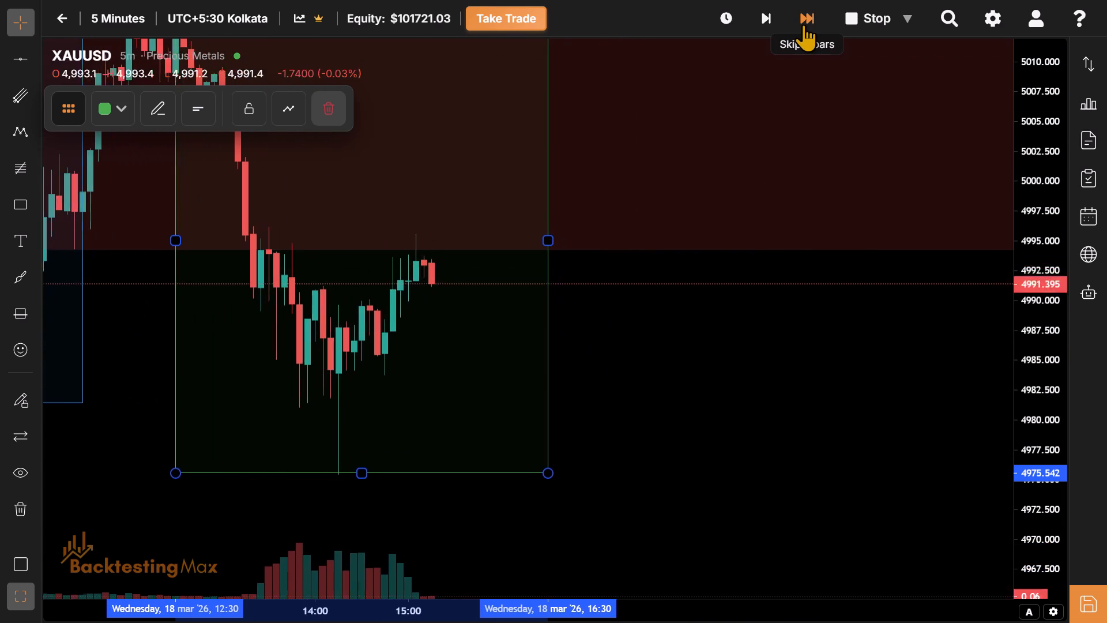
triple_click(803, 24)
double_click(803, 24)
Extend the lower edge of the 18 March London session box down to about 4956.7.
left_click_drag(617, 425, 716, 239)
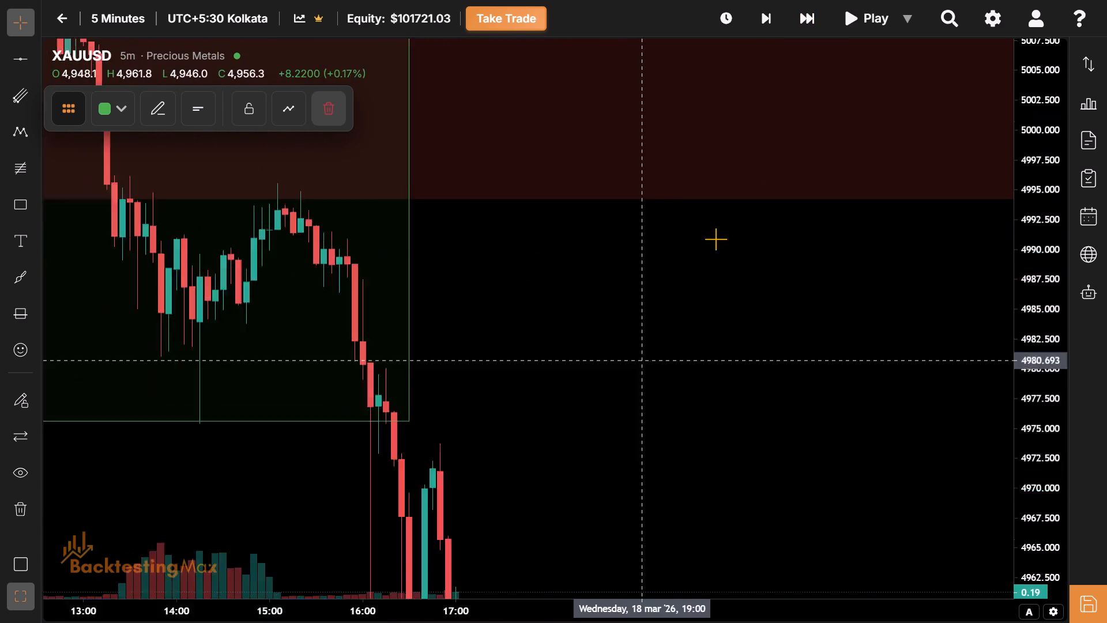
left_click_drag(716, 239, 865, 62)
left_click_drag(613, 161, 609, 236)
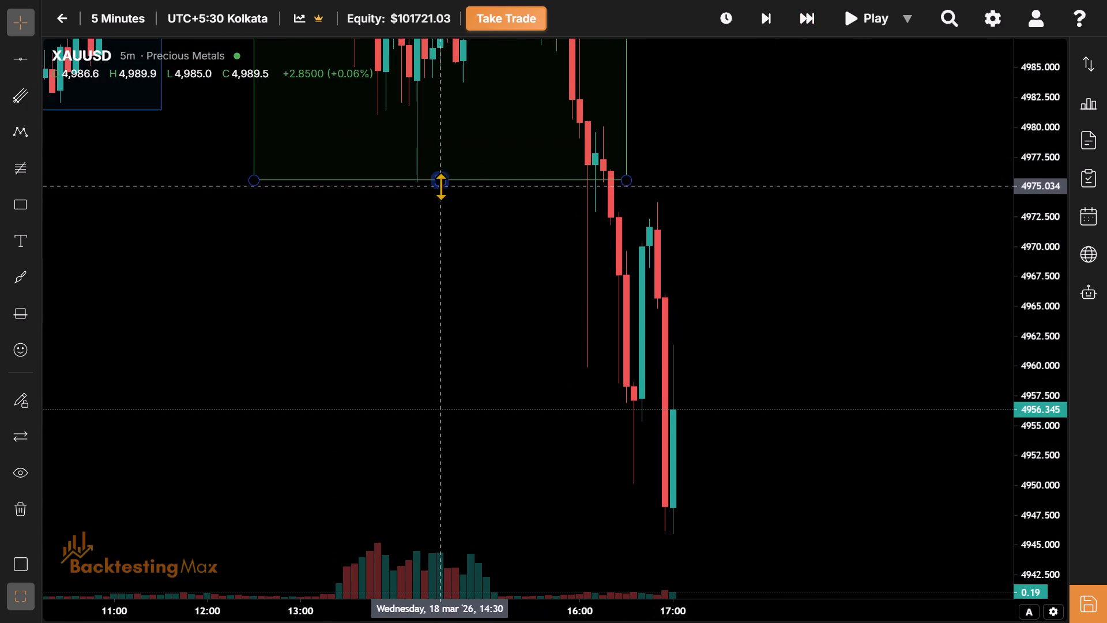
left_click_drag(439, 183, 701, 472)
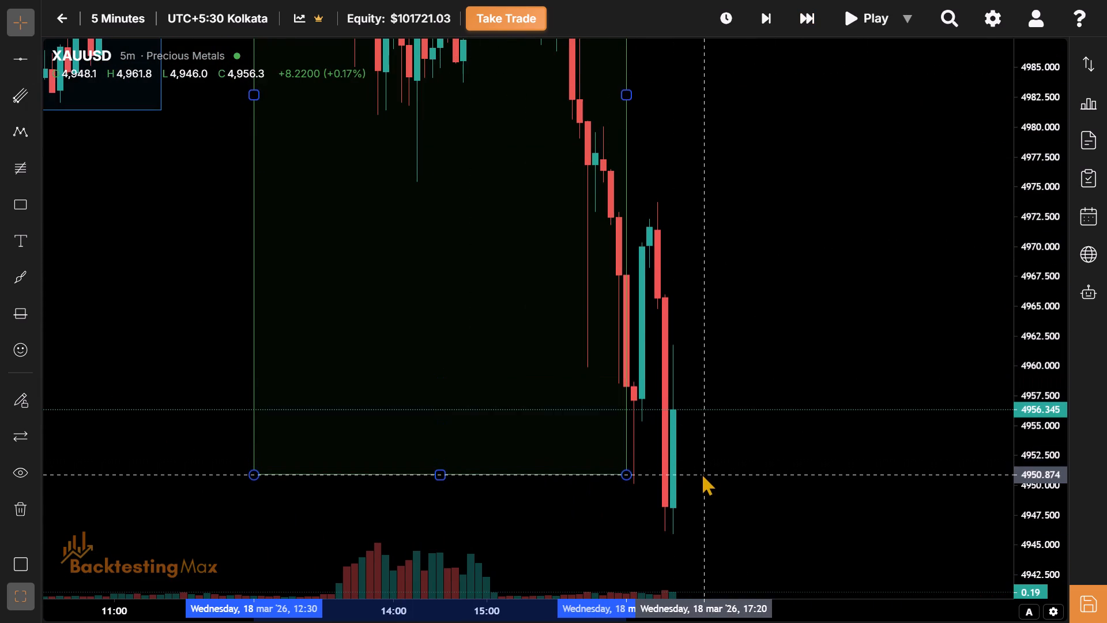
left_click_drag(701, 472, 720, 380)
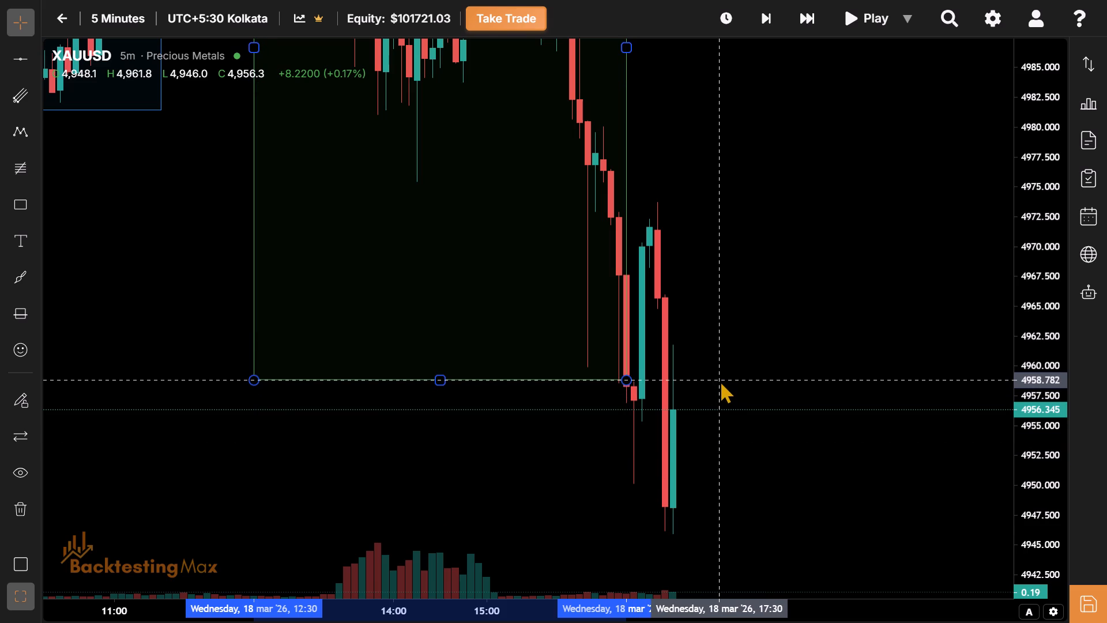
left_click_drag(720, 380, 720, 405)
Examine the 18 March London session range against the Asian session and the price action up to 17:00.
left_click_drag(711, 298, 792, 496)
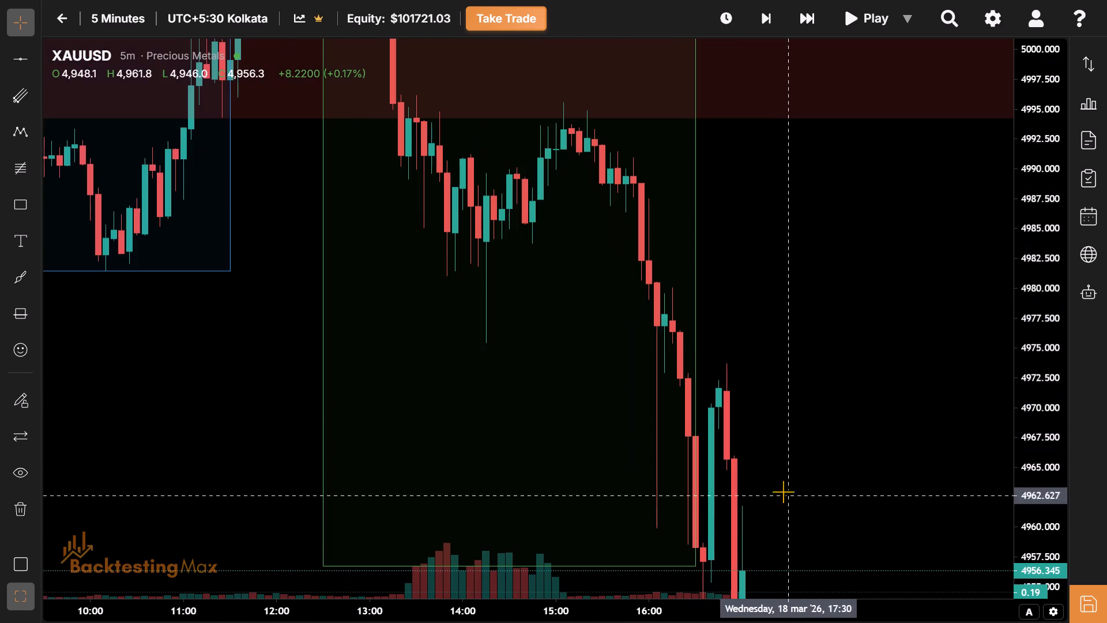
left_click_drag(521, 360, 743, 622)
left_click_drag(691, 524, 304, 243)
left_click_drag(615, 425, 528, 188)
left_click_drag(613, 350, 565, 228)
left_click_drag(565, 228, 562, 301)
left_click_drag(562, 301, 492, 262)
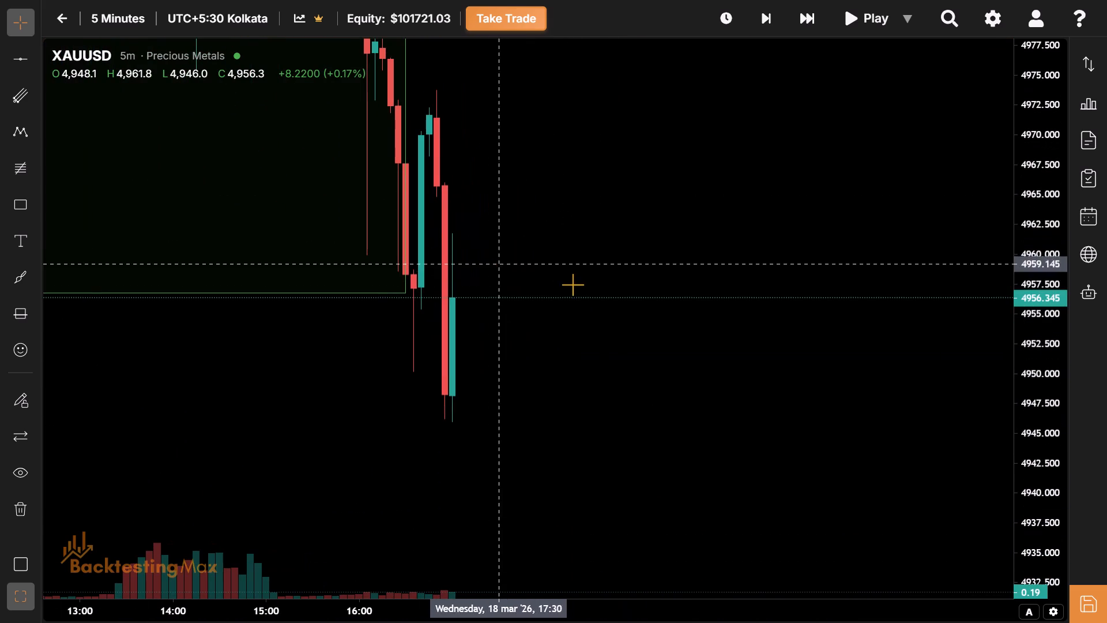
left_click_drag(607, 288, 529, 233)
Advance the replay three bars to 17:15 on 18 March.
left_click(765, 10)
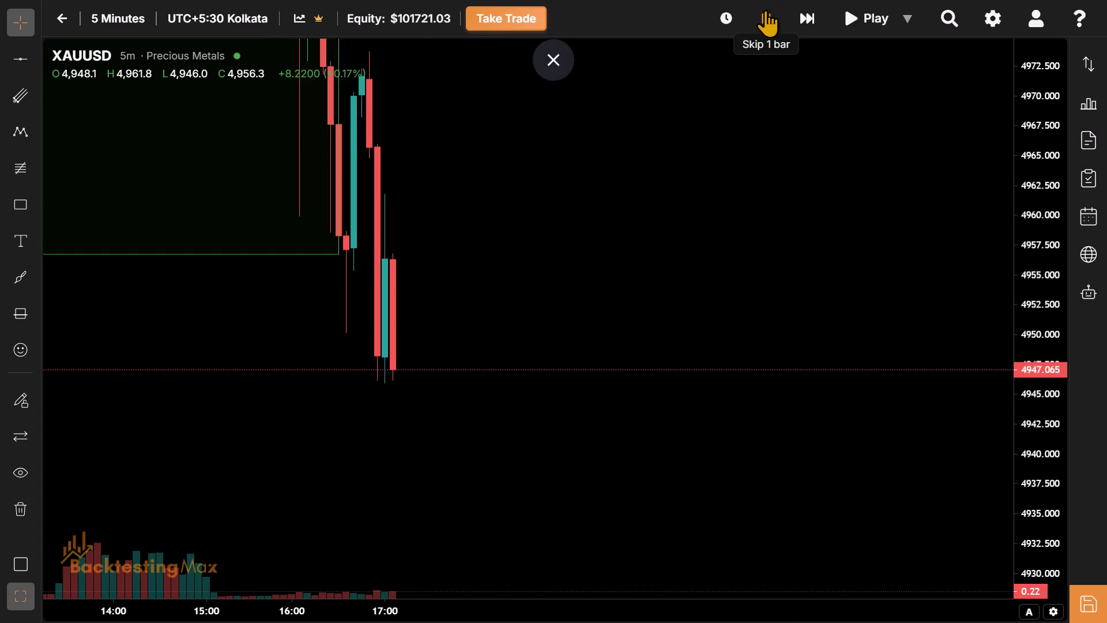
left_click(765, 10)
left_click(765, 10)
Examine the price action from the 18 March London session up to 17:15 on a more compressed price scale.
left_click_drag(615, 444, 610, 296)
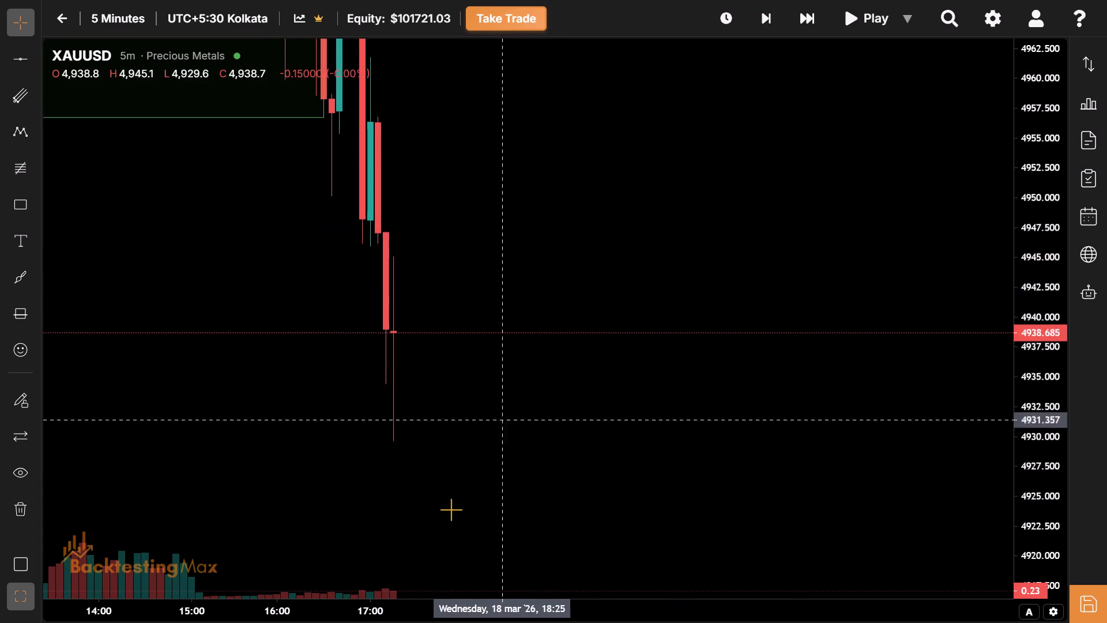
left_click_drag(451, 509, 596, 182)
left_click_drag(562, 355, 563, 436)
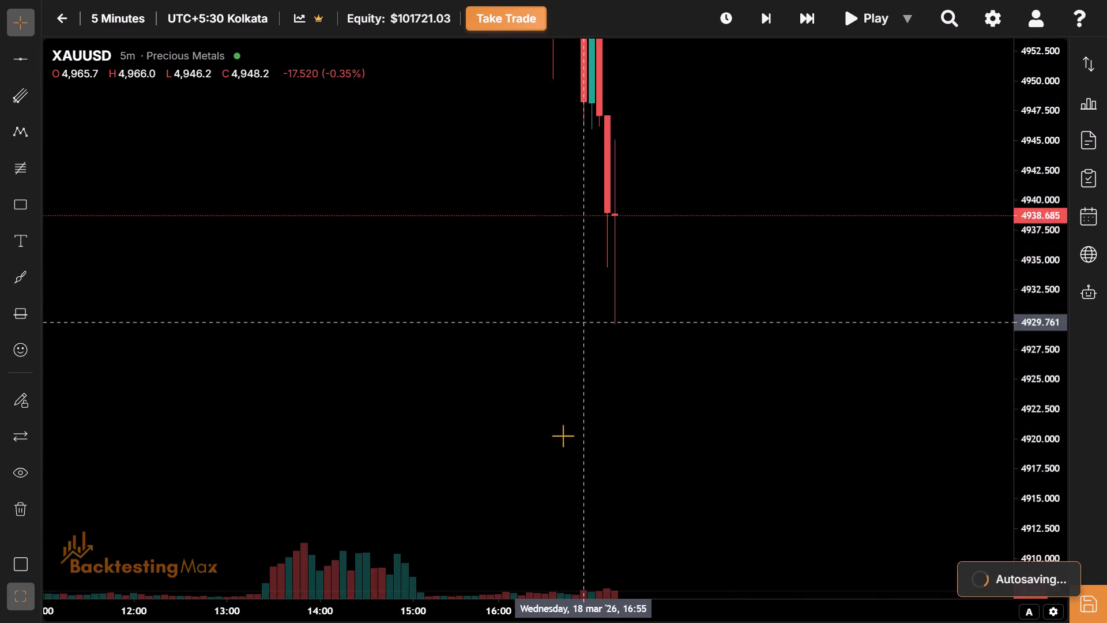
left_click_drag(563, 436, 474, 161)
left_click_drag(701, 485, 676, 622)
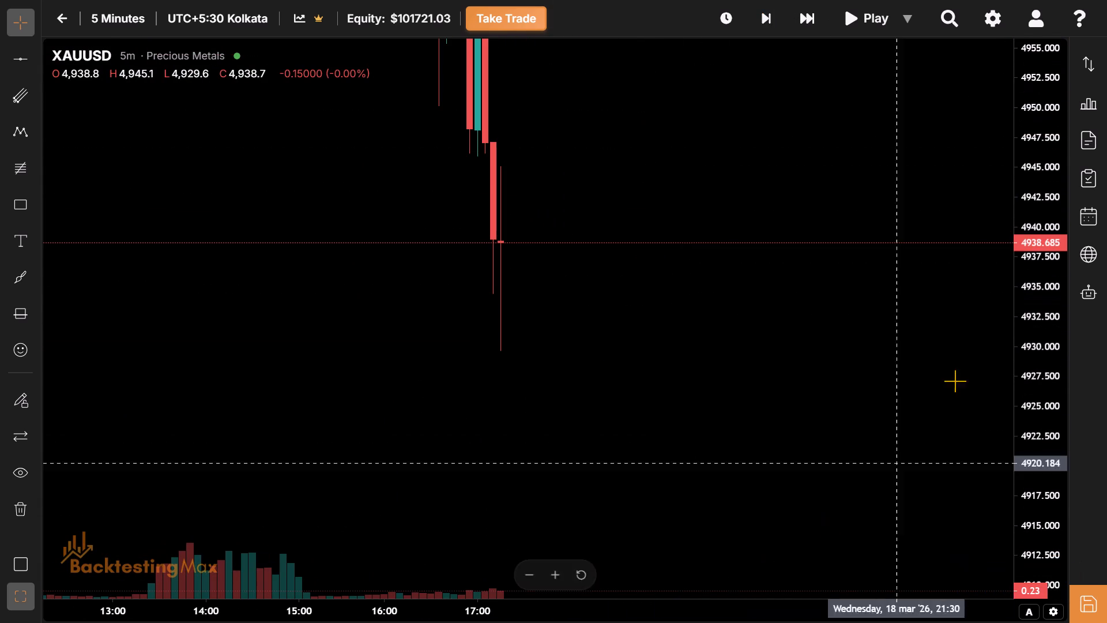
left_click_drag(1047, 89, 1050, 524)
left_click_drag(721, 491, 732, 186)
left_click_drag(697, 528, 690, 186)
left_click_drag(671, 412, 657, 622)
left_click_drag(656, 157, 669, 532)
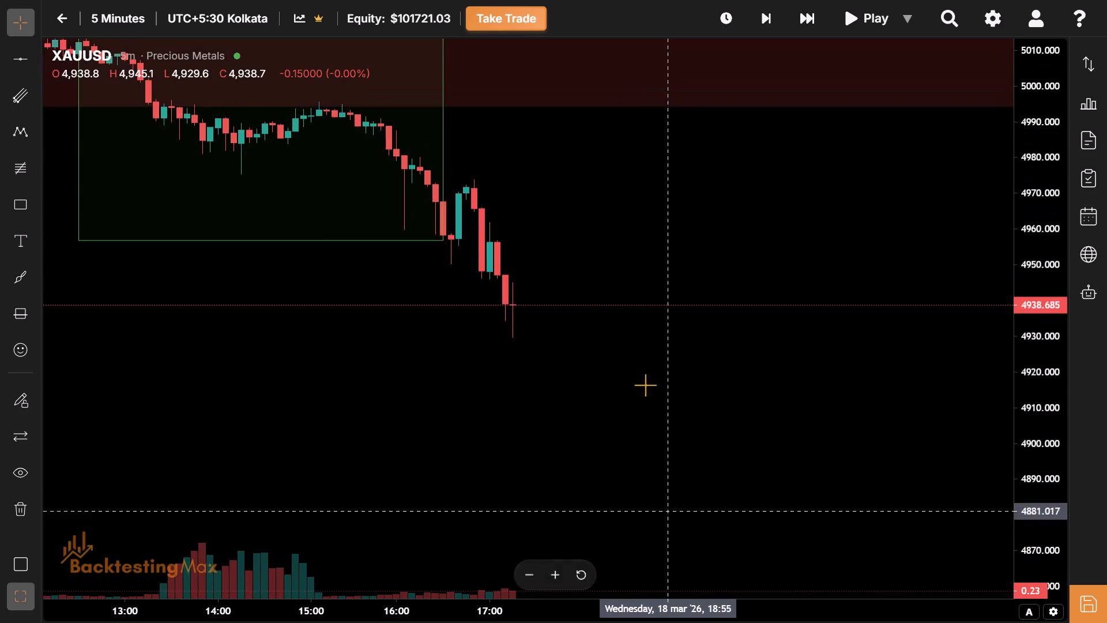
left_click_drag(632, 272, 655, 386)
left_click_drag(1047, 533, 1027, 363)
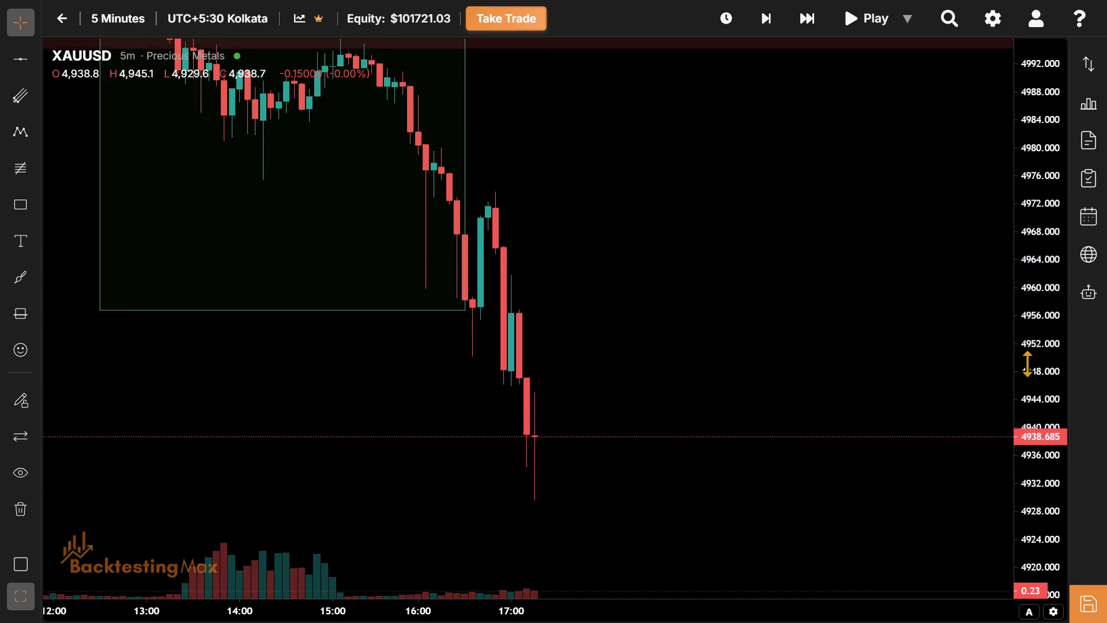
left_click_drag(1027, 363, 1016, 305)
left_click_drag(705, 196, 853, 403)
left_click_drag(853, 403, 699, 295)
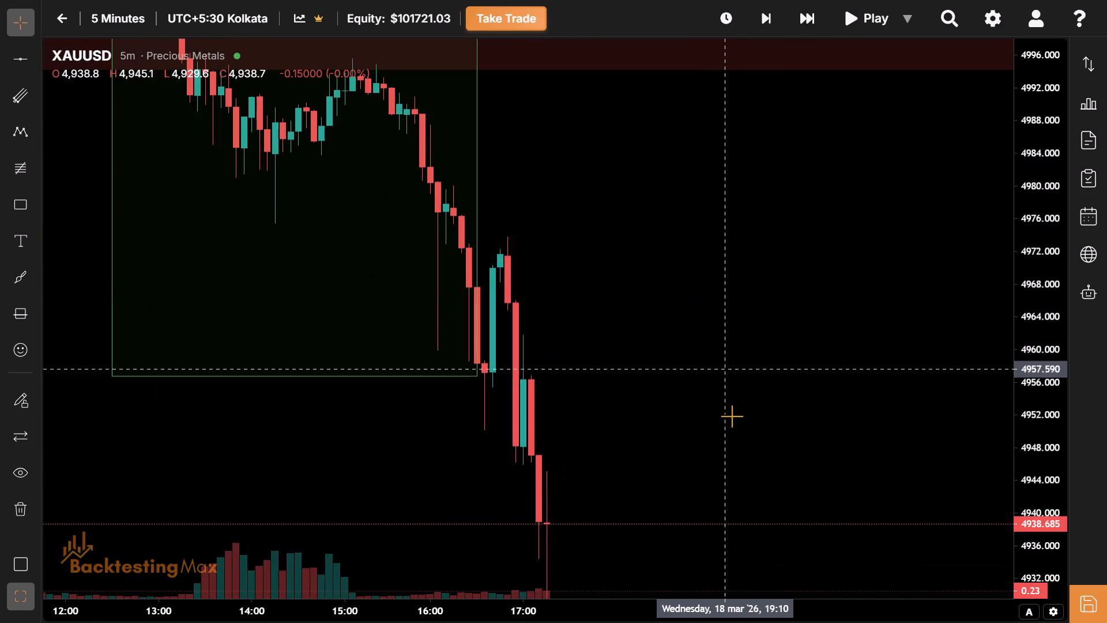
left_click_drag(732, 416, 560, 217)
left_click_drag(398, 336, 364, 328)
Advance the replay from 17:15 to 17:40 on 18 March.
left_click(788, 14)
left_click(795, 16)
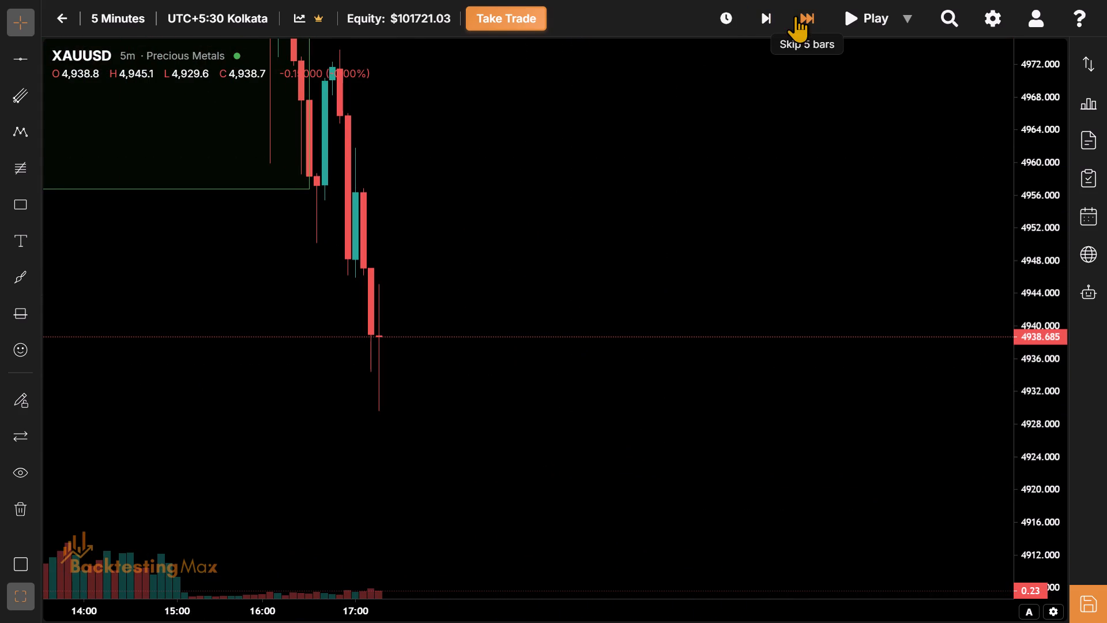
Draw a rectangle with the NY Session template from 17:30 to 21:30 on 18 March, spanning about 4,931 to 4,908.
left_click_drag(559, 256, 553, 108)
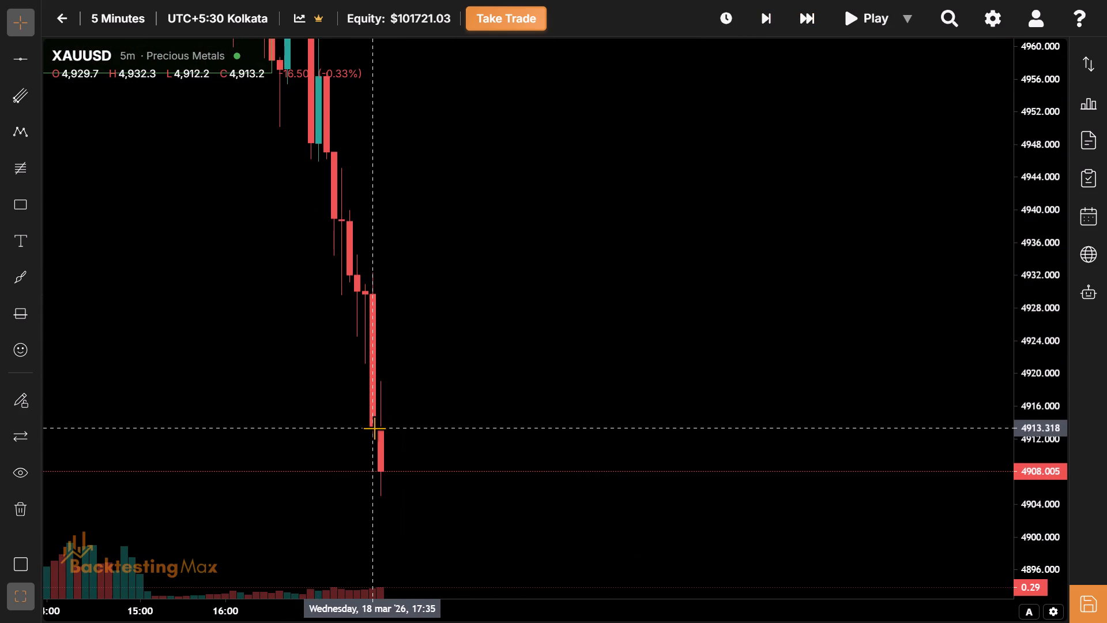
left_click(28, 209)
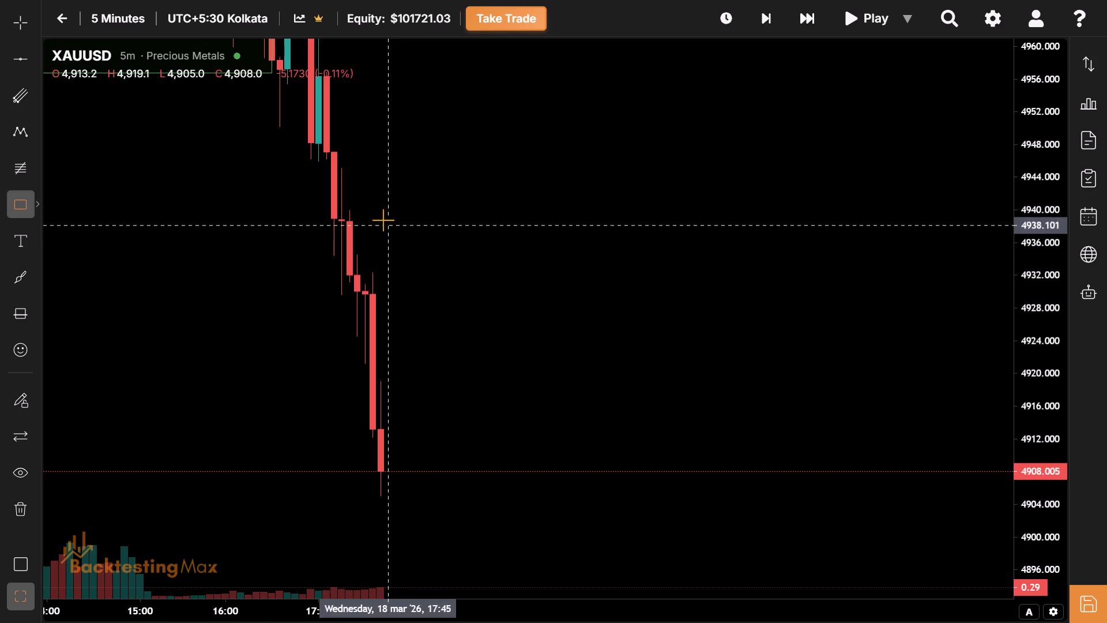
left_click(364, 283)
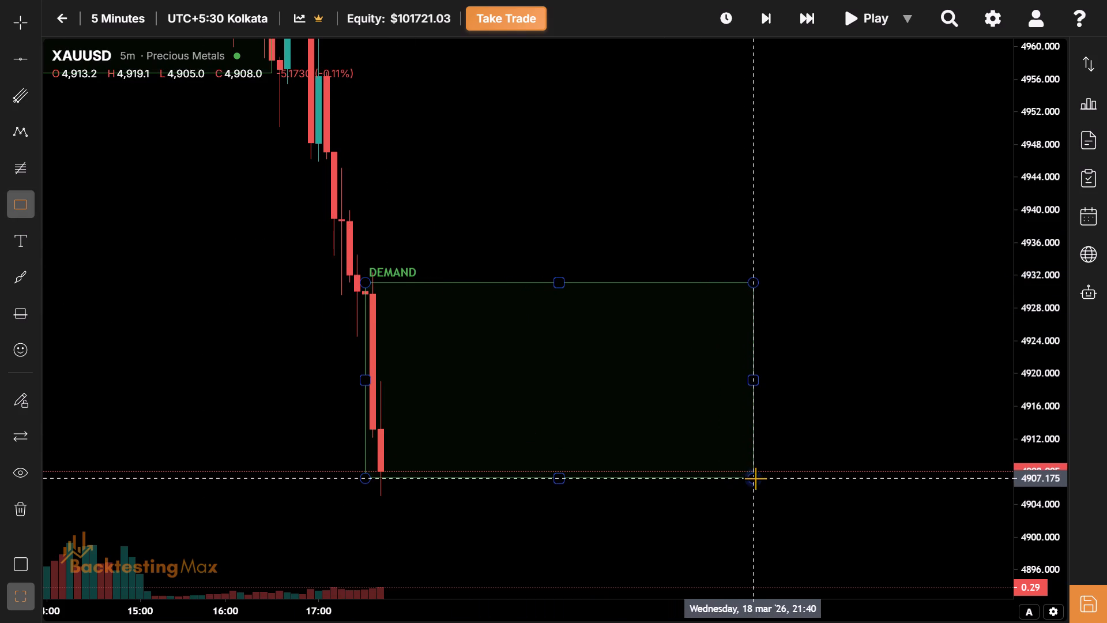
left_click(737, 474)
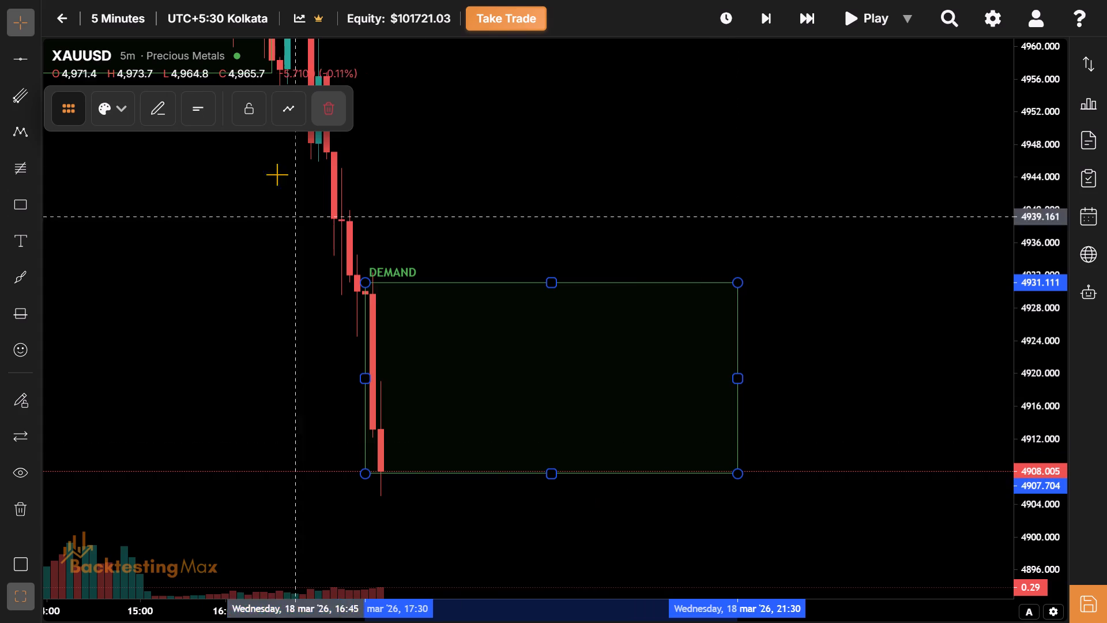
left_click(113, 108)
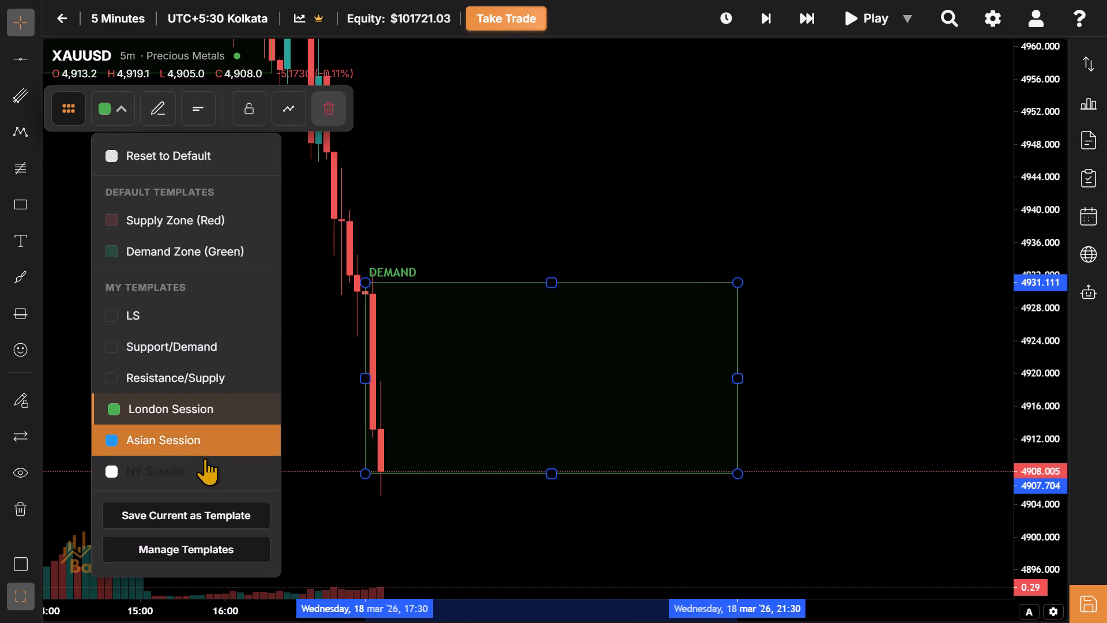
left_click(202, 464)
Stretch the 18 March NY session rectangle's top edge to about 4,932.5 and its bottom edge to about 4,905.
left_click_drag(461, 403, 440, 402)
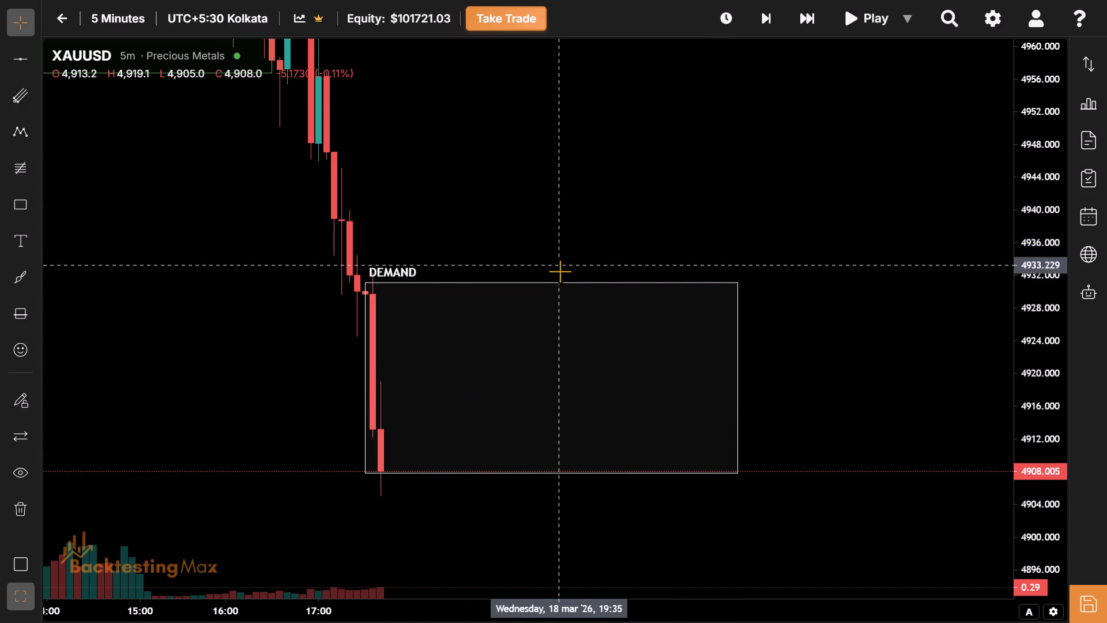
left_click_drag(549, 281, 545, 270)
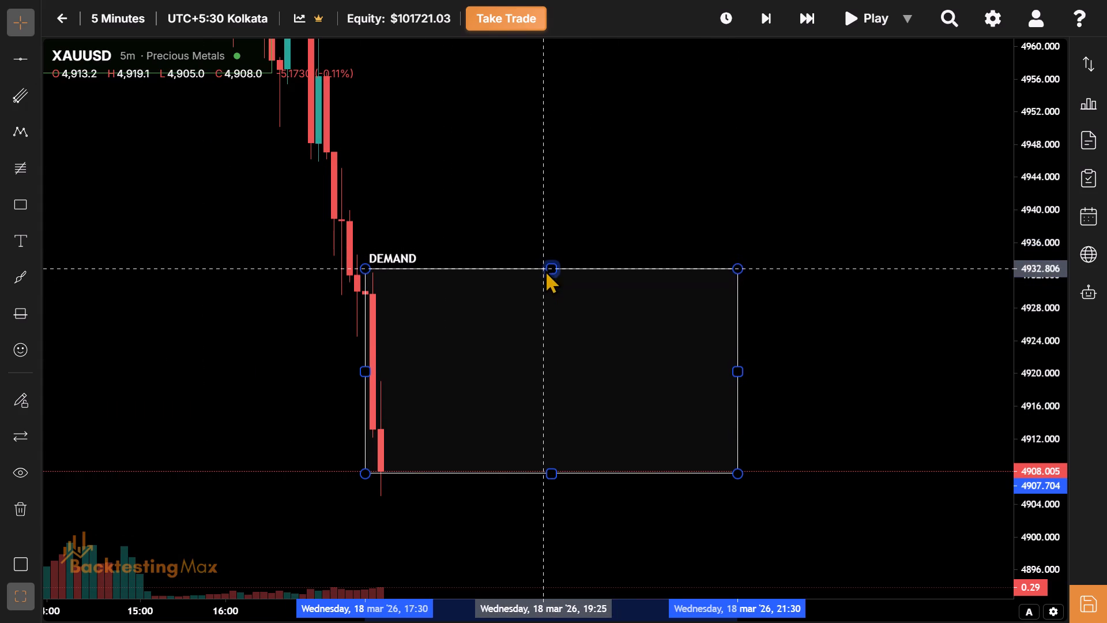
left_click_drag(545, 270, 545, 271)
left_click_drag(525, 378, 487, 187)
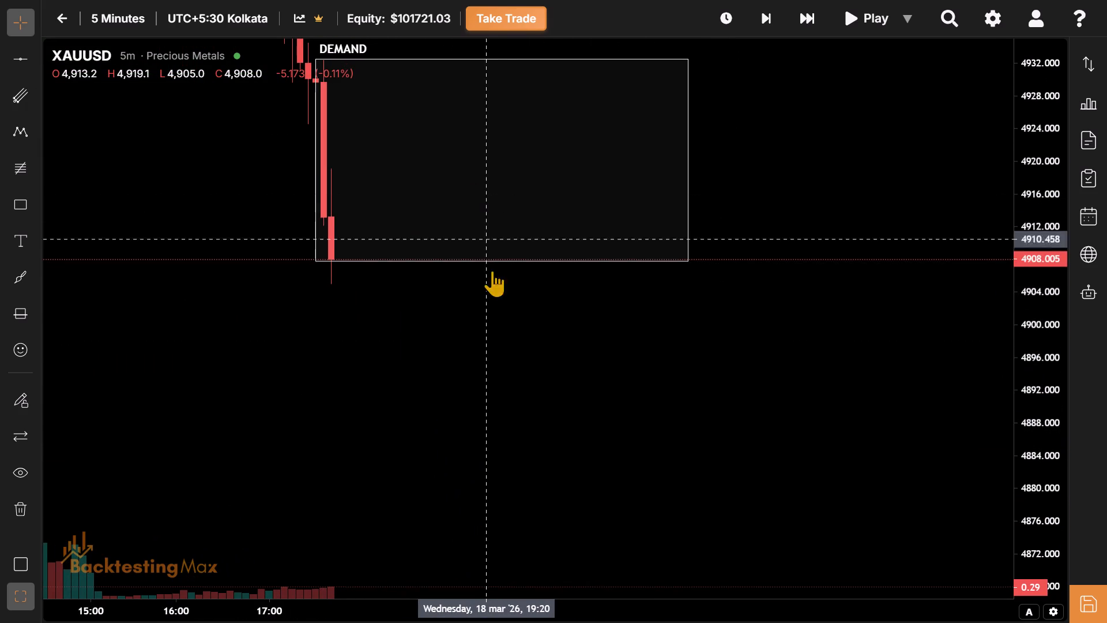
left_click_drag(504, 257, 594, 297)
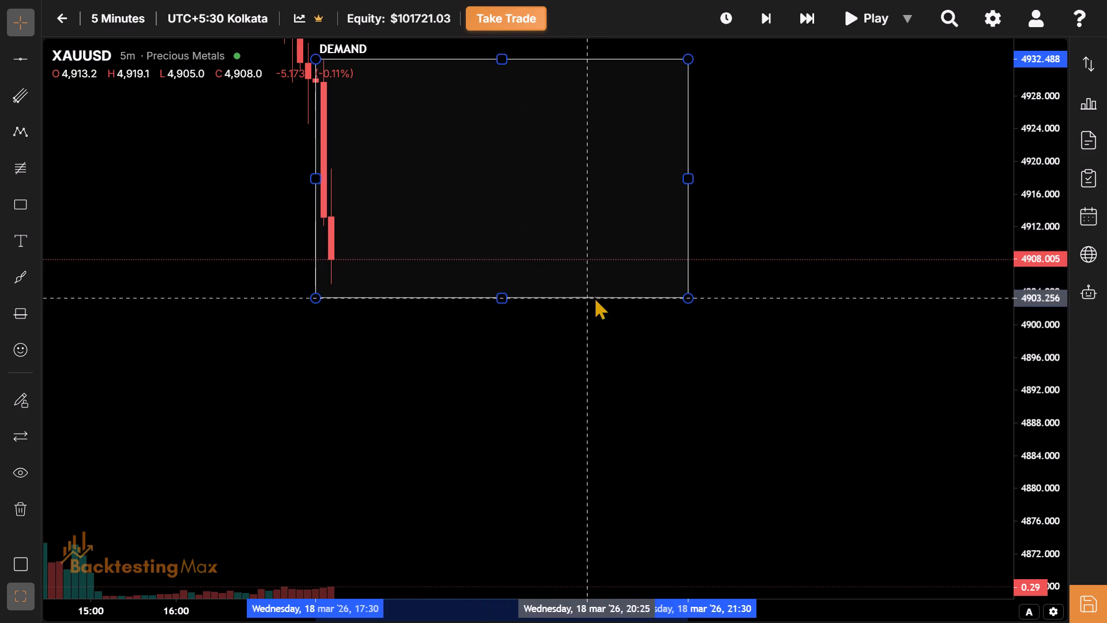
left_click_drag(594, 297, 637, 284)
Examine the price levels from the 18 March London session range down to the green demand zone below the NY range.
left_click_drag(496, 155, 726, 566)
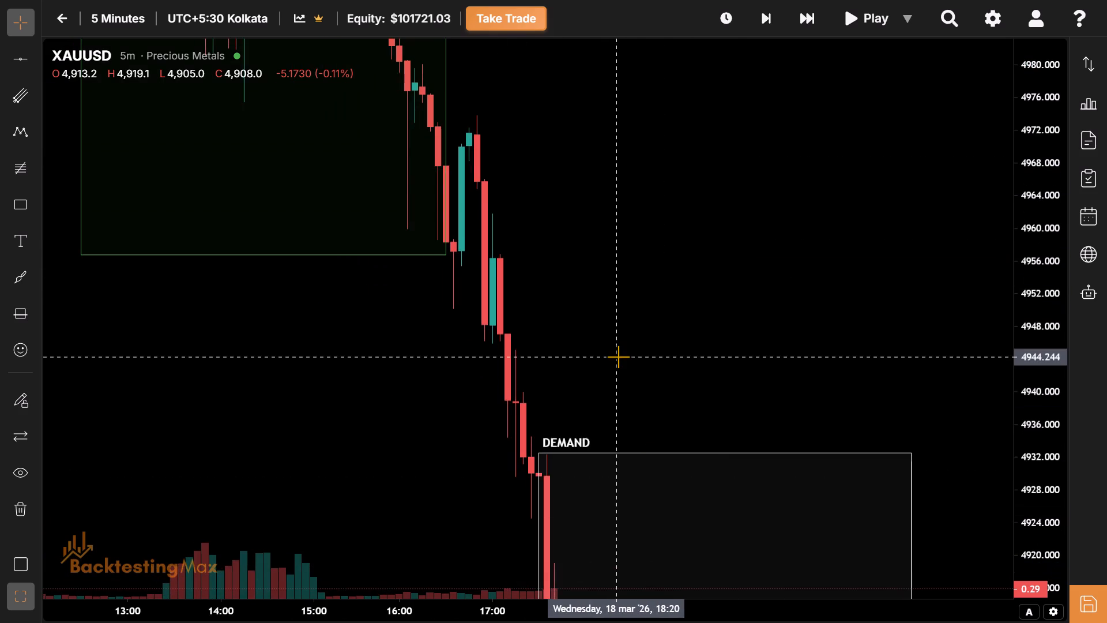
left_click_drag(618, 356, 529, 221)
left_click_drag(601, 393, 512, 150)
left_click_drag(574, 473, 532, 84)
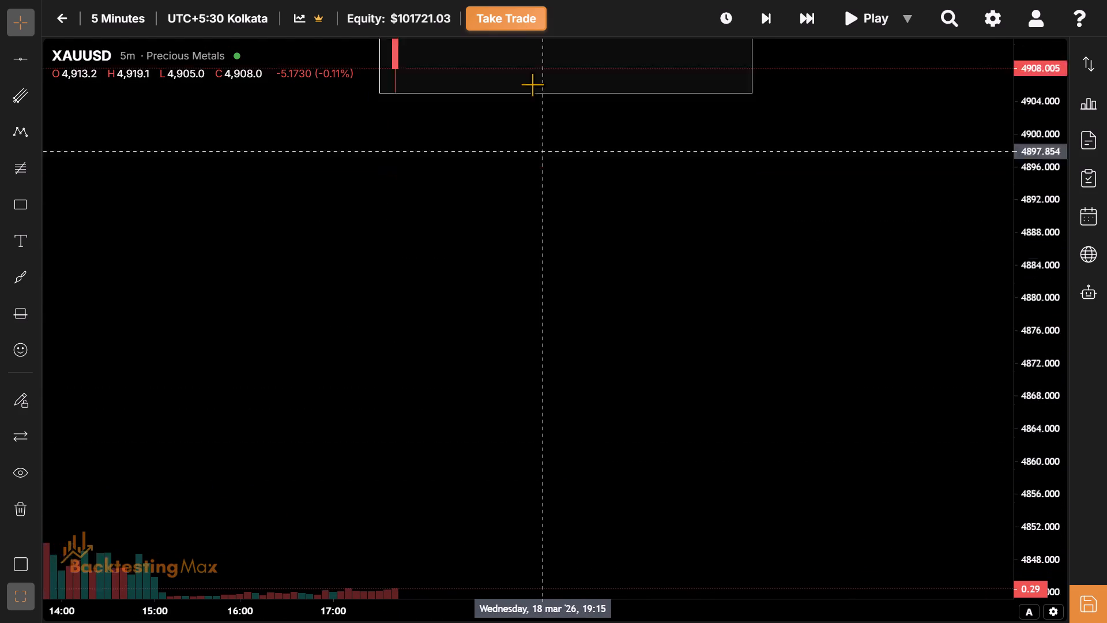
left_click_drag(532, 84, 521, 26)
left_click_drag(575, 451, 560, 17)
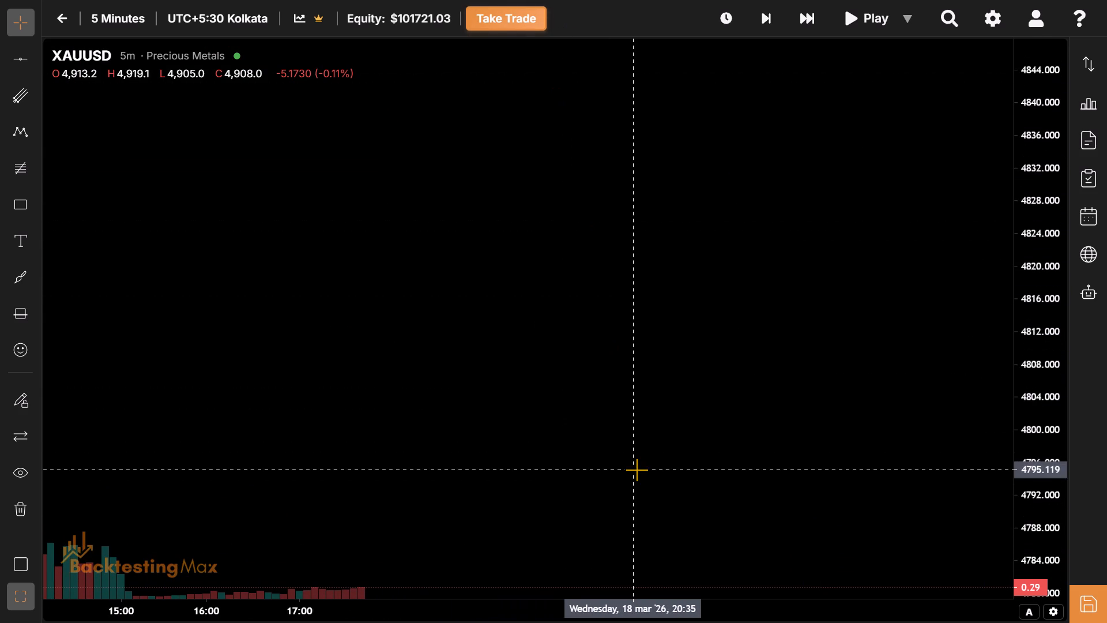
left_click_drag(637, 470, 604, 3)
left_click_drag(654, 521, 632, 344)
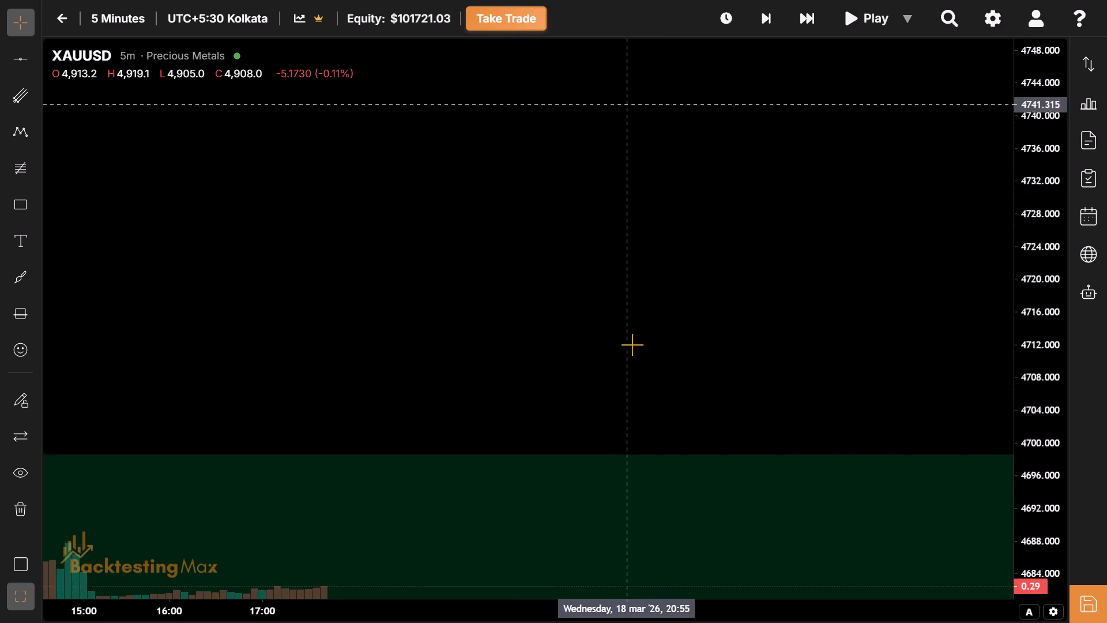
left_click_drag(632, 344, 688, 622)
left_click_drag(680, 52, 705, 595)
left_click_drag(644, 55, 667, 501)
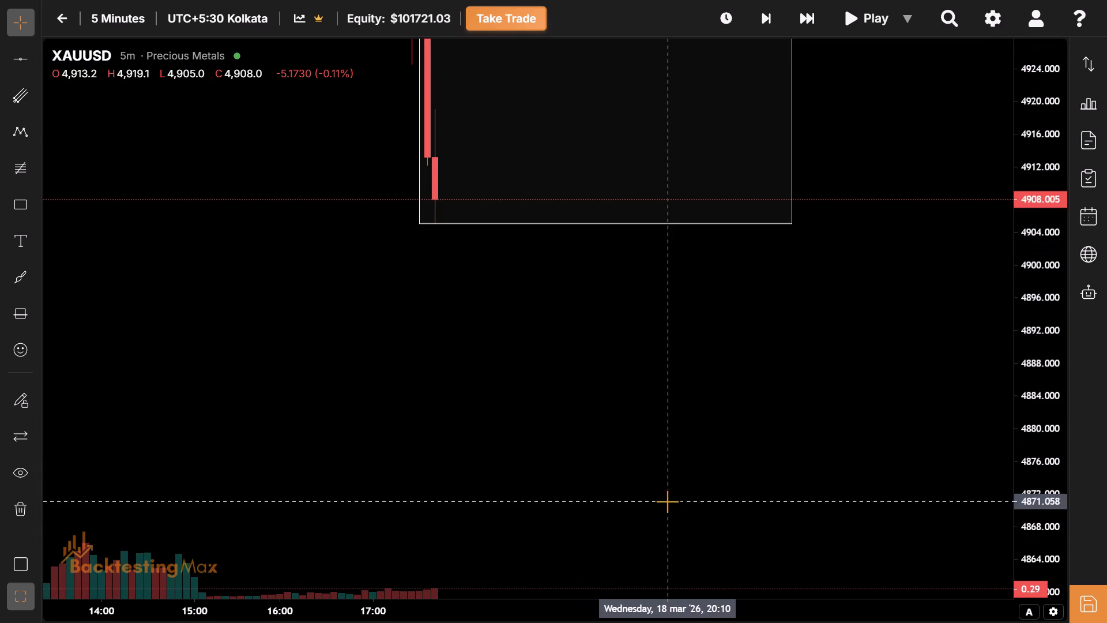
left_click_drag(613, 73, 632, 340)
left_click_drag(596, 302, 526, 234)
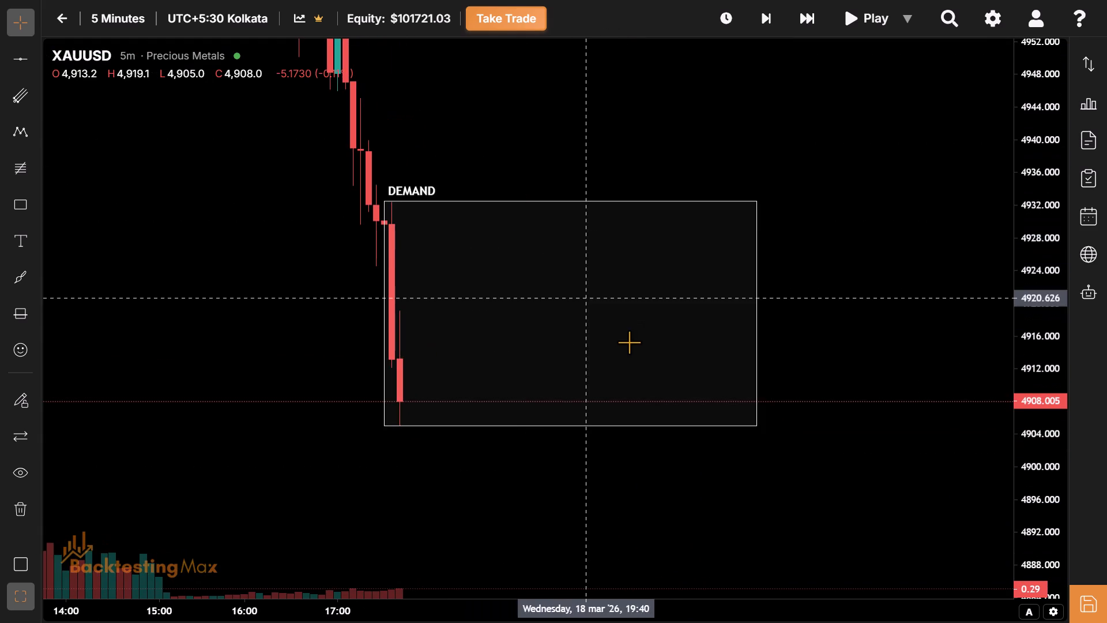
left_click_drag(629, 342, 575, 294)
Advance the replay three bars to 17:55 on 18 March.
left_click(767, 17)
left_click(767, 17)
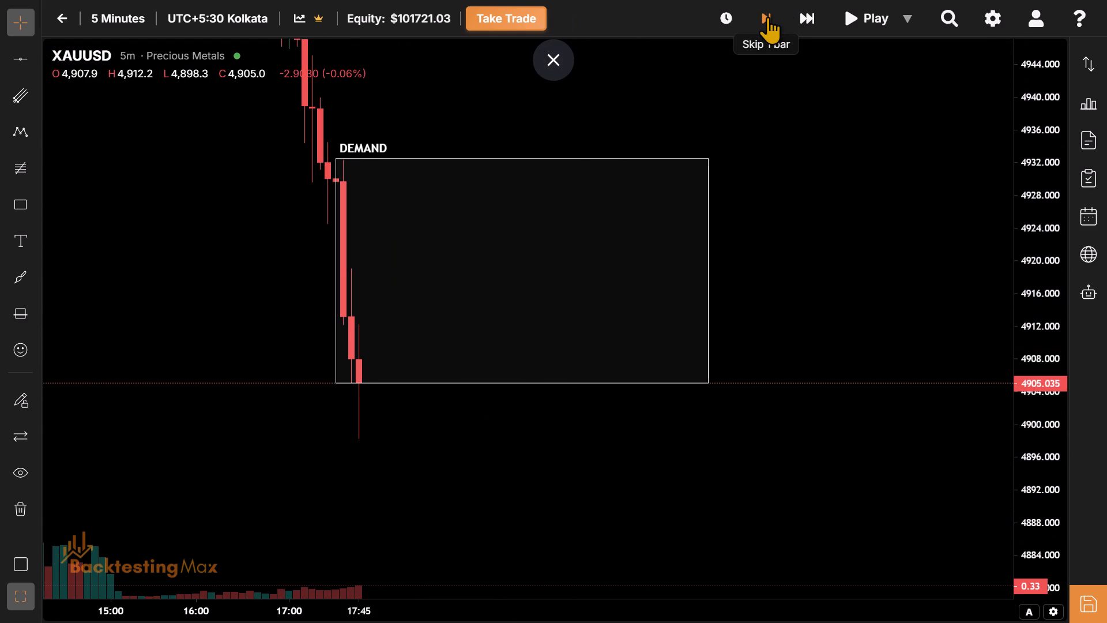
left_click(767, 17)
Extend the bottom edge of the 18 March NY session rectangle to the new low at about 4,895.4.
left_click_drag(600, 539, 622, 321)
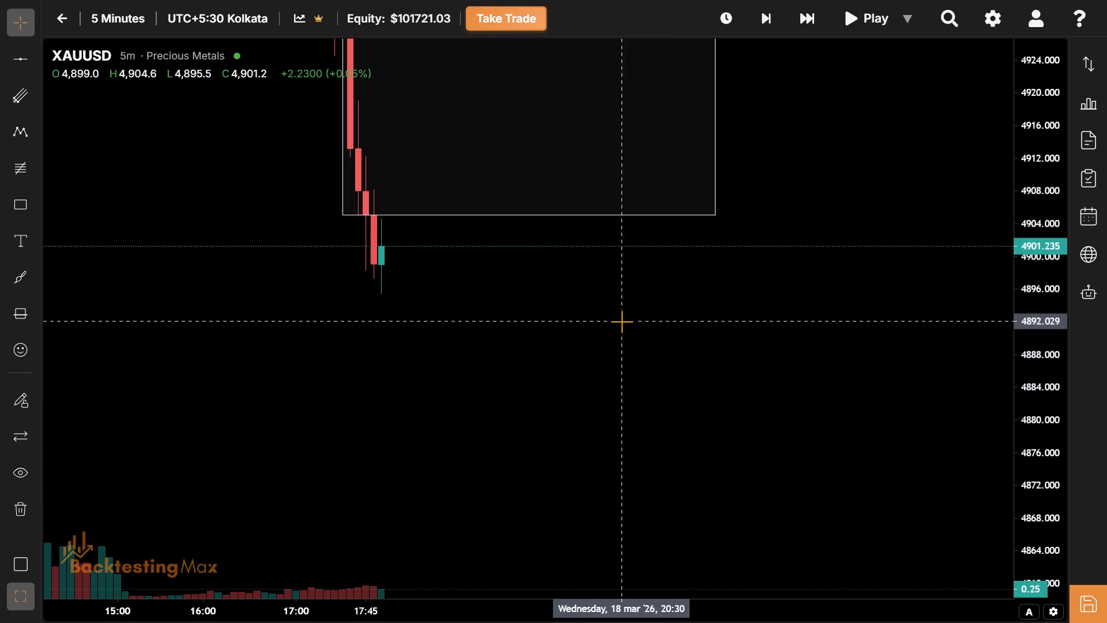
left_click_drag(526, 216, 535, 285)
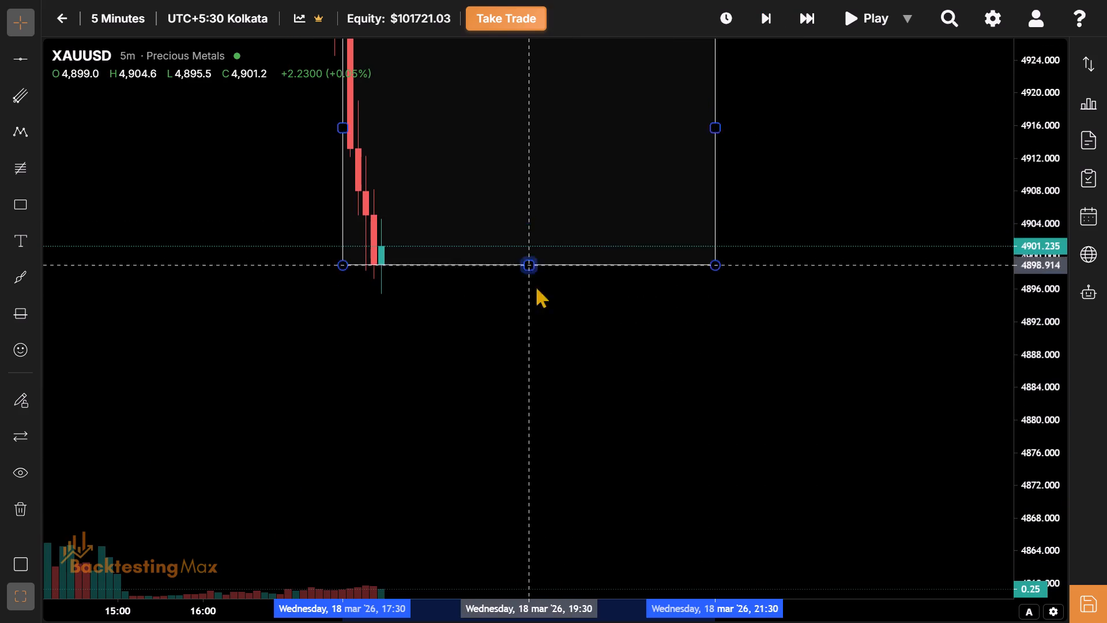
left_click_drag(535, 285, 688, 294)
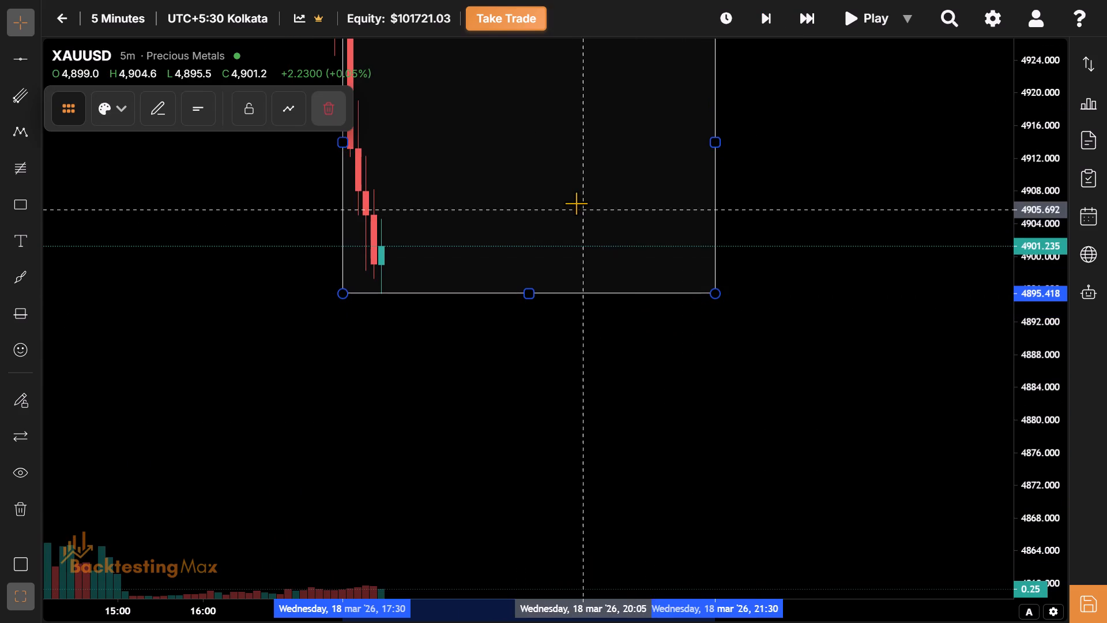
Advance the replay two bars to 18:05 on 18 March.
left_click_drag(556, 228, 565, 418)
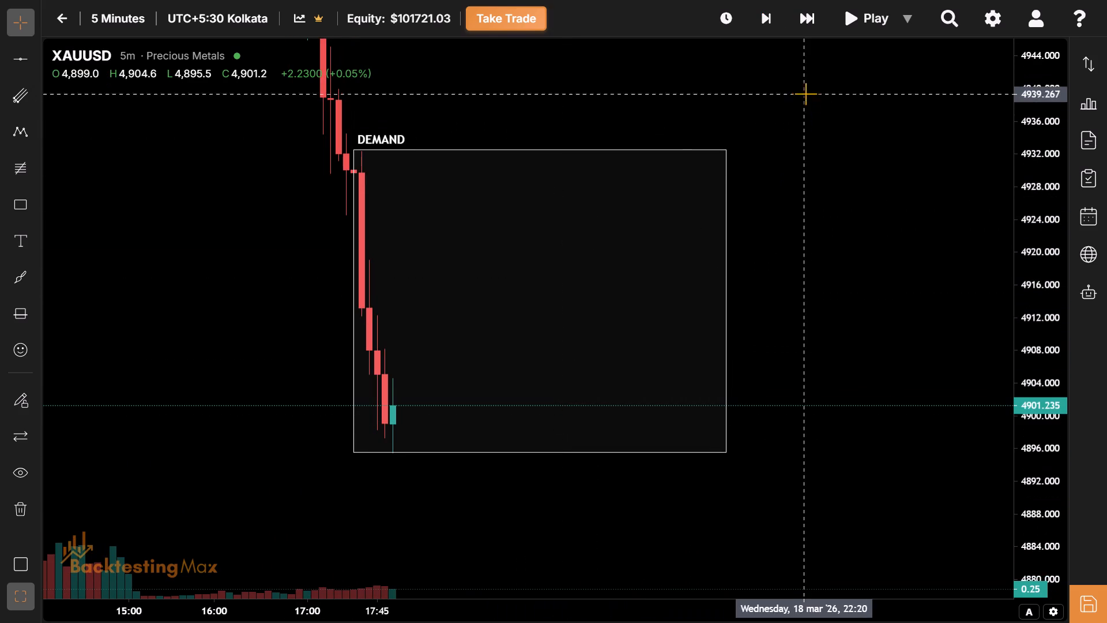
left_click(767, 31)
left_click(767, 31)
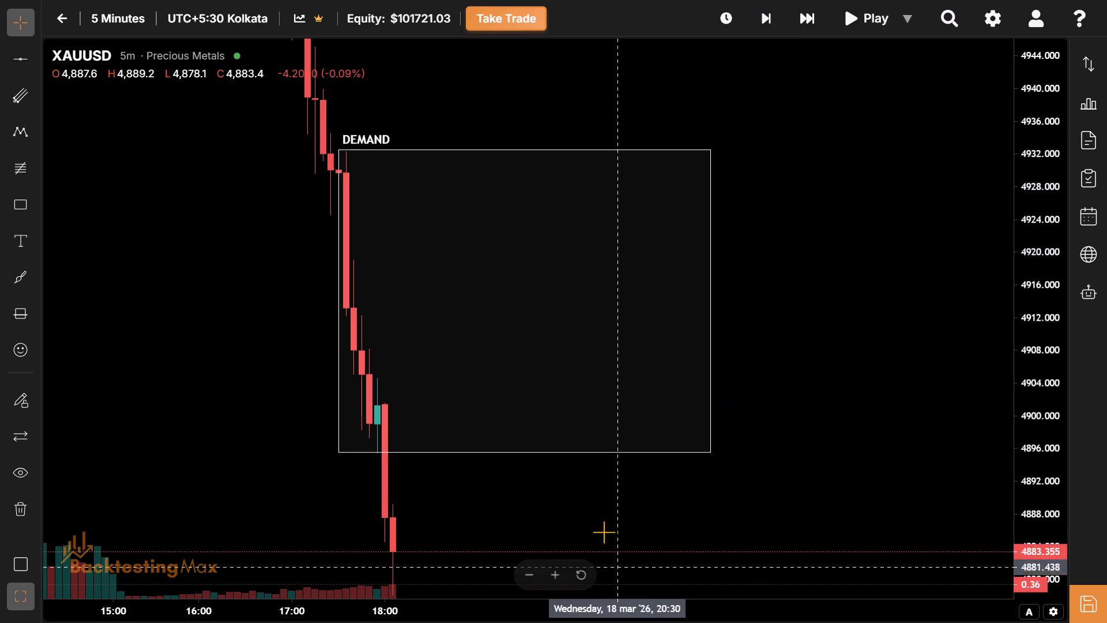
Extend the bottom edge of the 18 March NY session rectangle to the new low at about 4,878.
left_click_drag(509, 498, 513, 264)
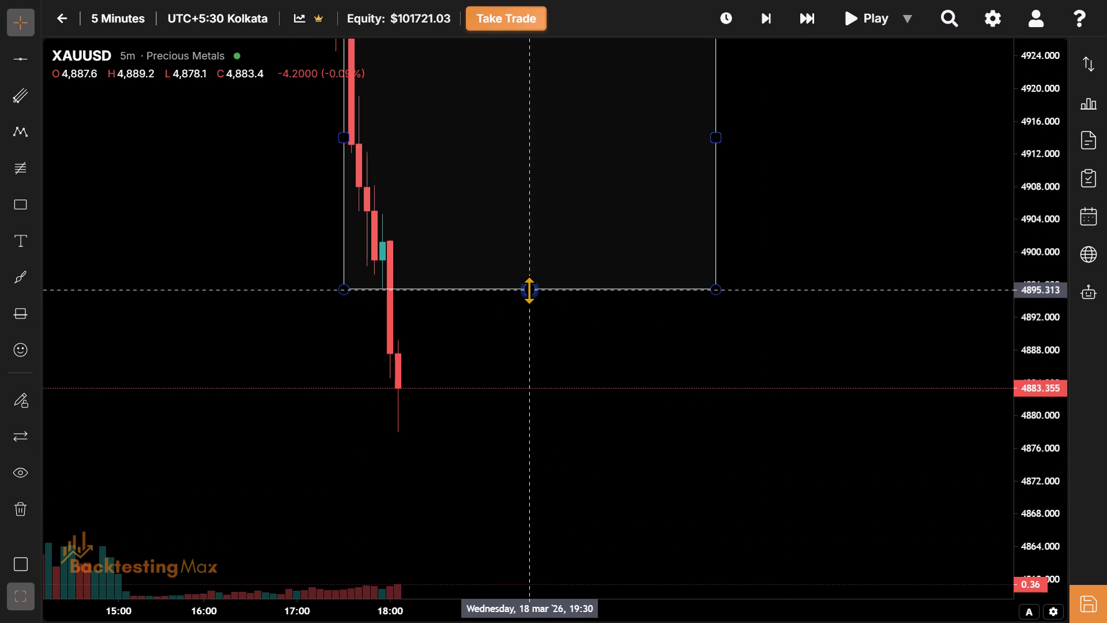
left_click_drag(529, 290, 663, 431)
Advance the replay two bars to 18:15 on 18 March.
left_click_drag(556, 360, 551, 355)
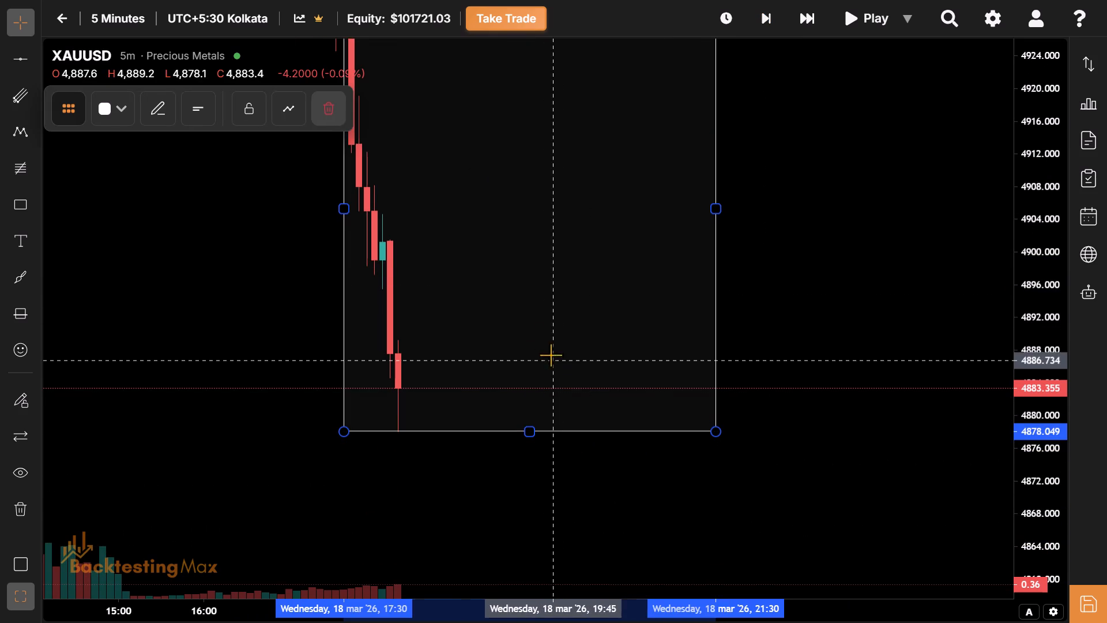
left_click_drag(551, 355, 534, 331)
left_click_drag(646, 321, 600, 309)
left_click(765, 9)
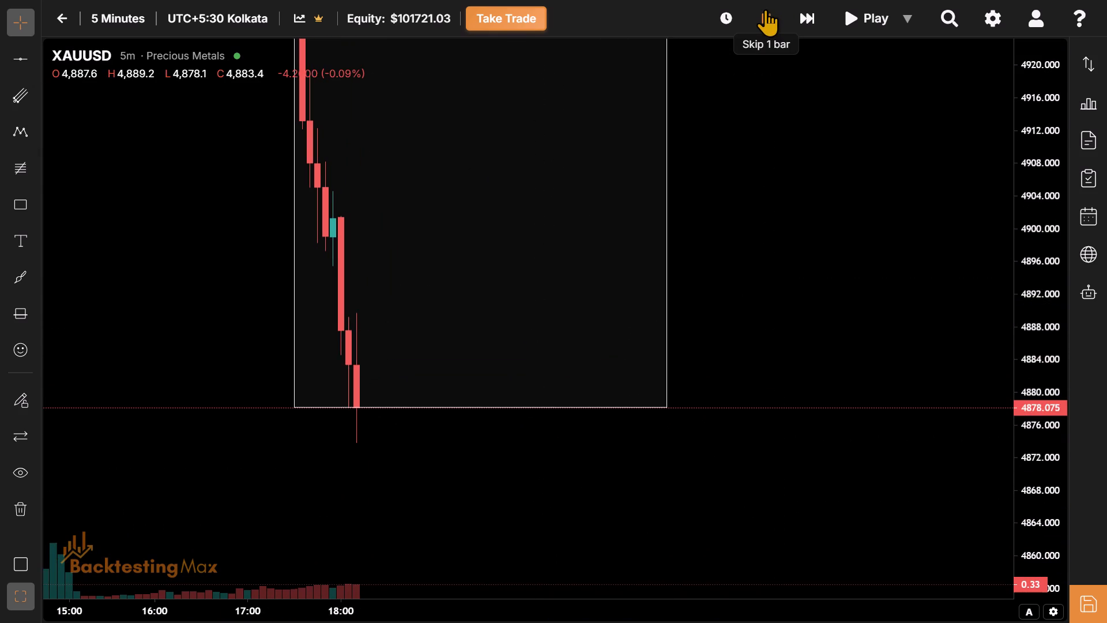
left_click(765, 9)
Examine the 4-hour chart back to late January, comparing the 18 March drop with earlier lows and the supply and demand zones.
left_click(135, 5)
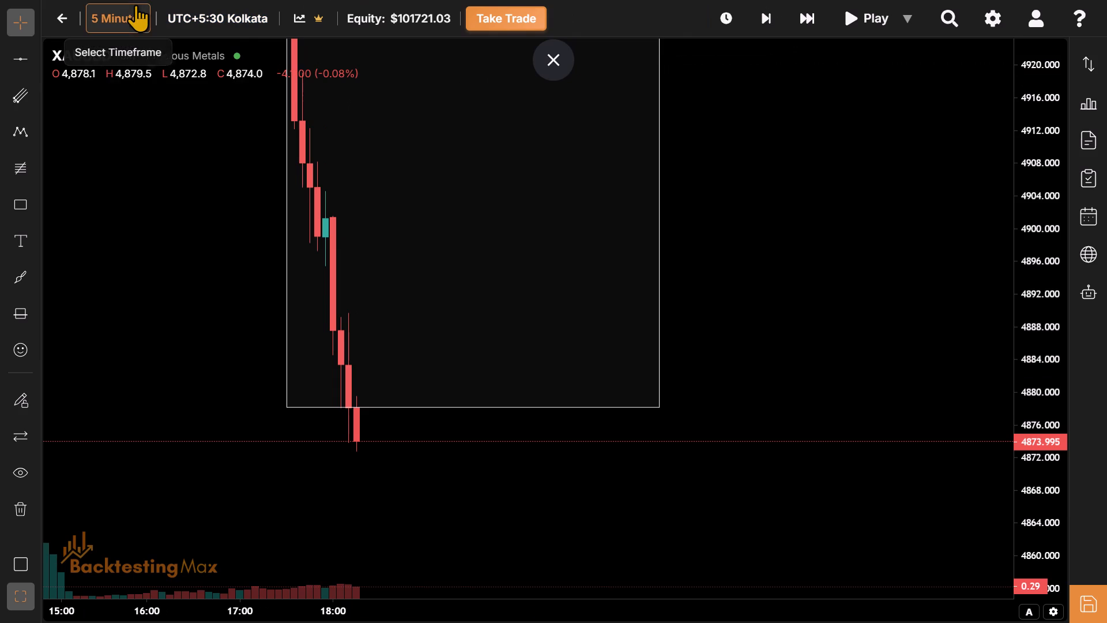
left_click(145, 313)
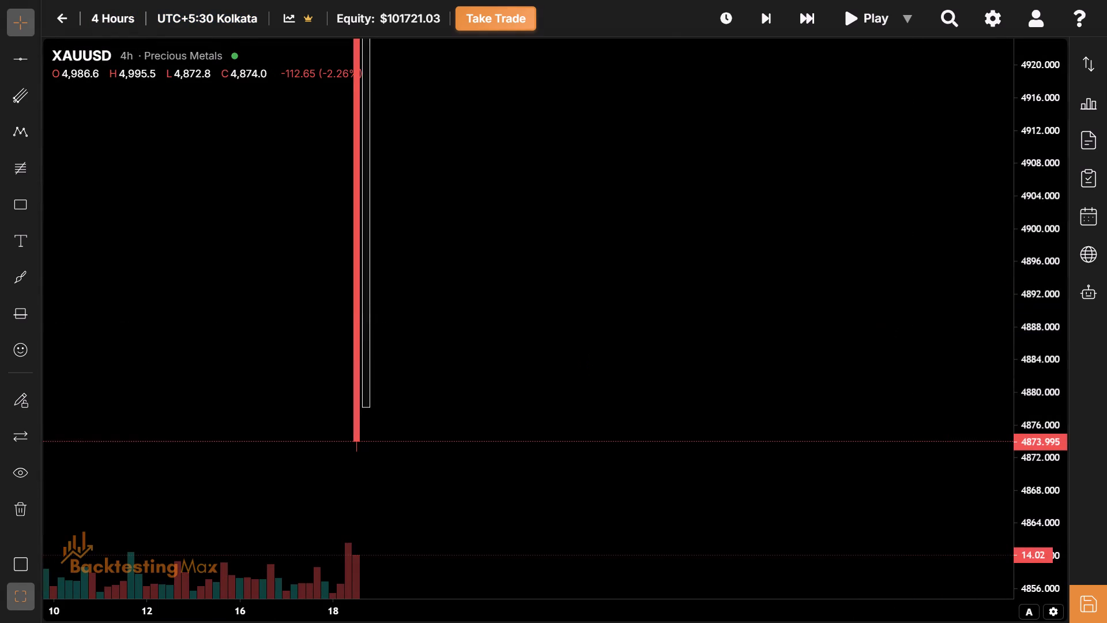
left_click_drag(1053, 57, 1049, 568)
left_click_drag(548, 344, 964, 622)
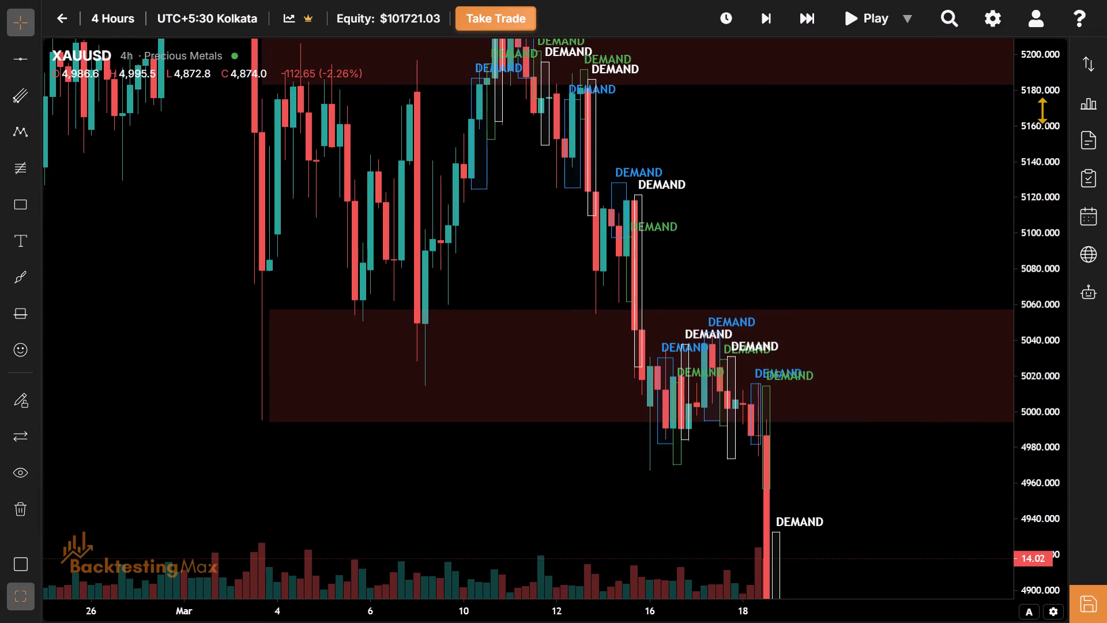
left_click_drag(1042, 110, 1046, 460)
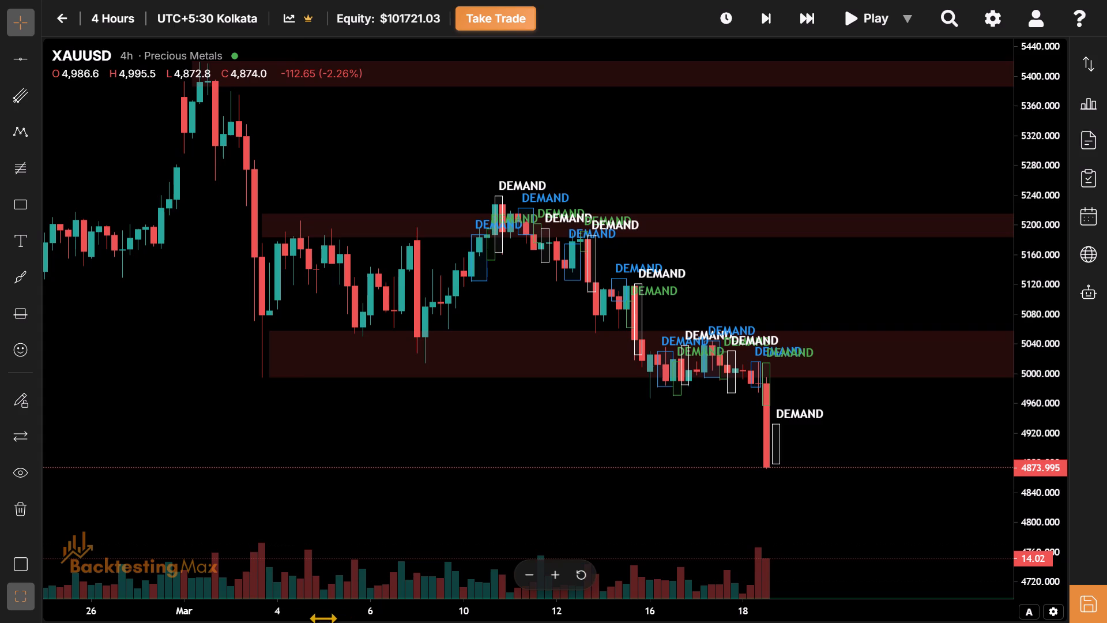
left_click_drag(295, 615, 710, 622)
left_click_drag(908, 546, 793, 531)
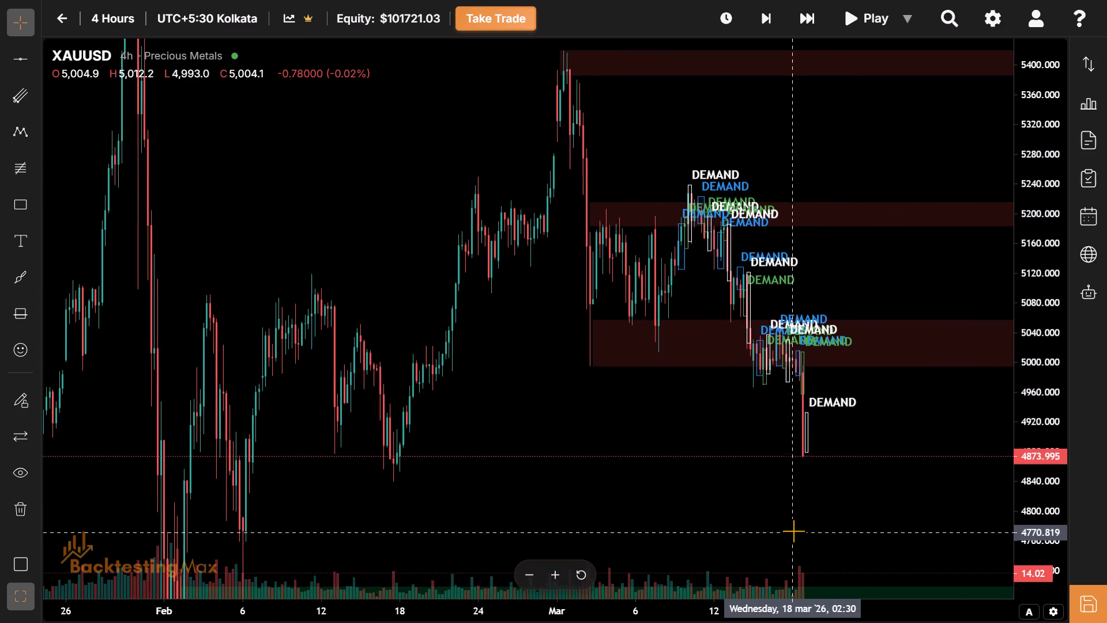
left_click_drag(793, 531, 790, 530)
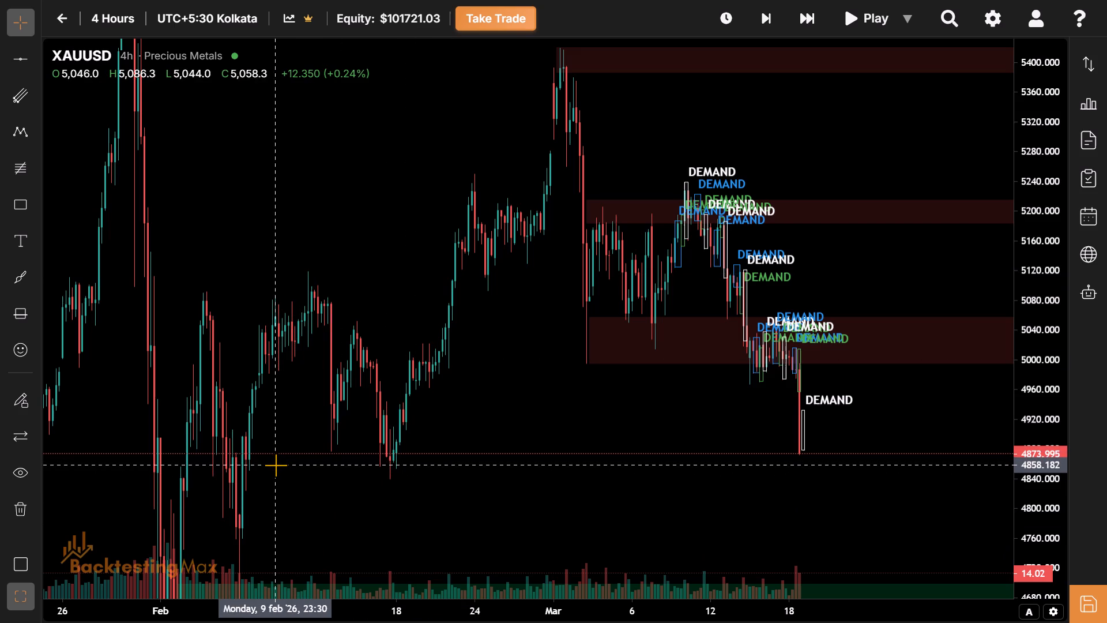
left_click_drag(276, 465, 291, 410)
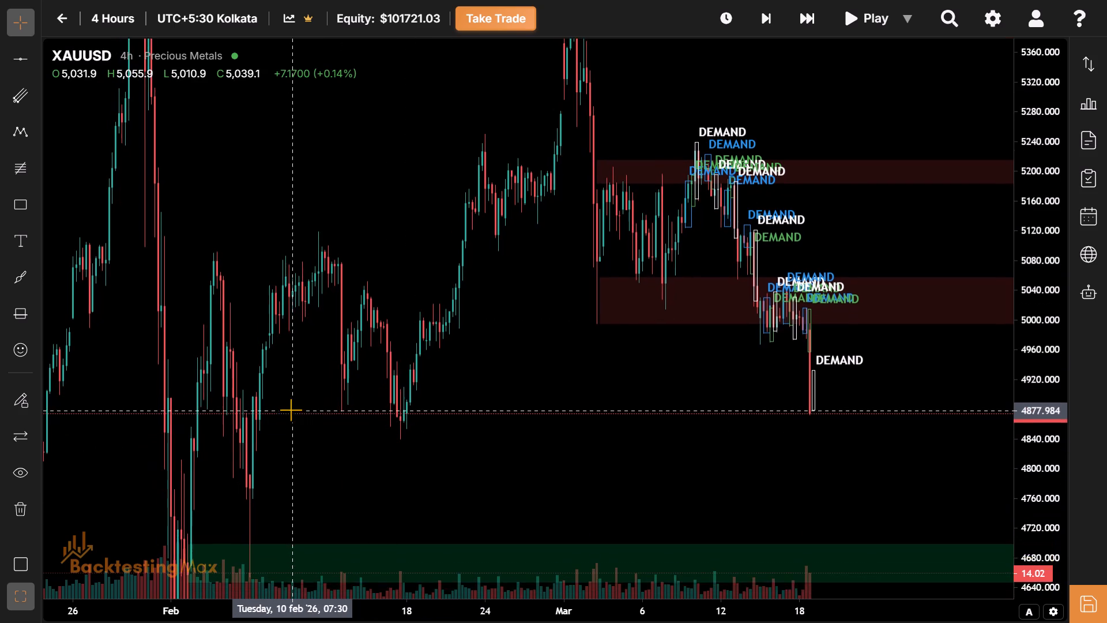
left_click_drag(291, 410, 291, 419)
left_click_drag(282, 435, 307, 367)
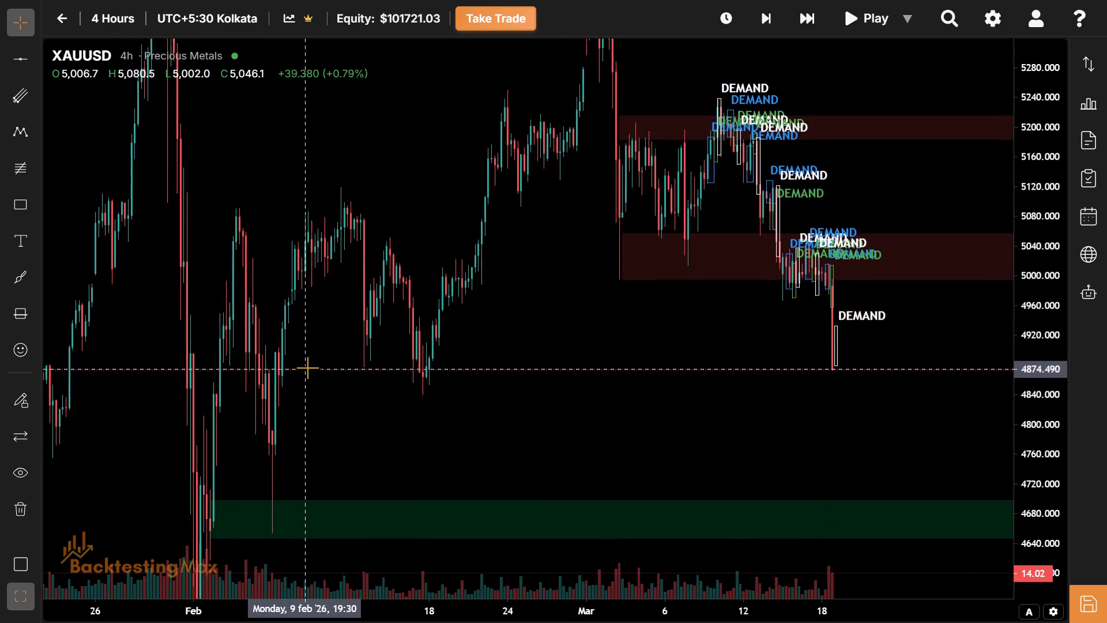
left_click_drag(307, 367, 307, 367)
left_click_drag(307, 367, 235, 405)
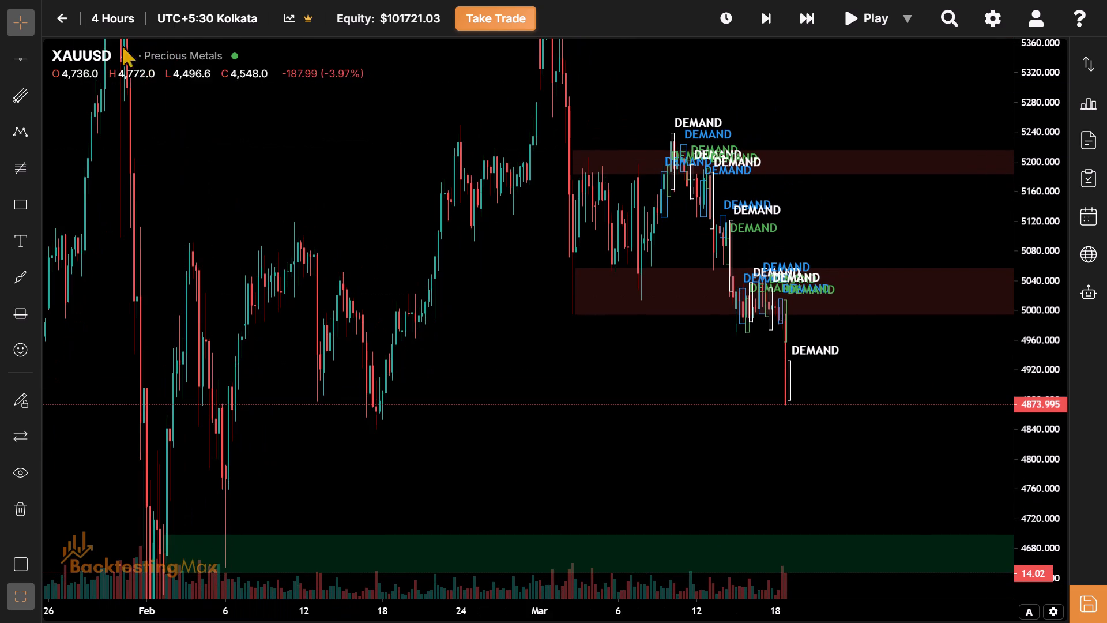
Return the chart to the 5-minute timeframe and view the 18 March session ranges against the surrounding supply and demand zones.
left_click(104, 6)
left_click(156, 179)
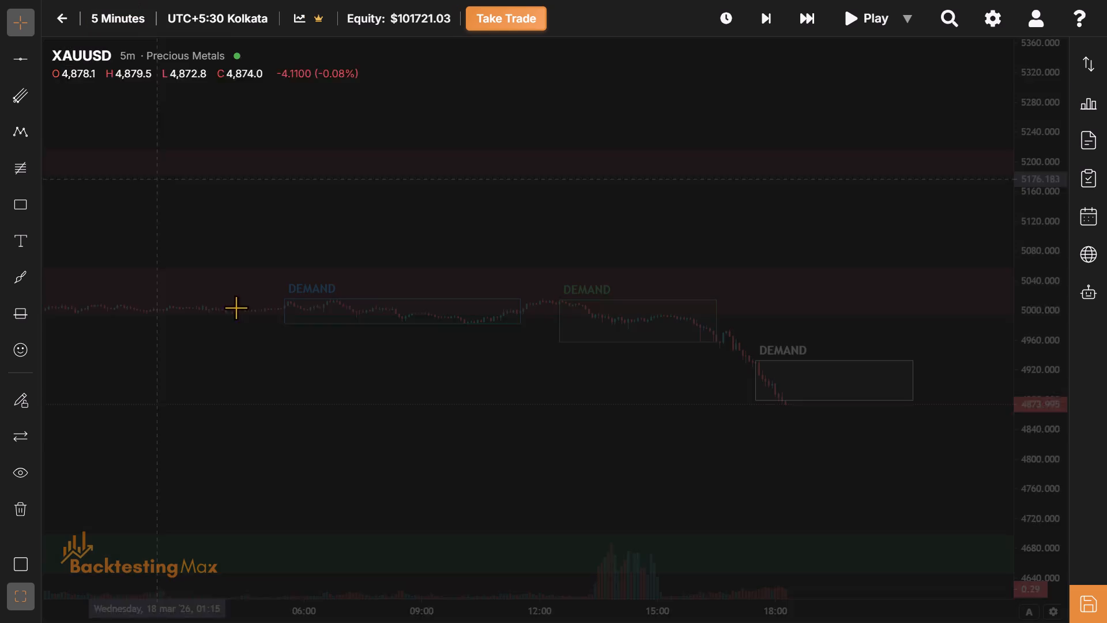
left_click_drag(790, 515, 485, 427)
left_click_drag(583, 616, 436, 610)
left_click_drag(429, 438, 676, 444)
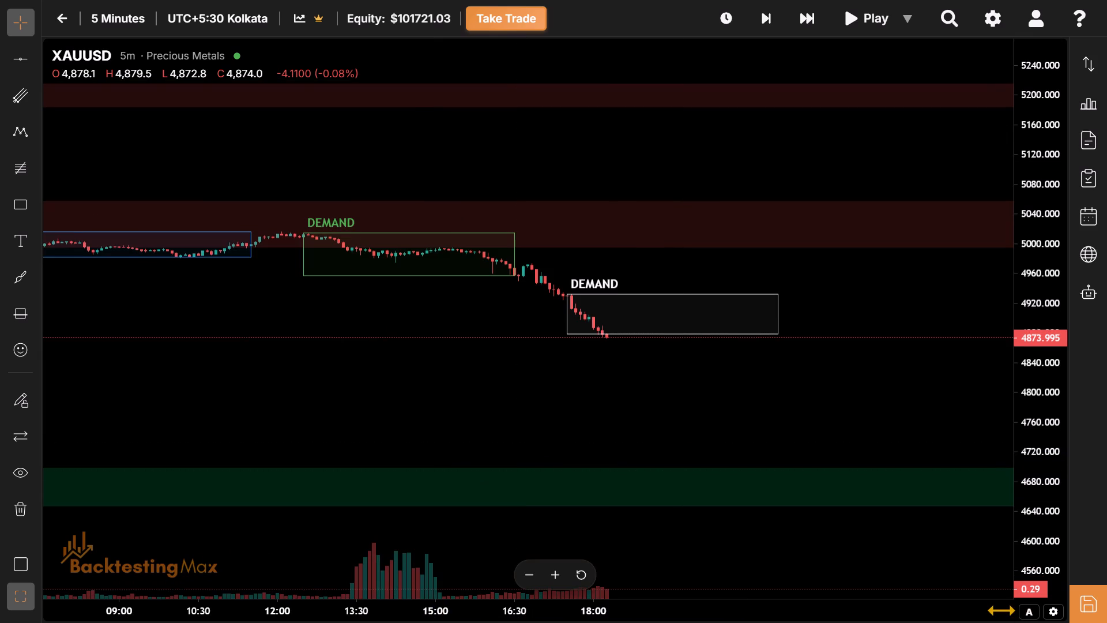
Extend the bottom edge of the 18 March NY session rectangle down to the latest candle's low at about 4,872.
left_click_drag(1001, 610, 982, 617)
left_click_drag(892, 489, 774, 521)
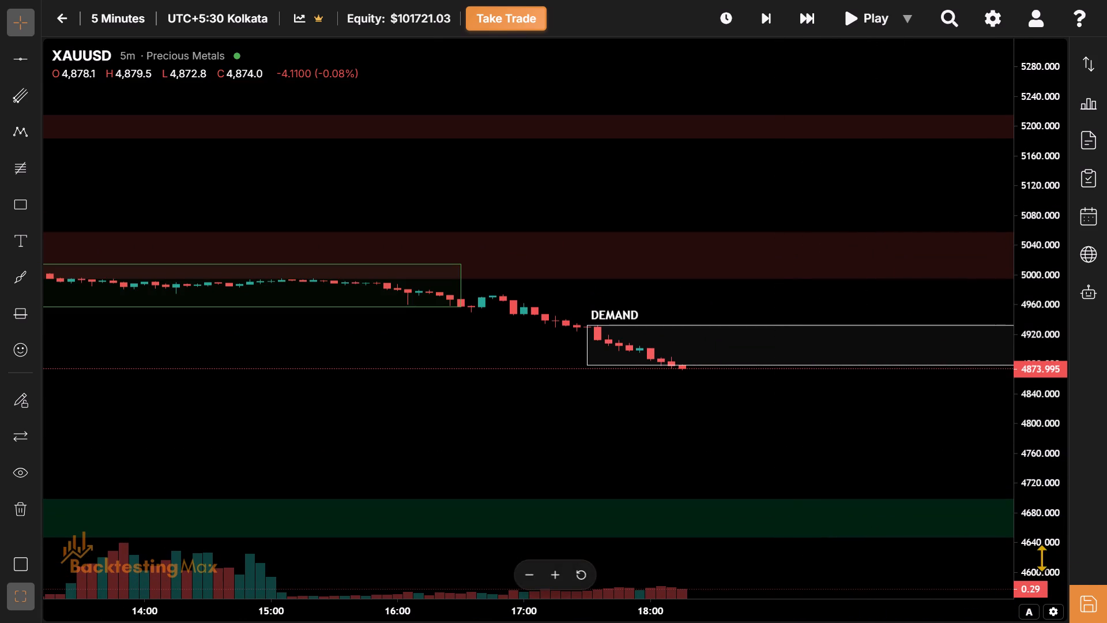
left_click_drag(1041, 558, 1001, 127)
left_click_drag(808, 351, 720, 320)
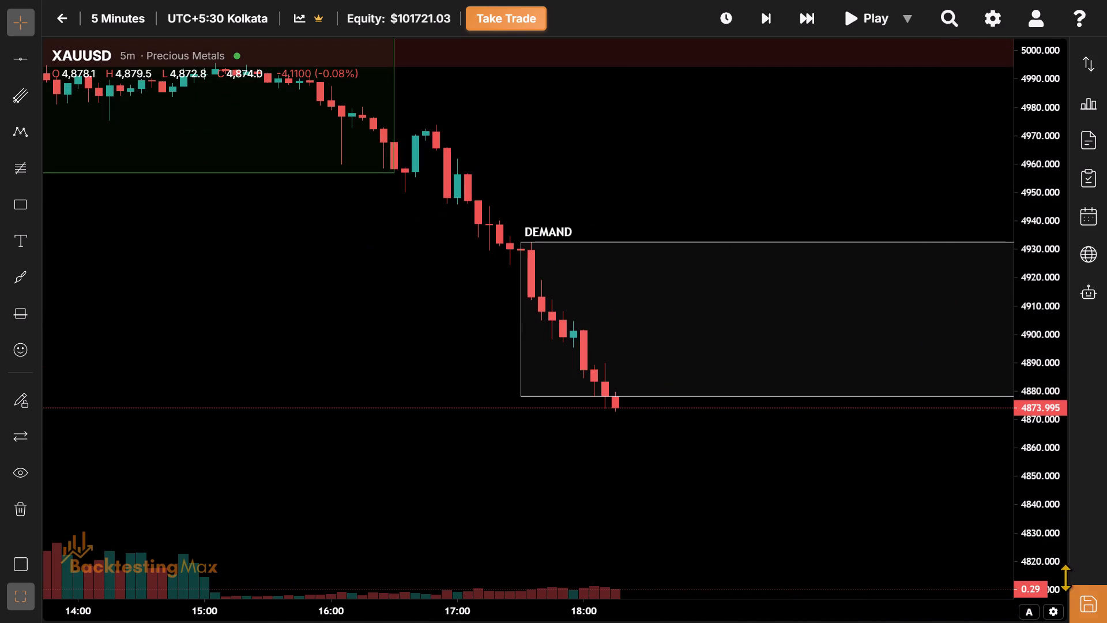
left_click_drag(1021, 554, 985, 304)
left_click_drag(789, 271, 599, 270)
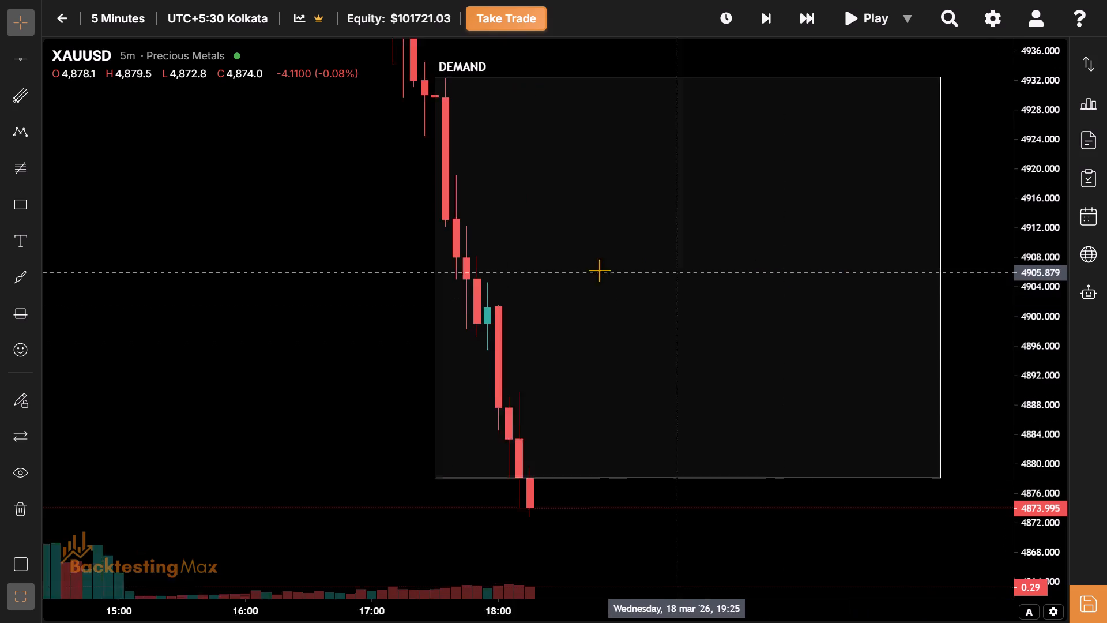
left_click_drag(599, 270, 549, 262)
left_click_drag(571, 388, 596, 313)
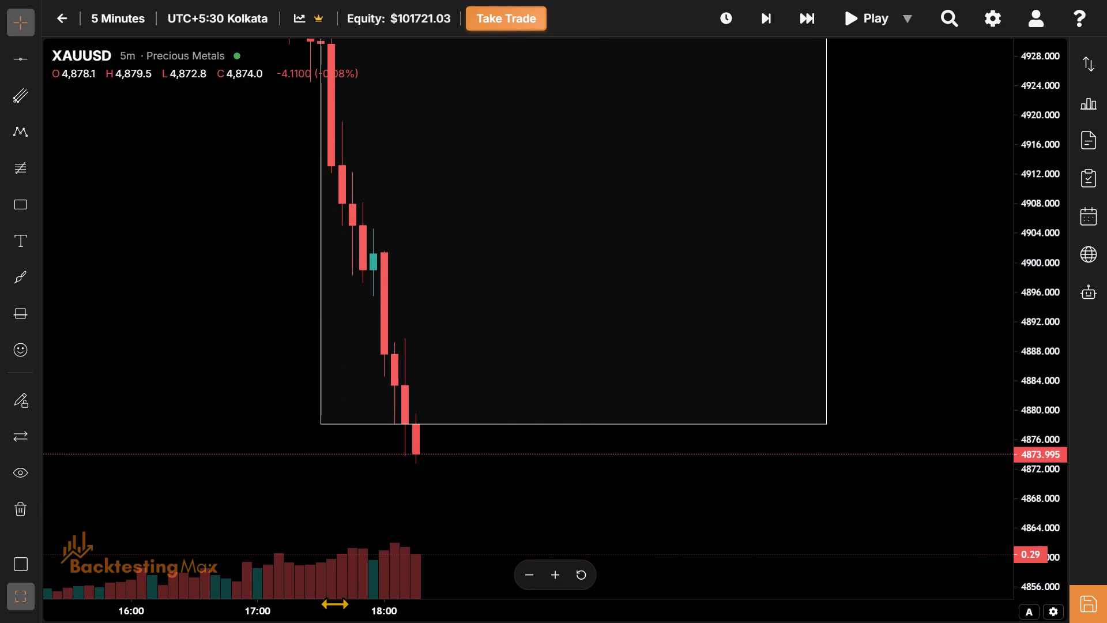
left_click_drag(334, 604, 628, 622)
left_click_drag(1031, 136, 1034, 310)
left_click_drag(713, 226, 566, 264)
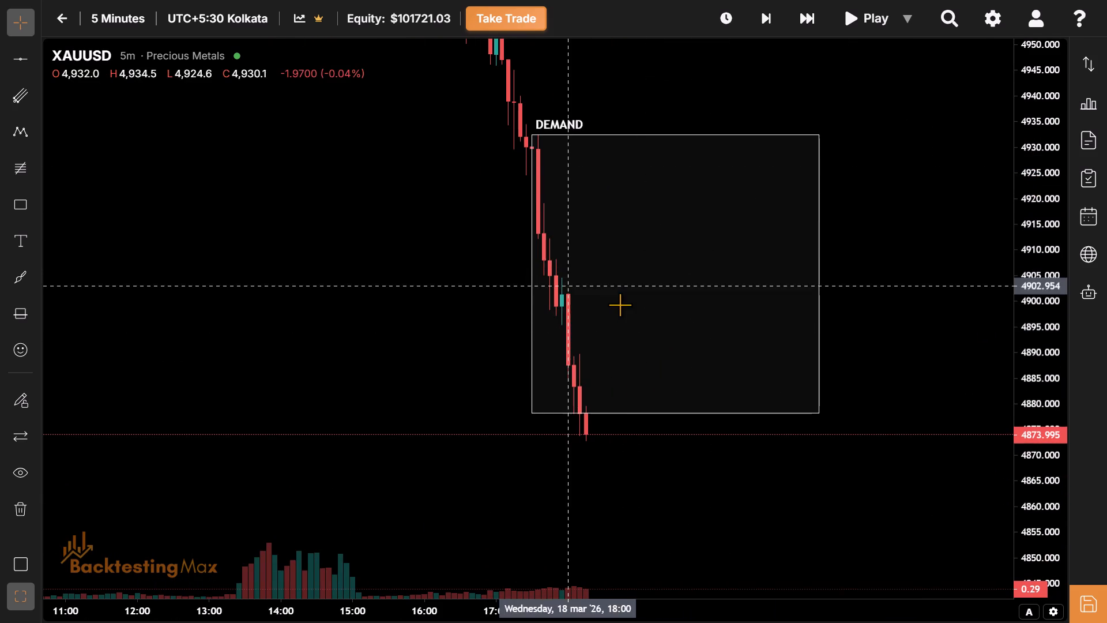
left_click_drag(620, 305, 487, 186)
left_click_drag(564, 306, 681, 341)
left_click_drag(589, 231, 593, 306)
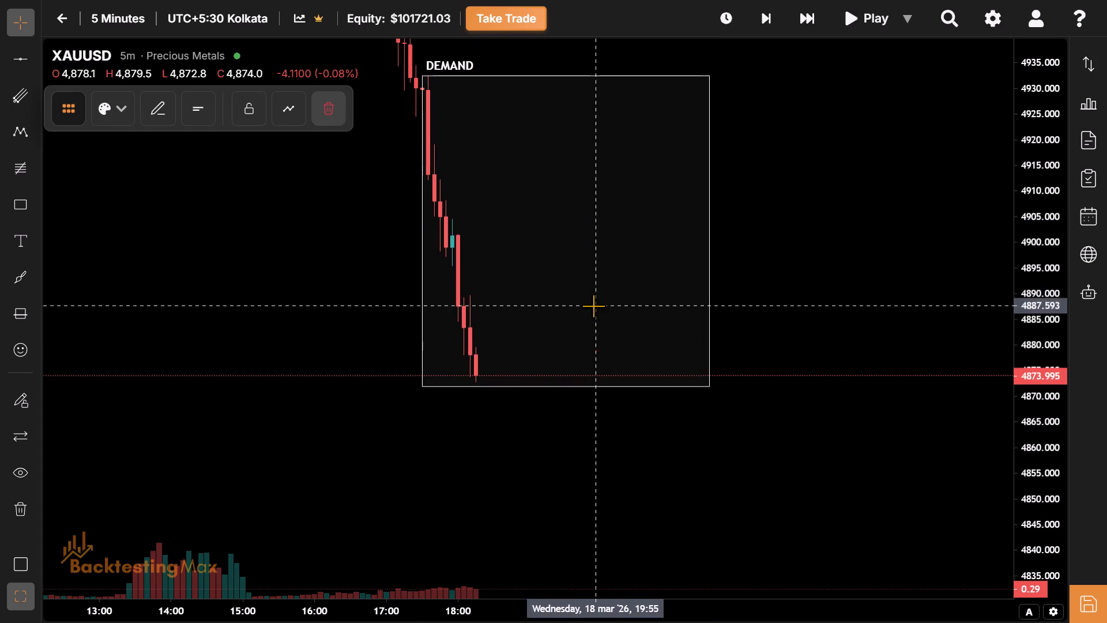
left_click_drag(750, 8, 483, 412)
Save the progress of the XAUUSD NY SESSION STRATEGY session without finishing it.
key("ctrl+s")
left_click(446, 436)
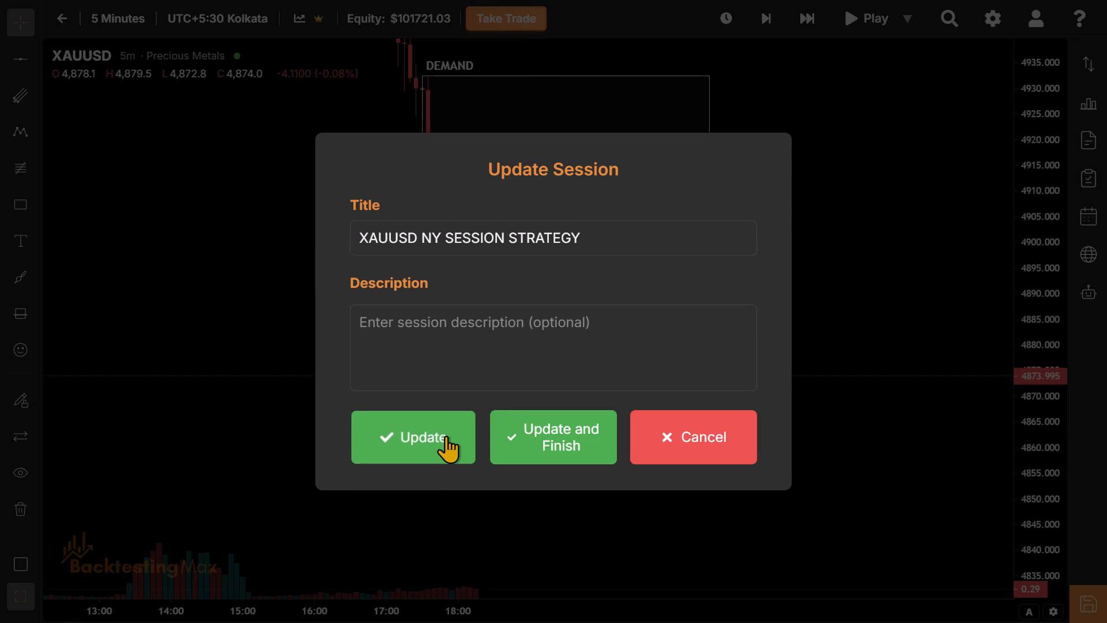
Exit the full-screen view of the chart.
key("Escape")
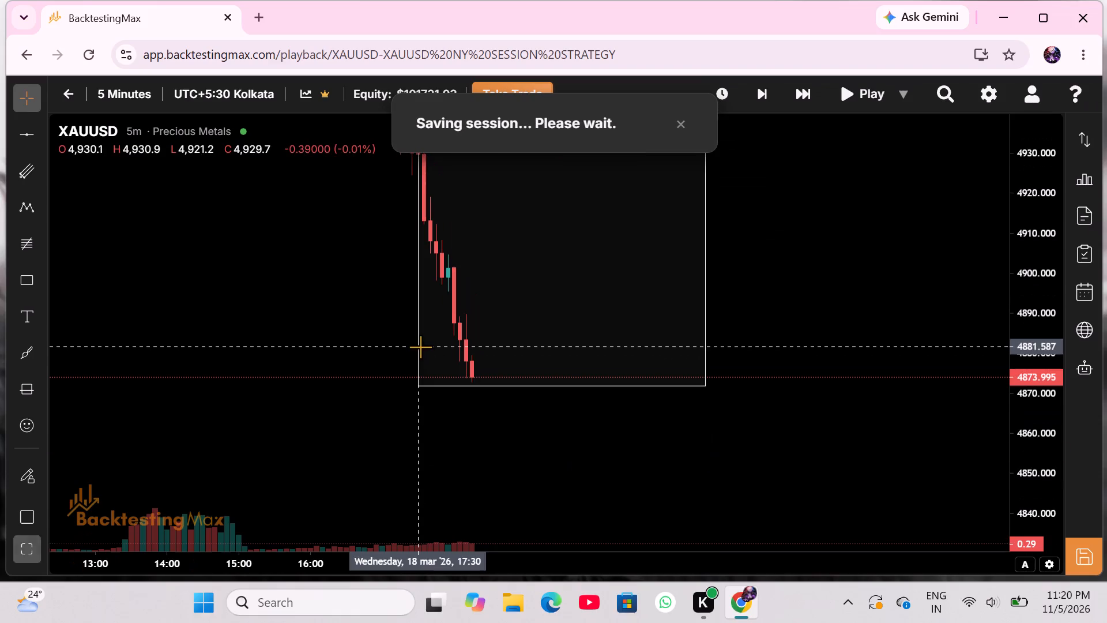
left_click_drag(805, 366, 750, 318)
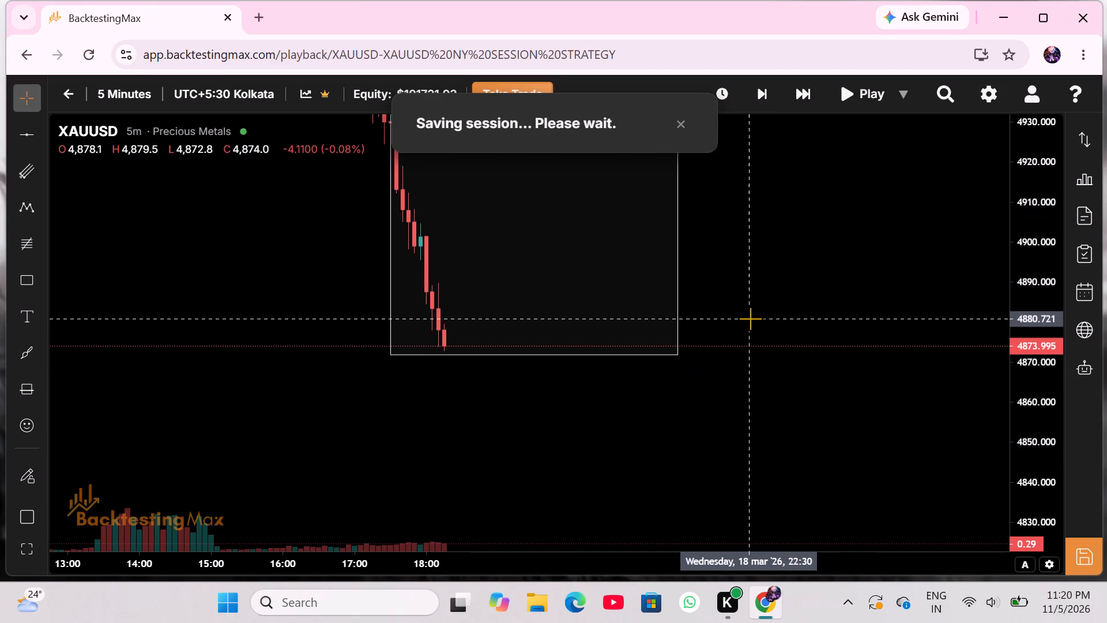